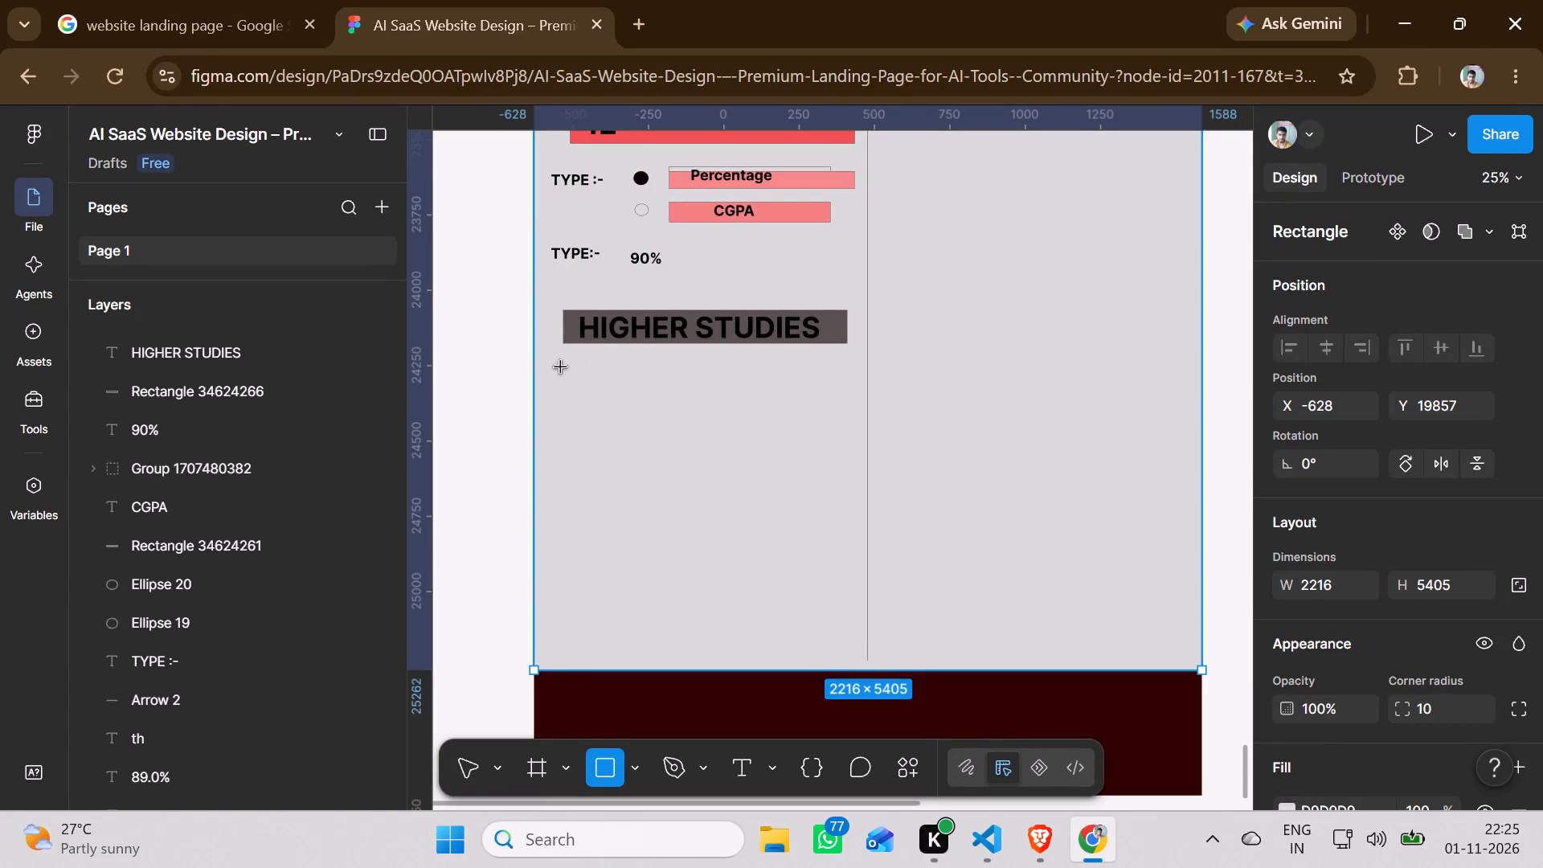
Draw a rectangle about 944 × 104 just below the HIGHER STUDIES banner.
left_click_drag(560, 367, 832, 399)
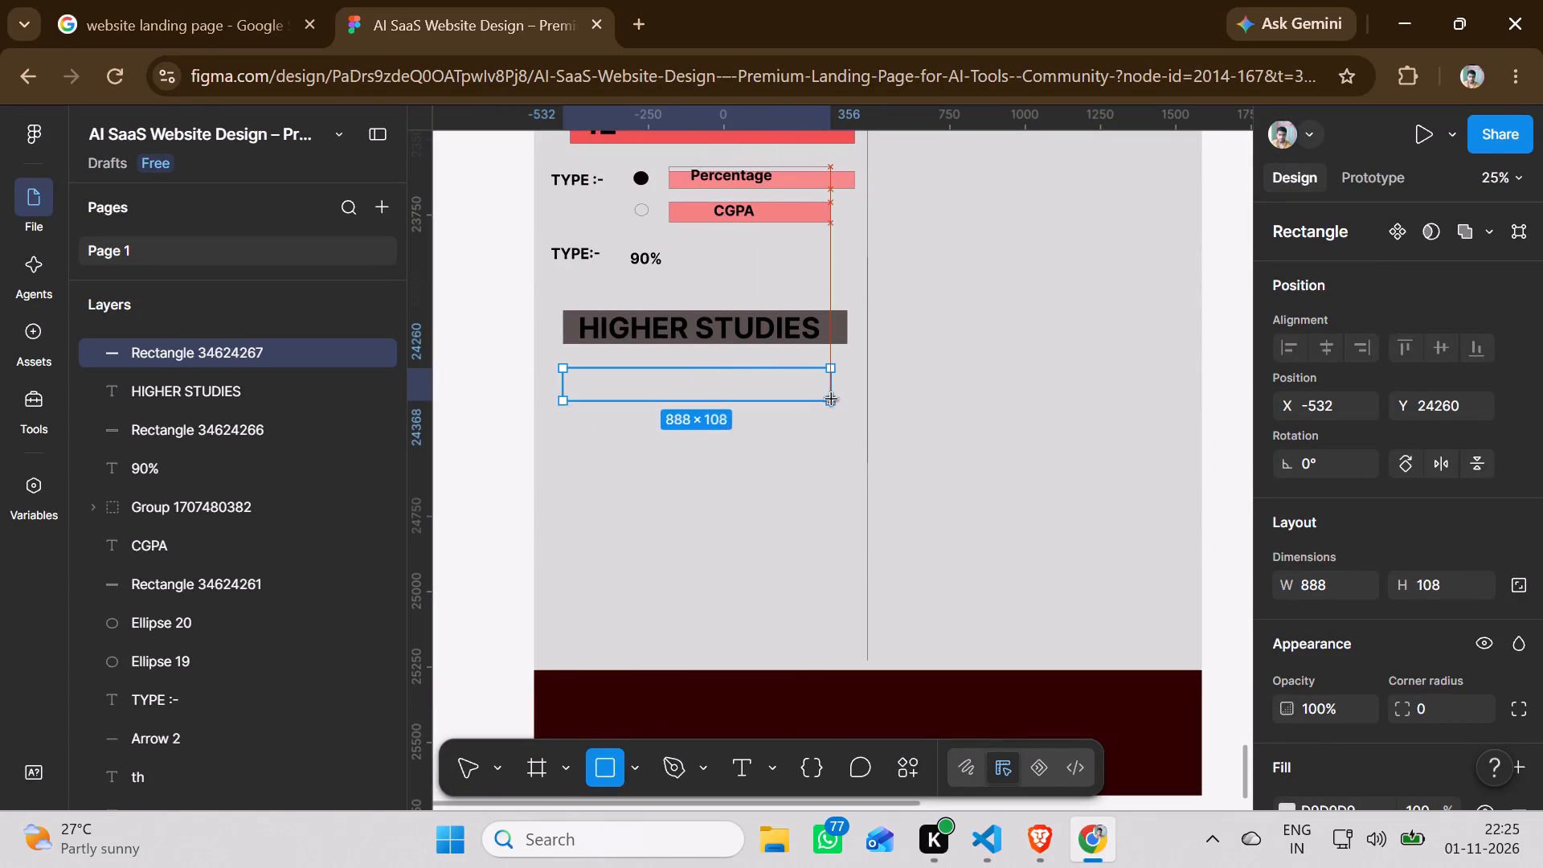
left_click_drag(832, 399, 843, 399)
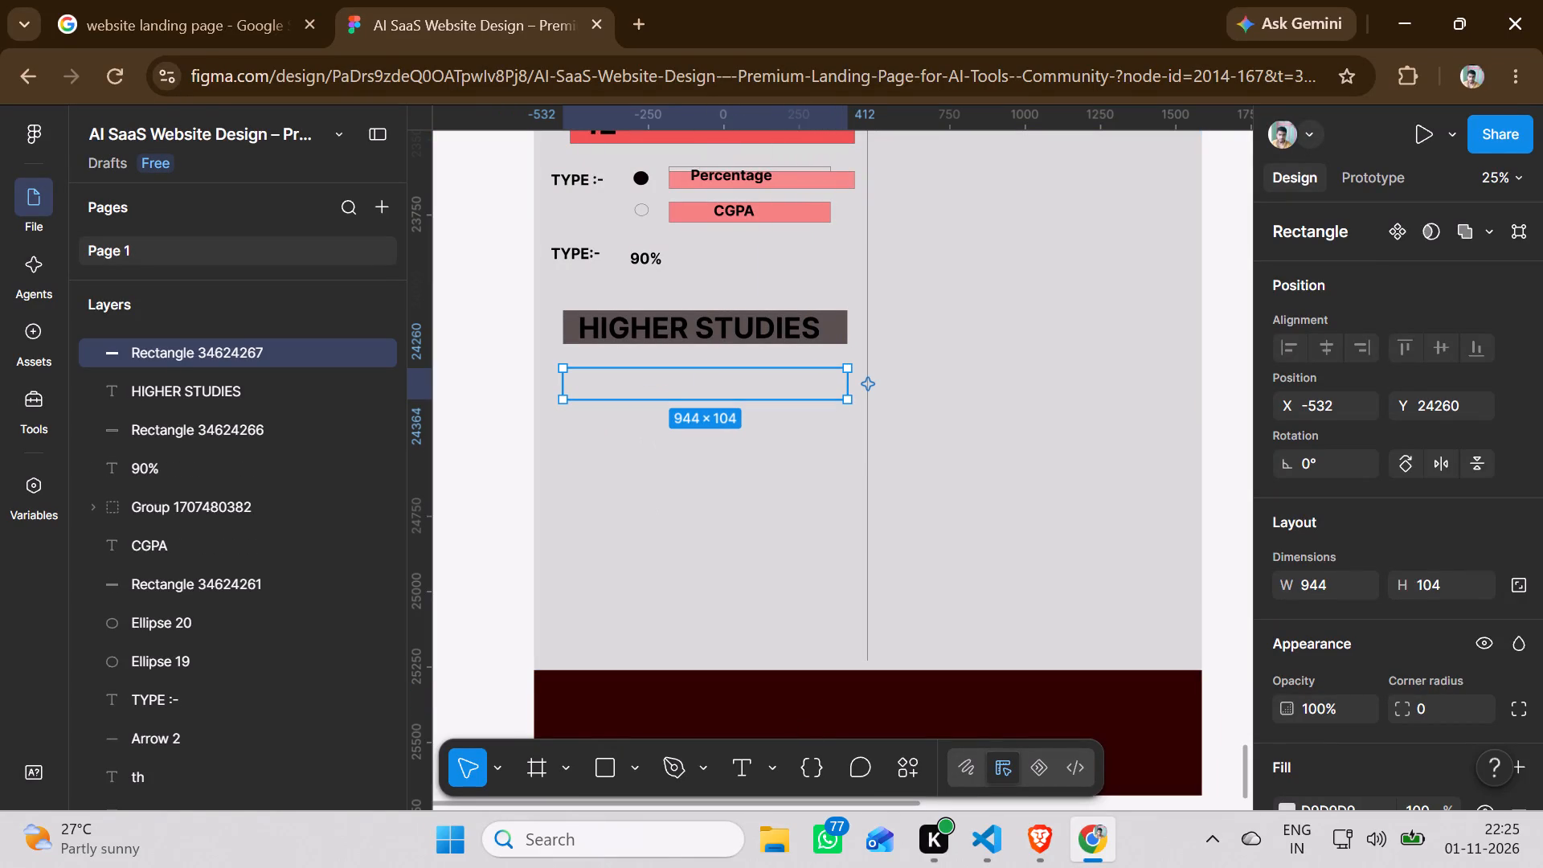
Add a dark 222121 stroke to the new rectangle below HIGHER STUDIES.
scroll(1304, 702, "down", 2)
scroll(1304, 702, "up", 1)
scroll(1304, 702, "down", 1)
scroll(1304, 702, "up", 1)
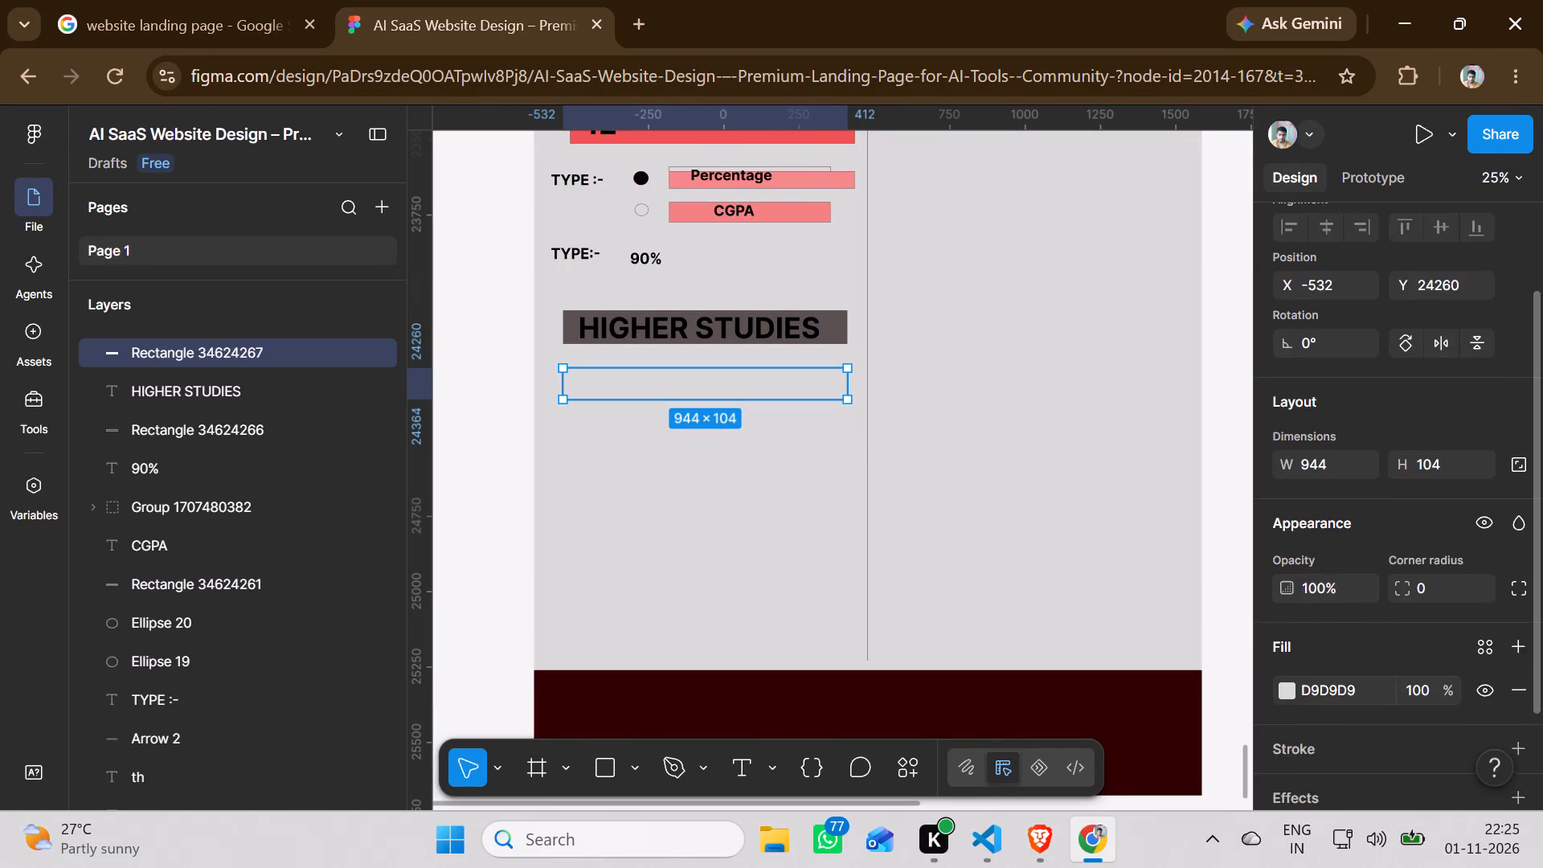
scroll(1305, 703, "down", 5)
left_click(1313, 624)
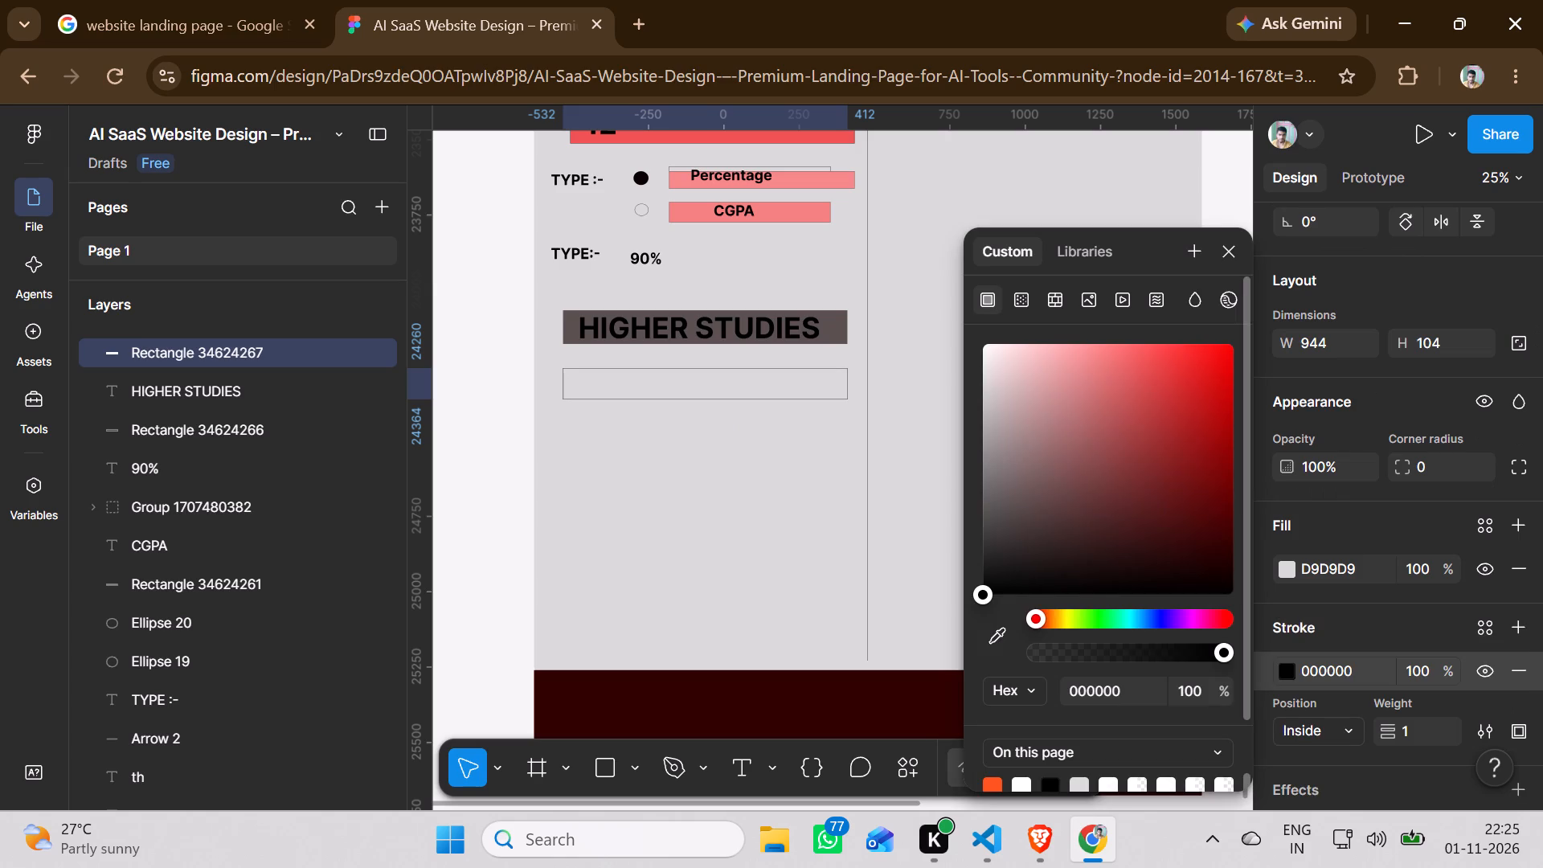
left_click(990, 560)
left_click(686, 498)
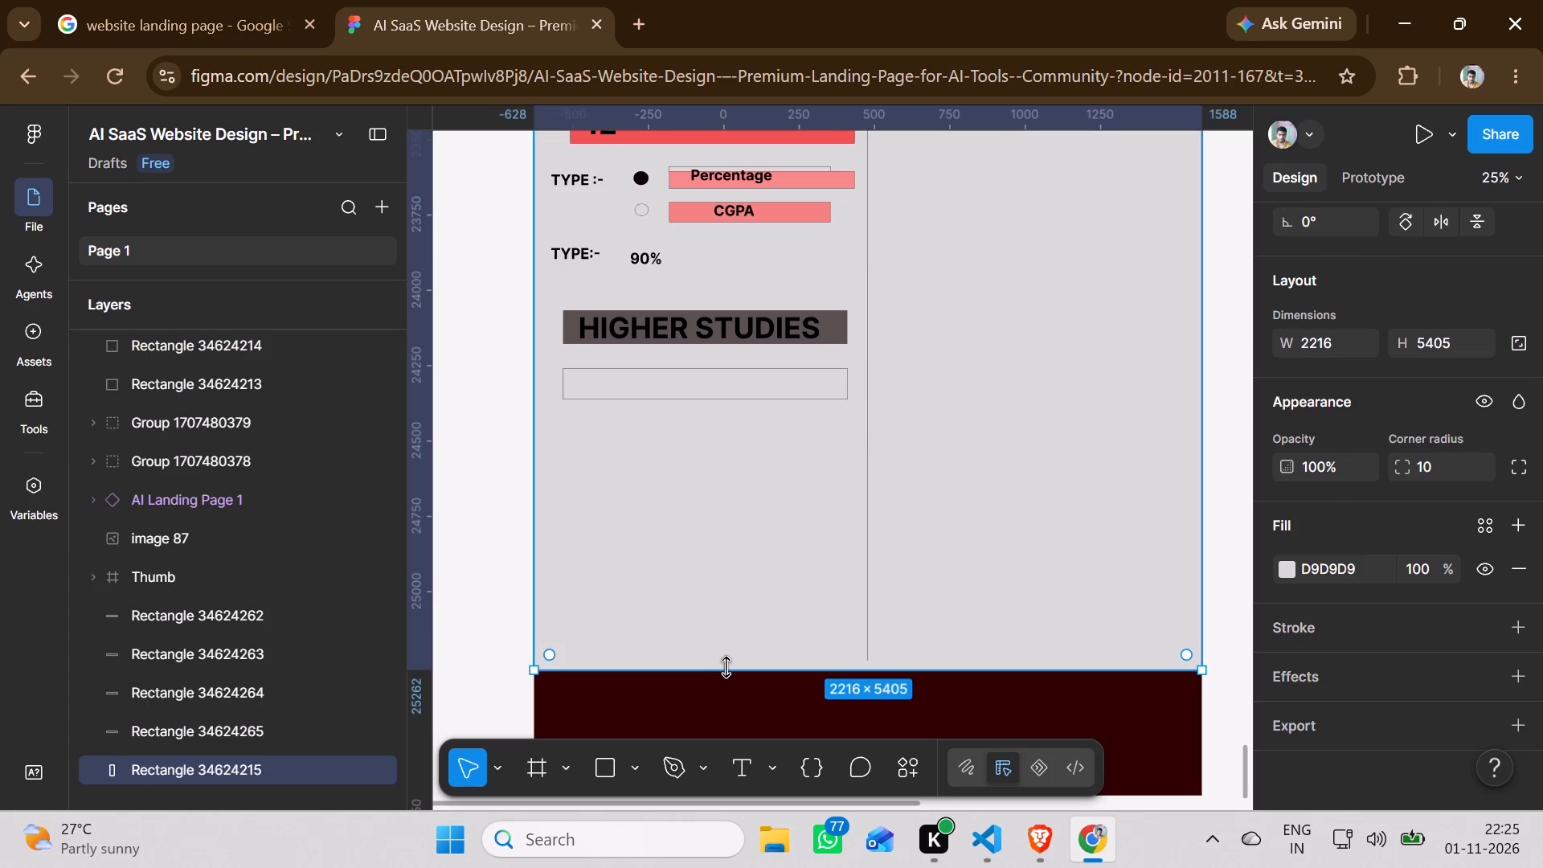
Add a text box about 920 × 104 over the outlined rectangle, containing MEDICAL.
left_click(730, 769)
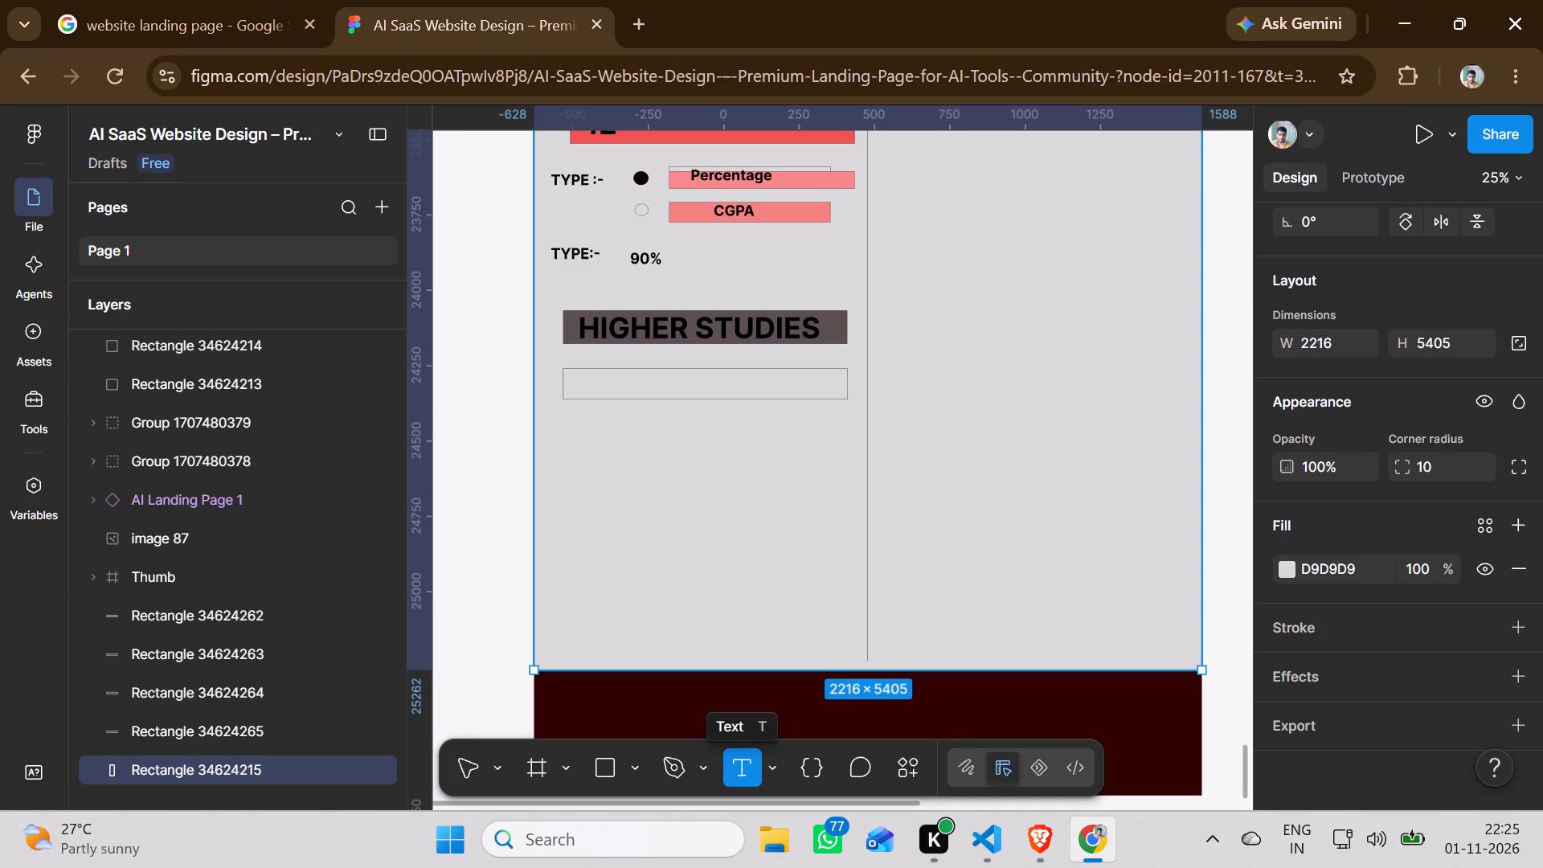
left_click_drag(568, 373, 572, 373)
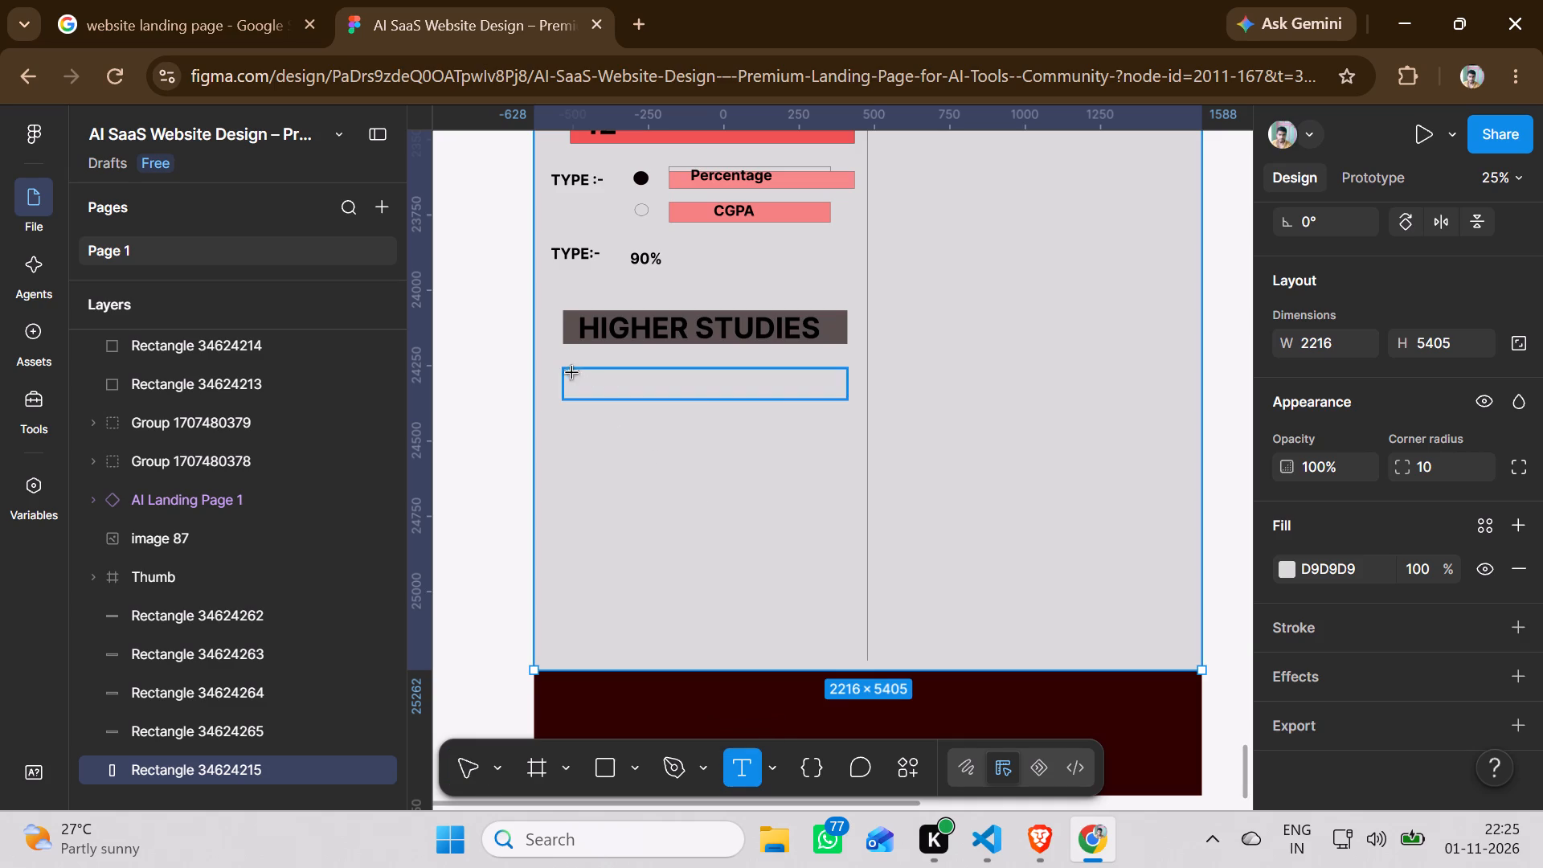
left_click_drag(572, 373, 846, 394)
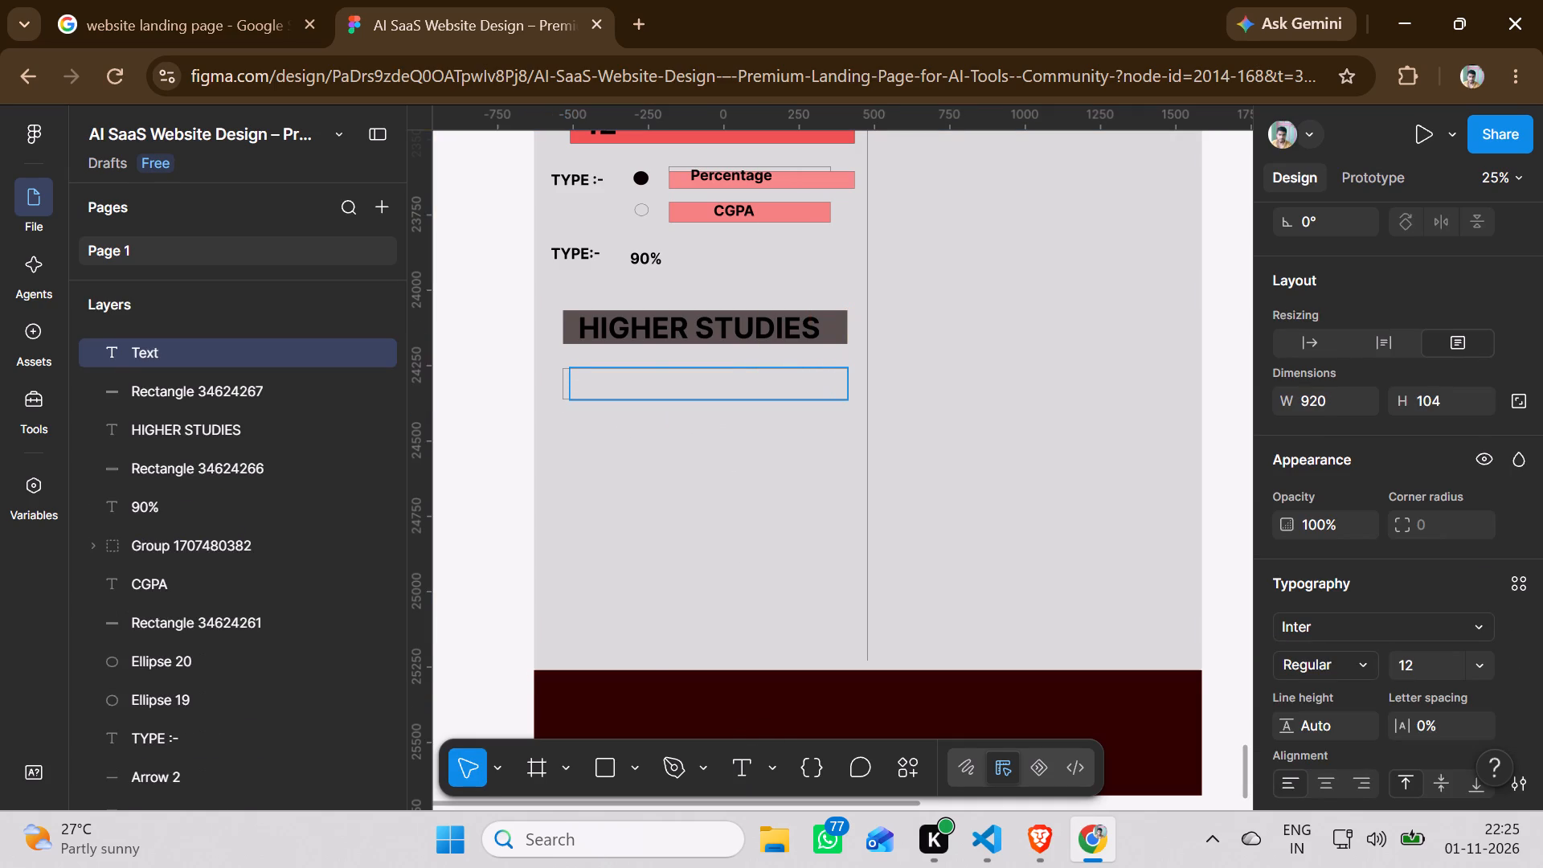
type("MEDICAL")
Set the MEDICAL text's font size to 96.
left_click_drag(608, 377, 567, 371)
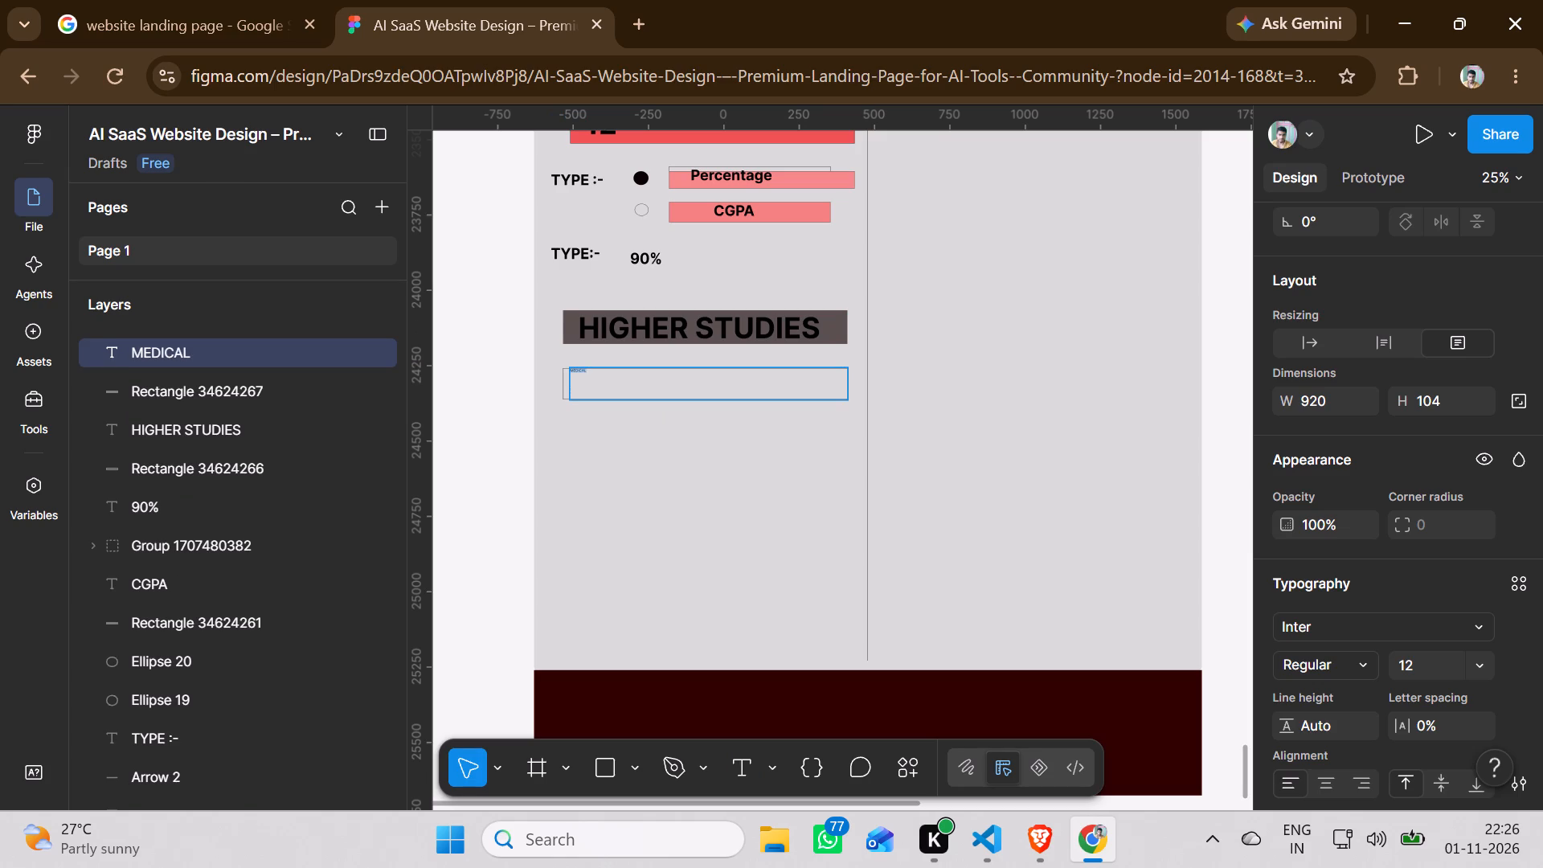
scroll(1454, 508, "up", 5)
scroll(1453, 508, "down", 3)
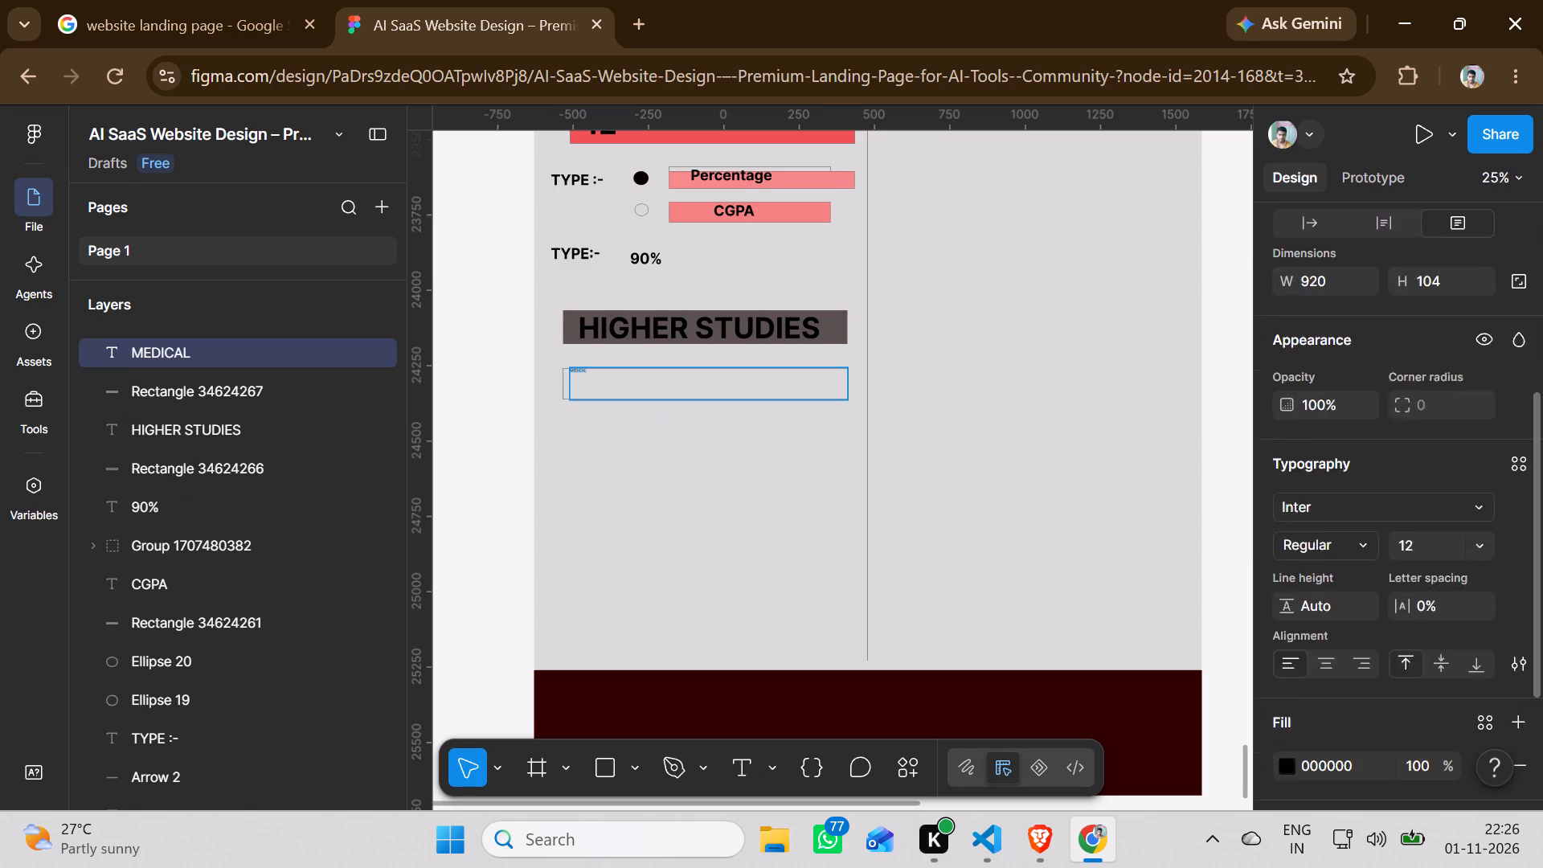
scroll(1450, 510, "down", 2)
scroll(1435, 440, "down", 1)
left_click(1483, 356)
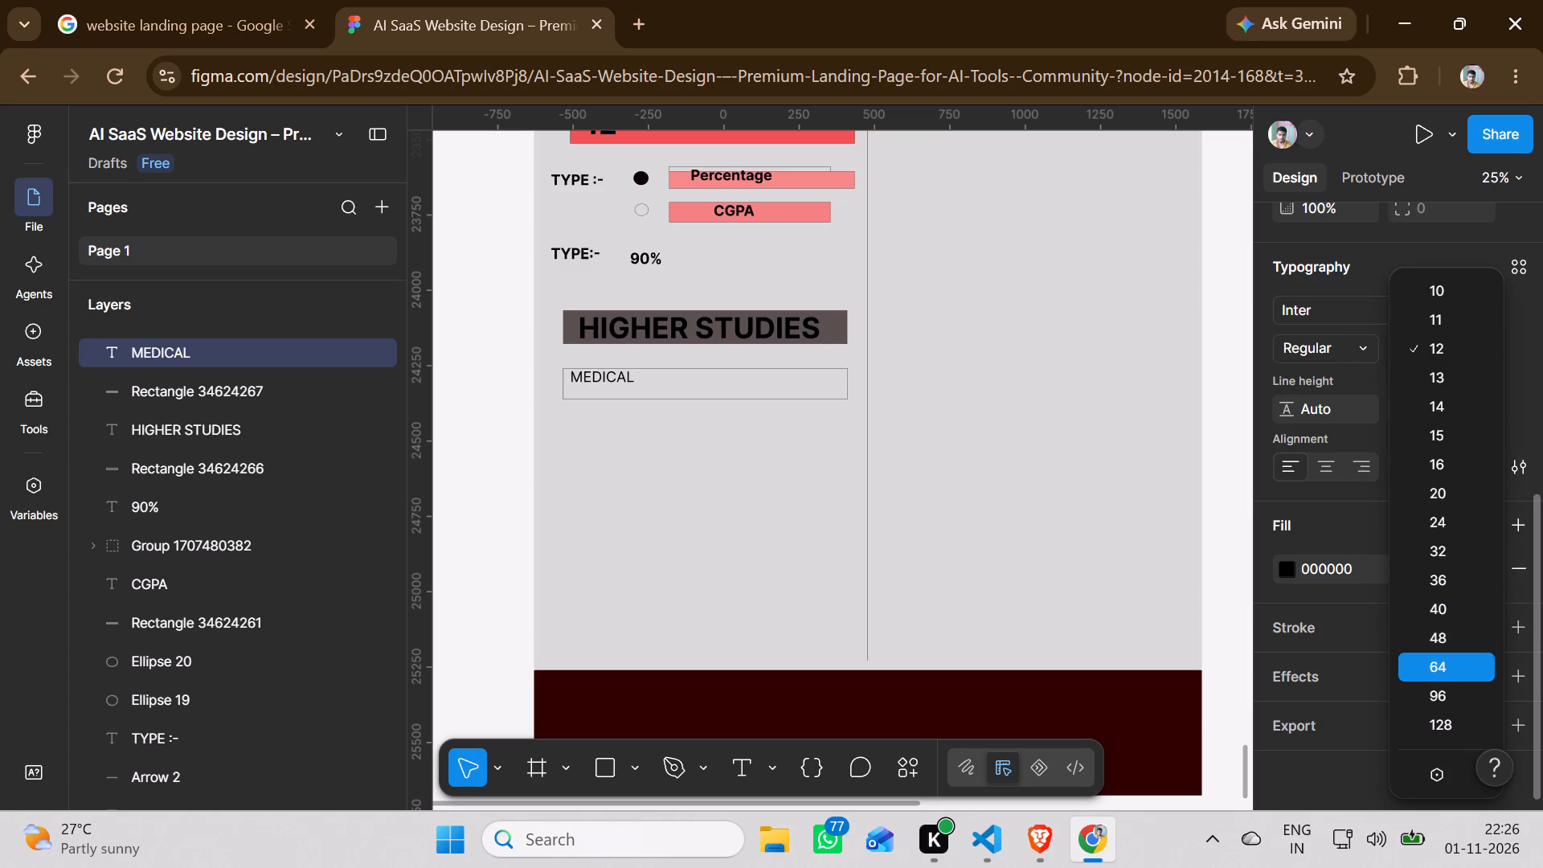
left_click(1447, 702)
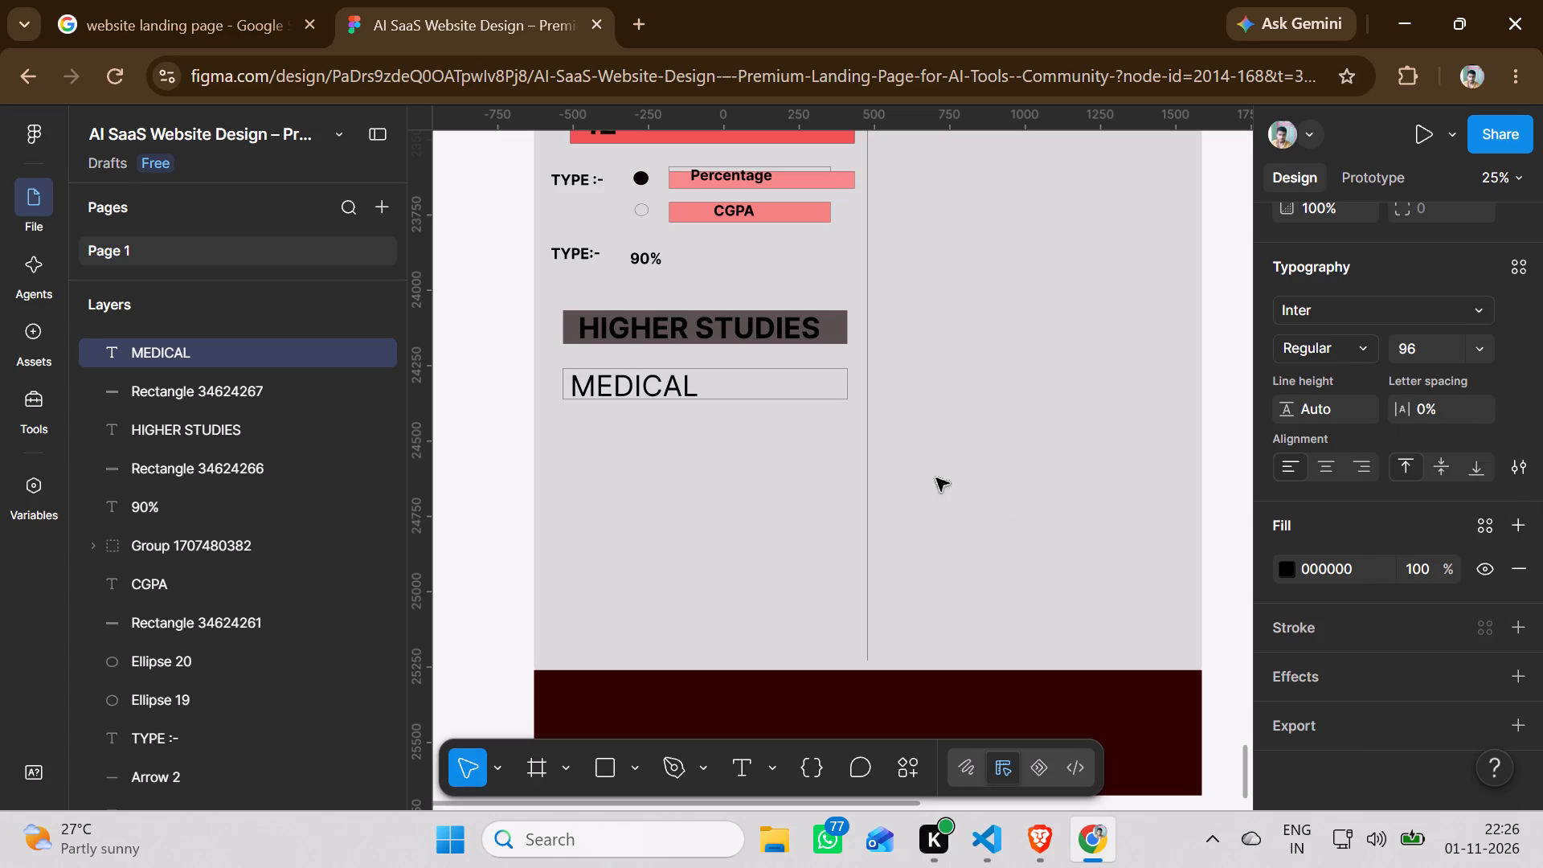
left_click(646, 455)
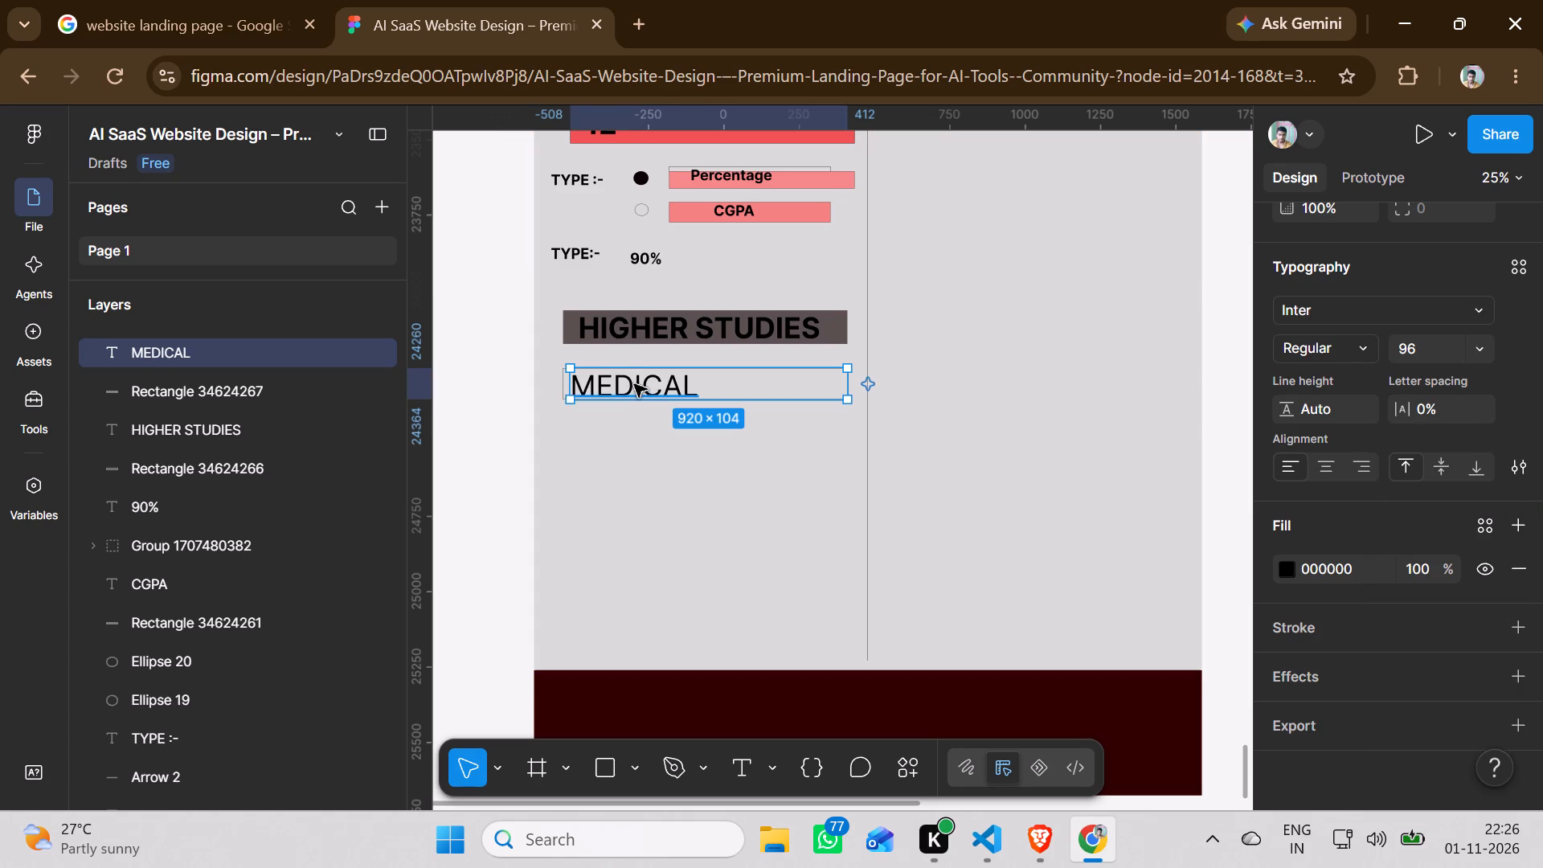
Move the MEDICAL text right within its rectangle, to about X -360, Y 24256.
left_click_drag(634, 384, 680, 384)
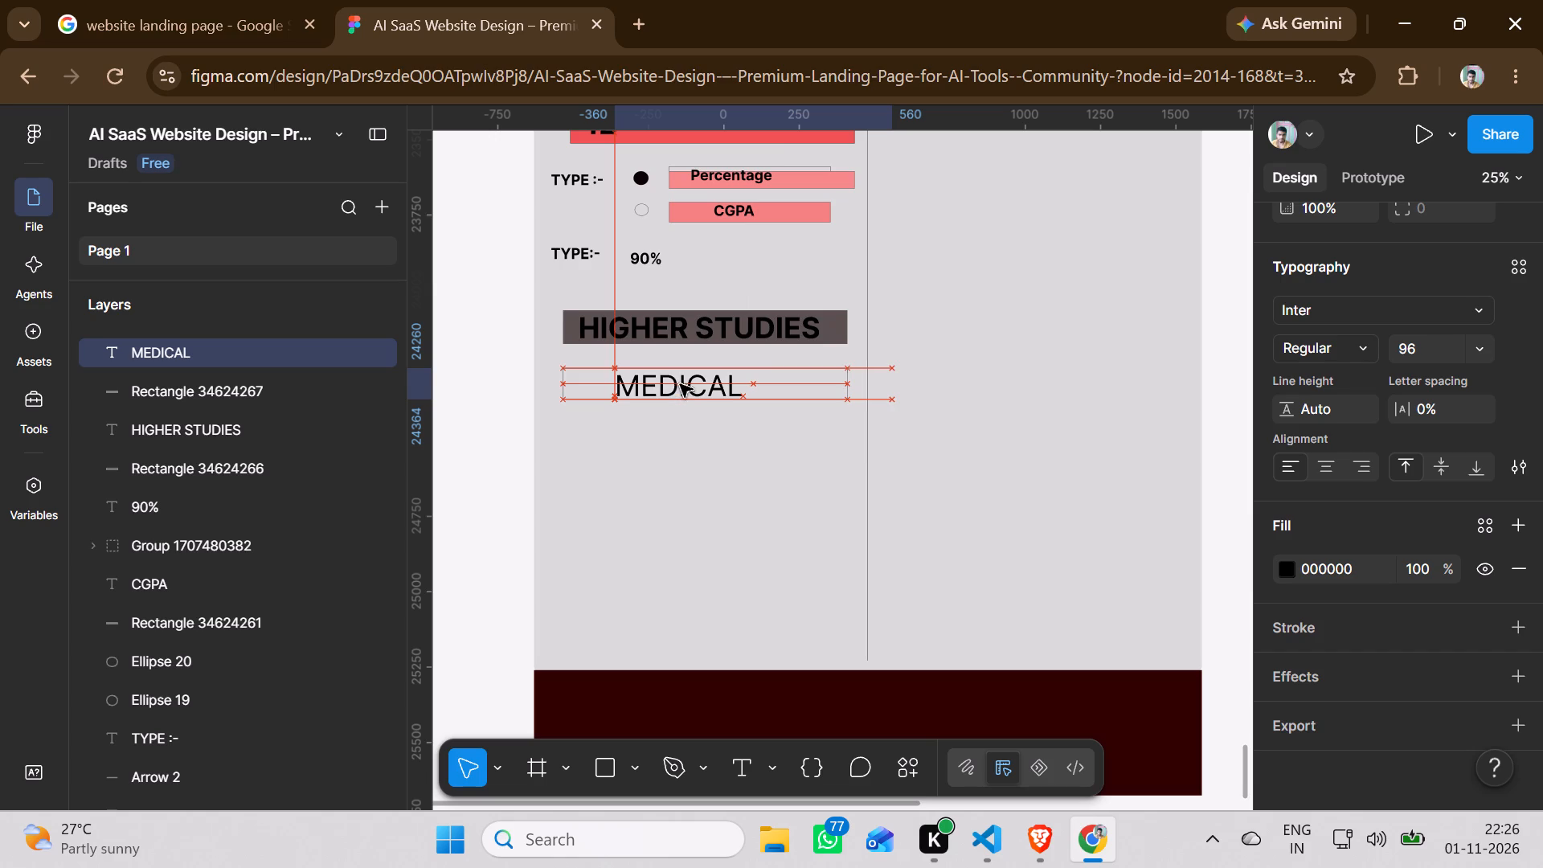
left_click_drag(680, 384, 680, 382)
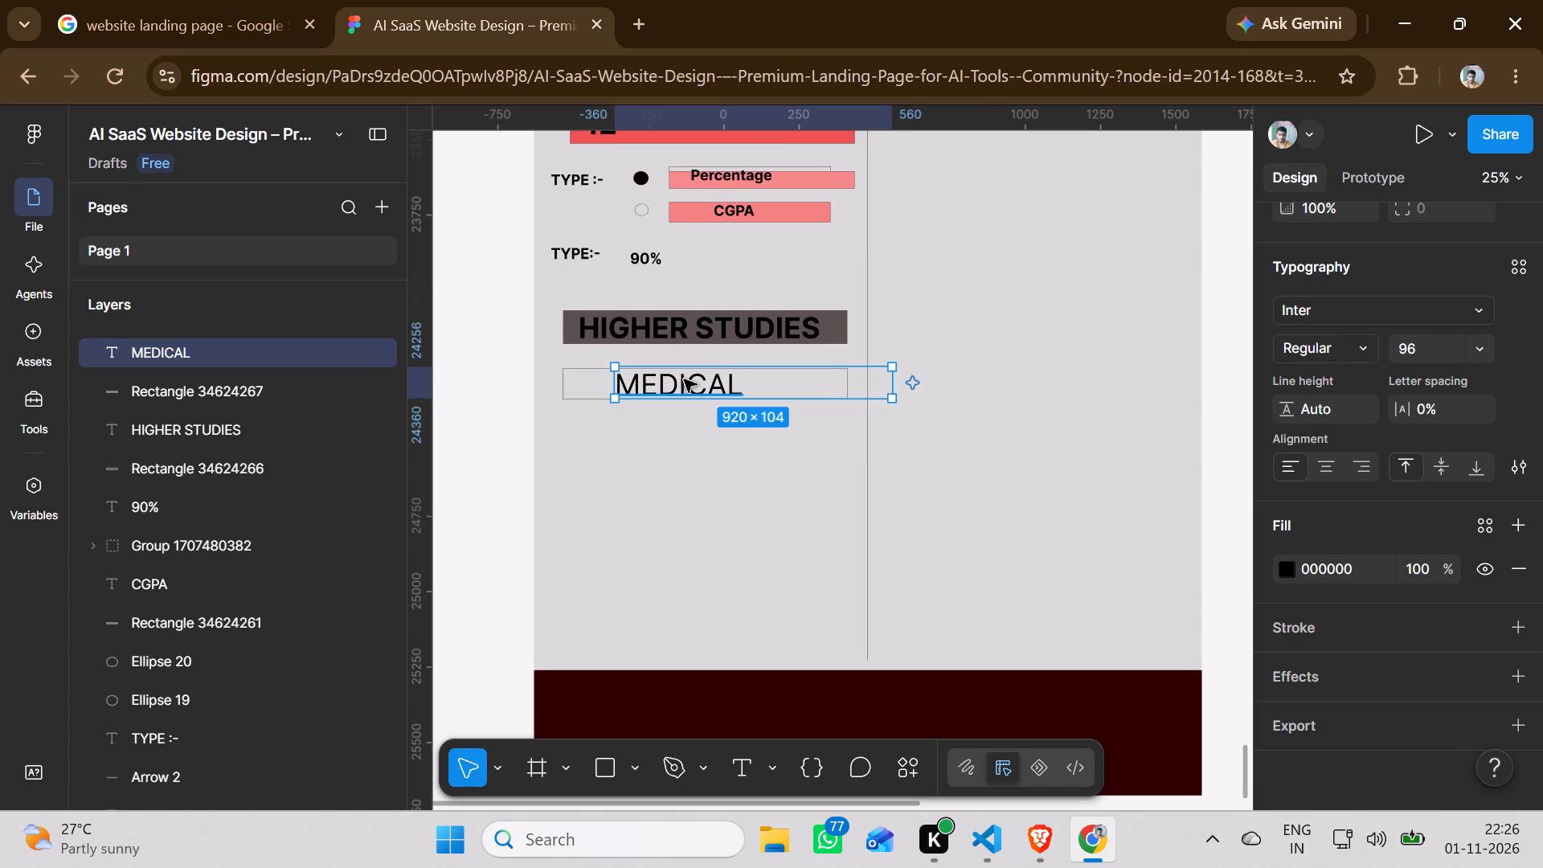
Set the MEDICAL text's font weight to Bold.
scroll(1303, 526, "down", 4)
scroll(1303, 525, "up", 1)
scroll(1303, 525, "down", 1)
scroll(1303, 525, "up", 2)
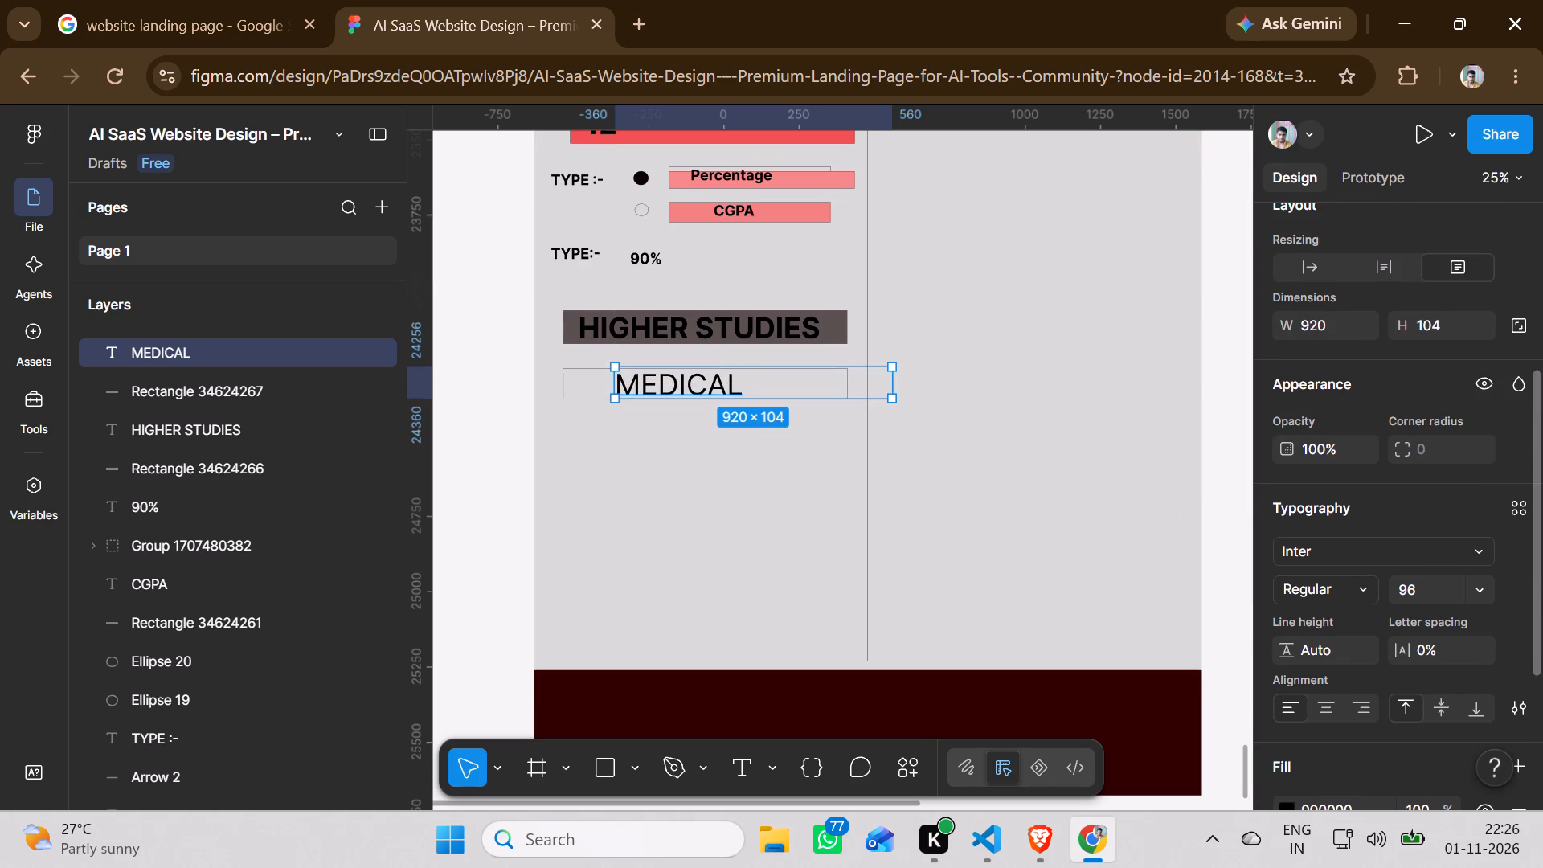
scroll(1299, 574, "up", 1)
scroll(1298, 574, "down", 3)
scroll(1317, 513, "up", 2)
left_click(1353, 592)
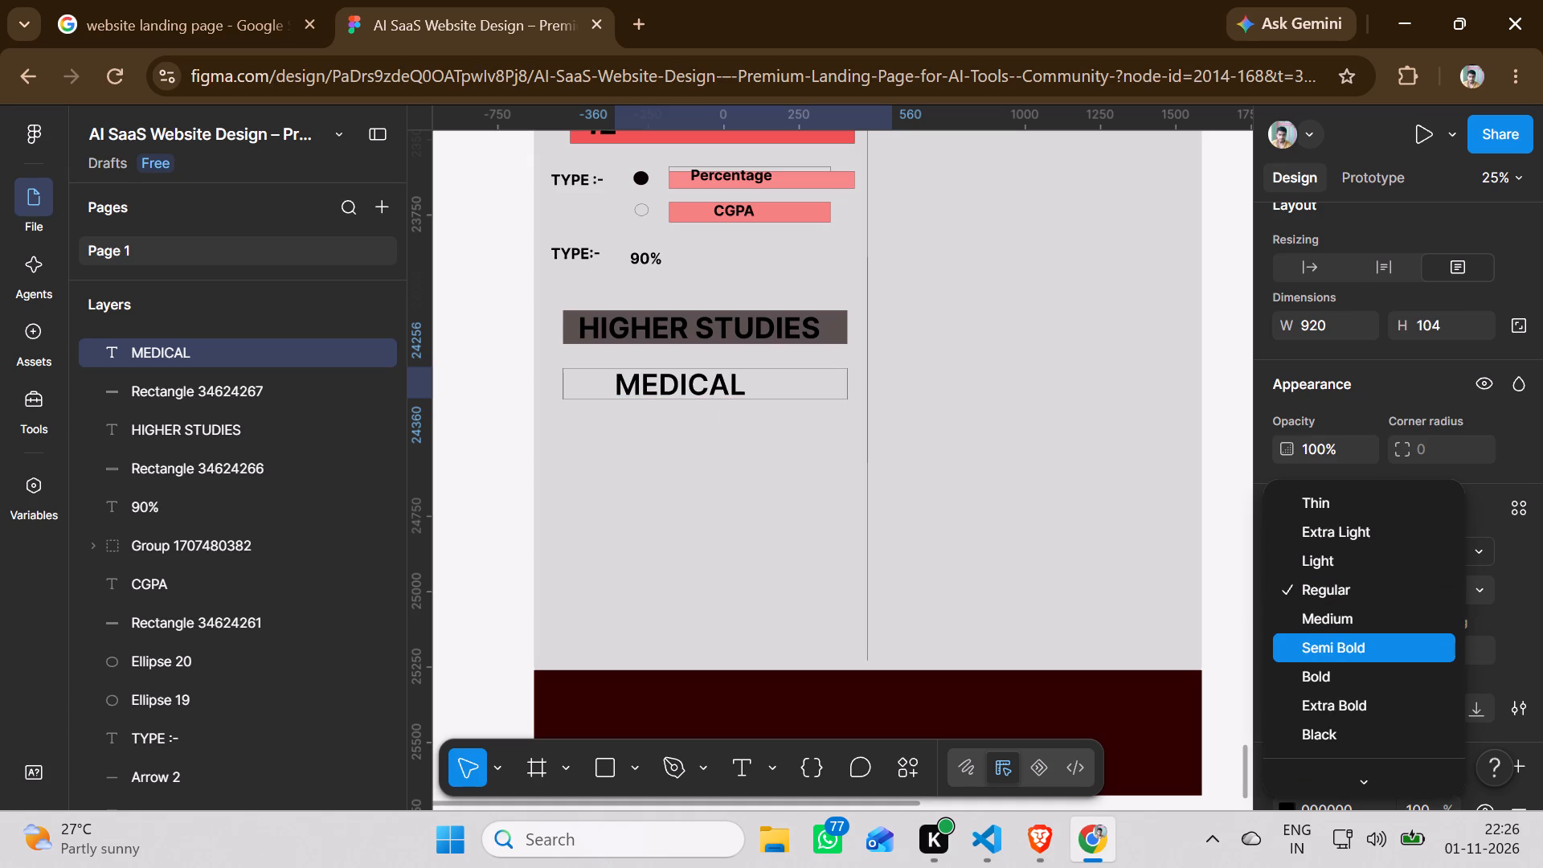
left_click(1316, 673)
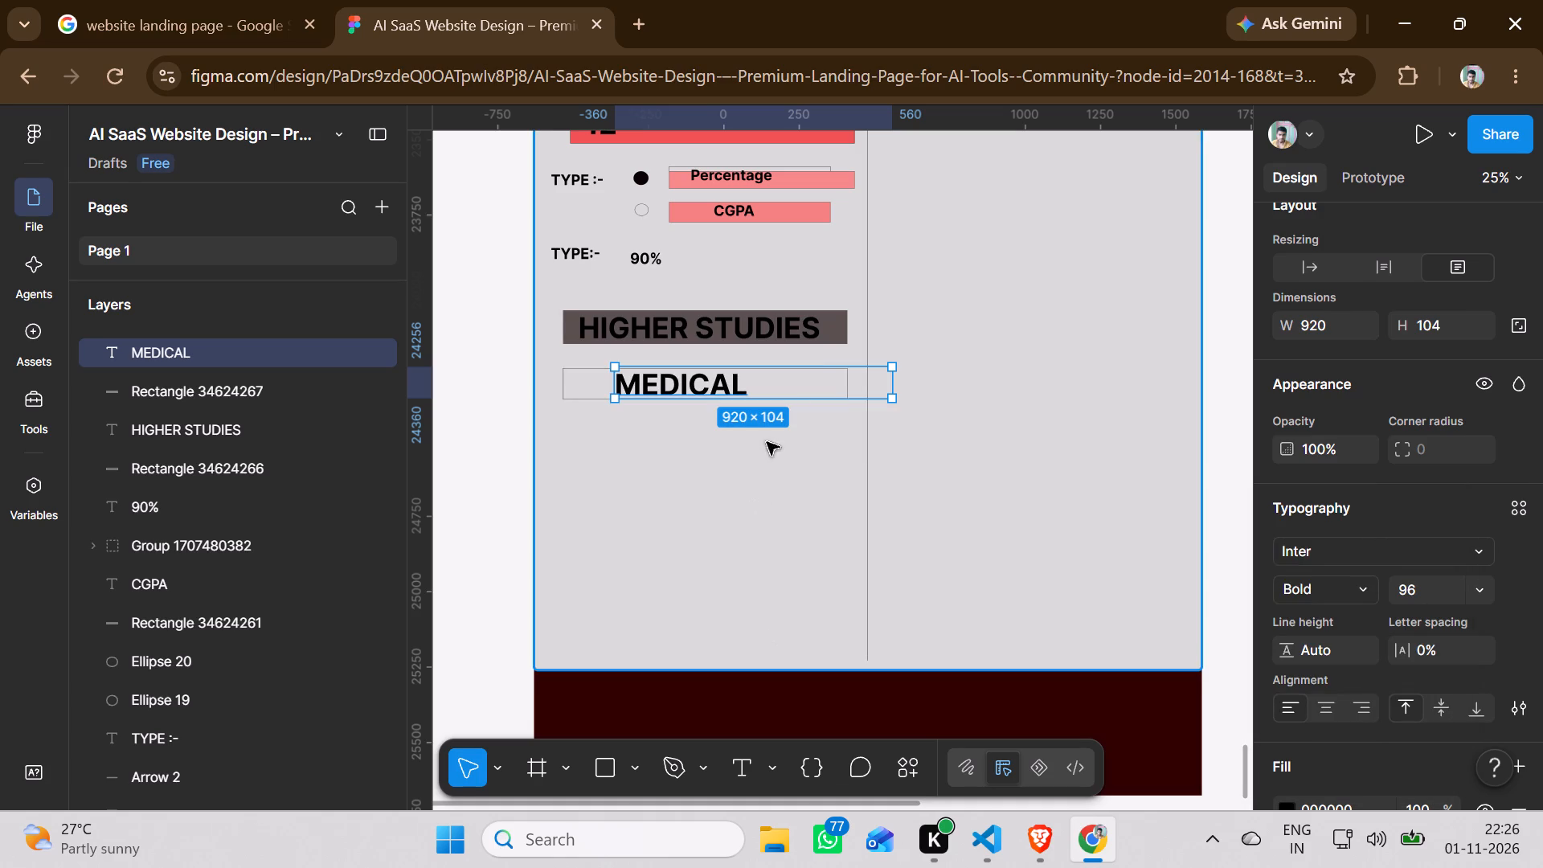
Change the fill of the rectangle behind MEDICAL to red DC3131.
left_click(596, 379)
scroll(1301, 552, "down", 4)
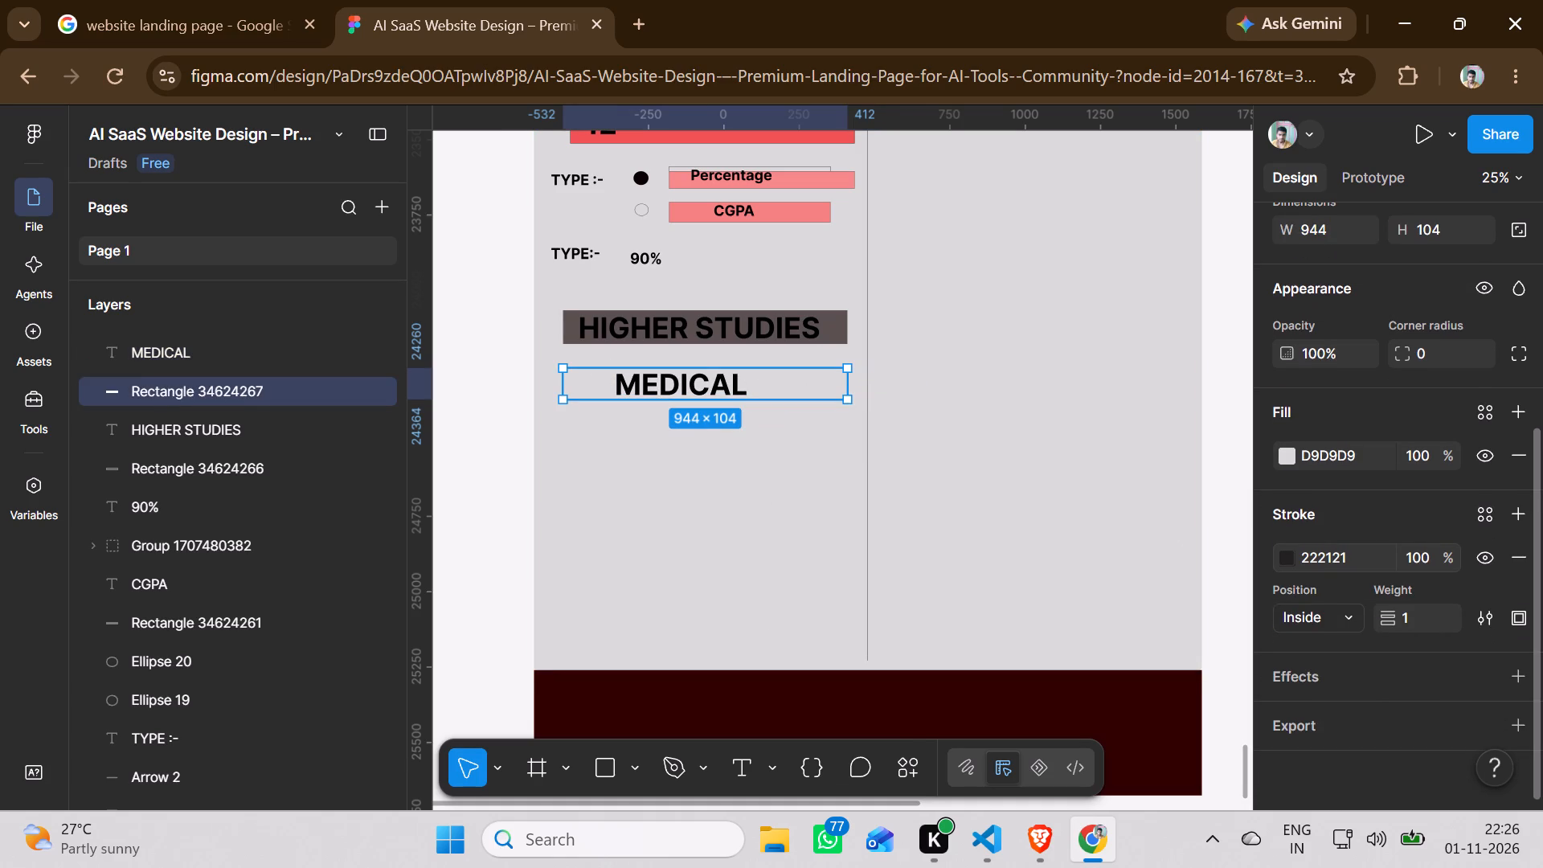
left_click(1285, 558)
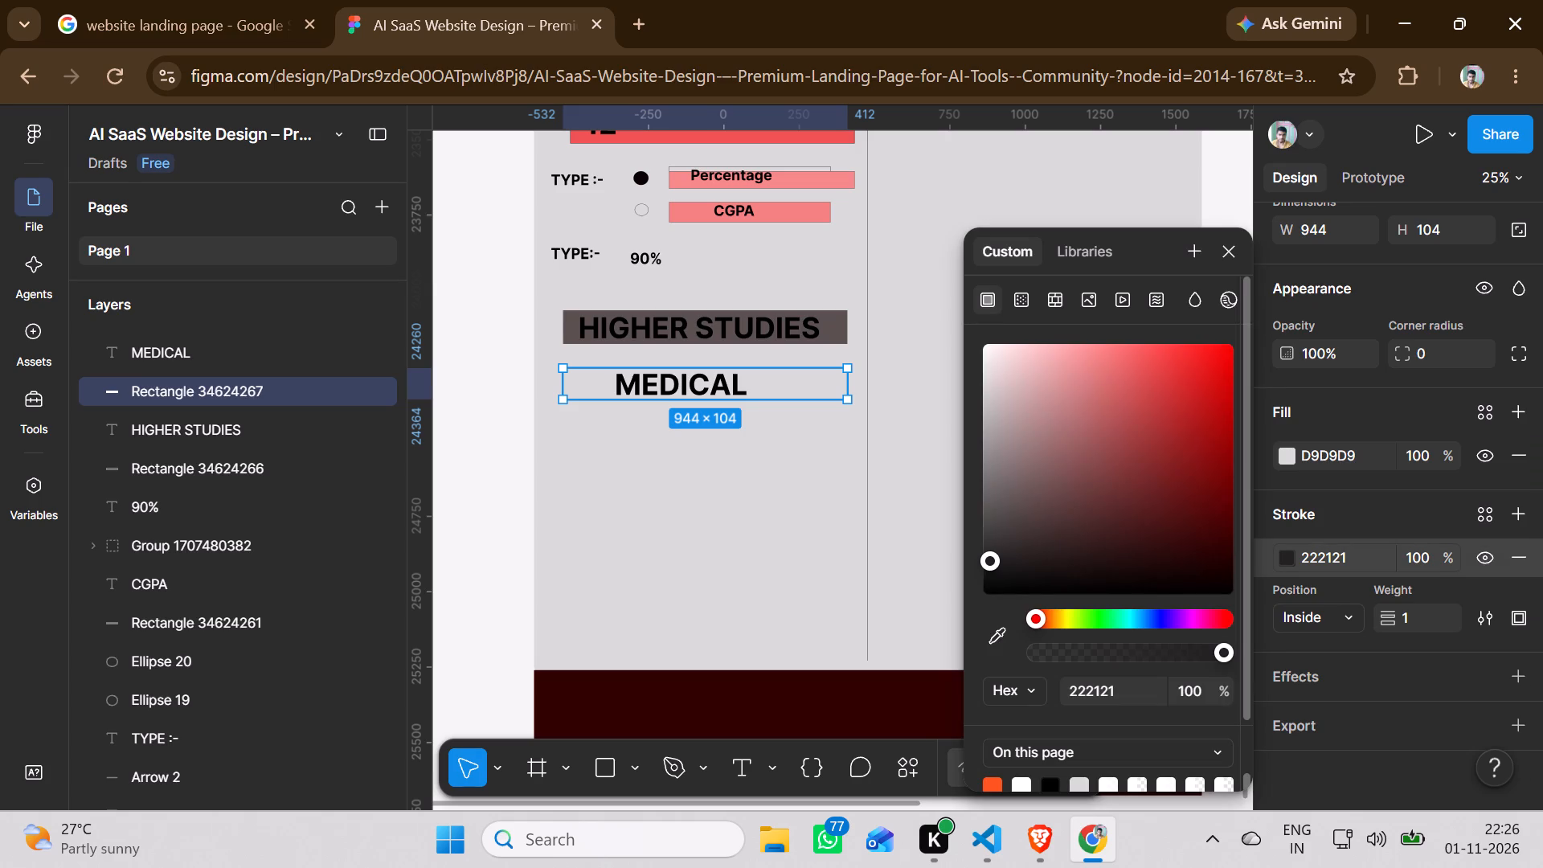
left_click(1356, 520)
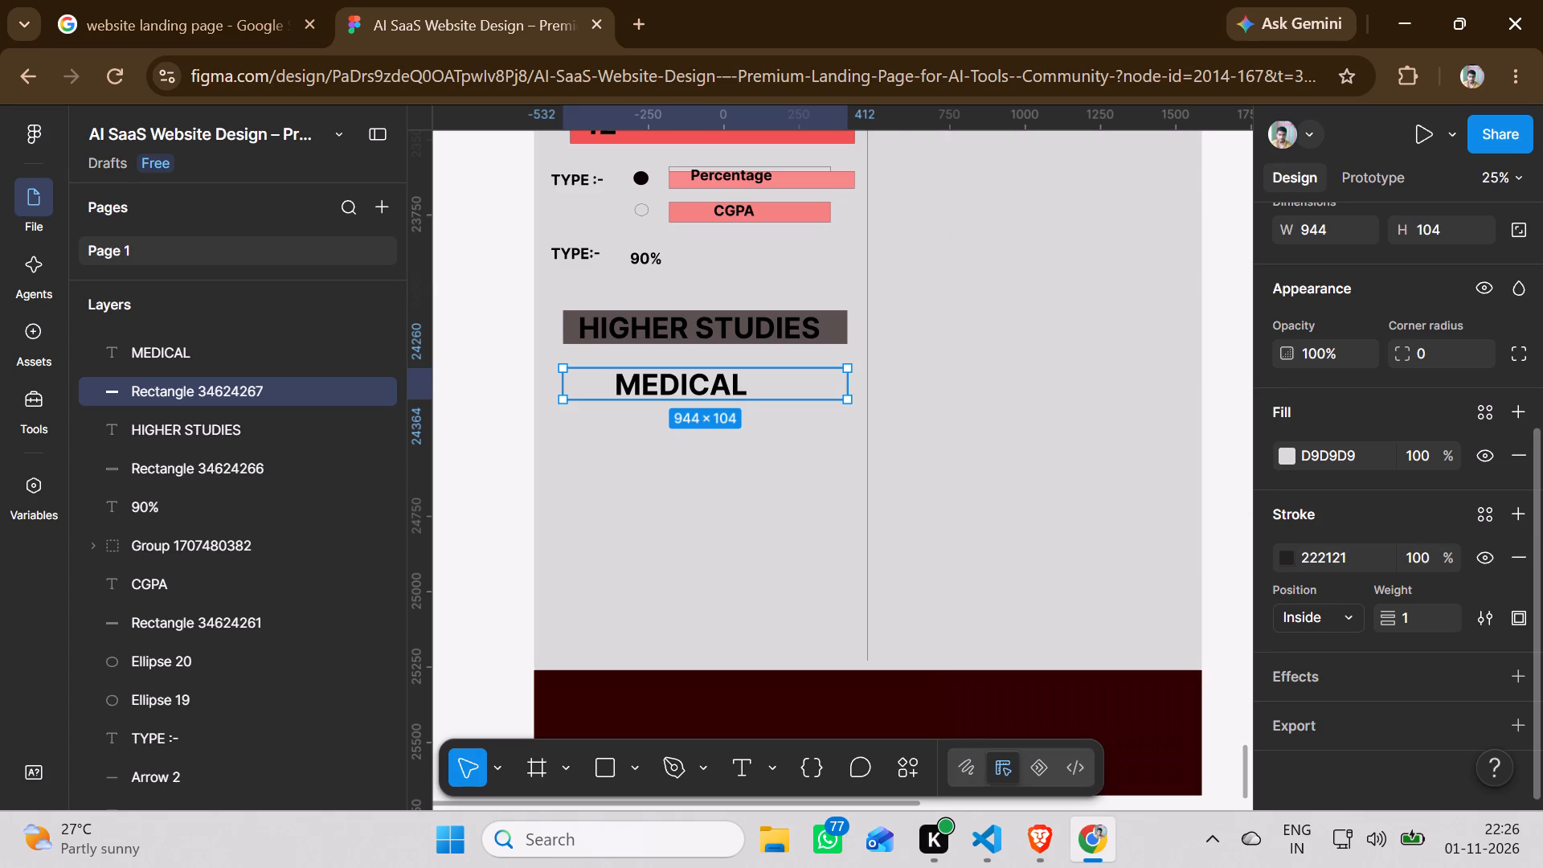
left_click(1289, 459)
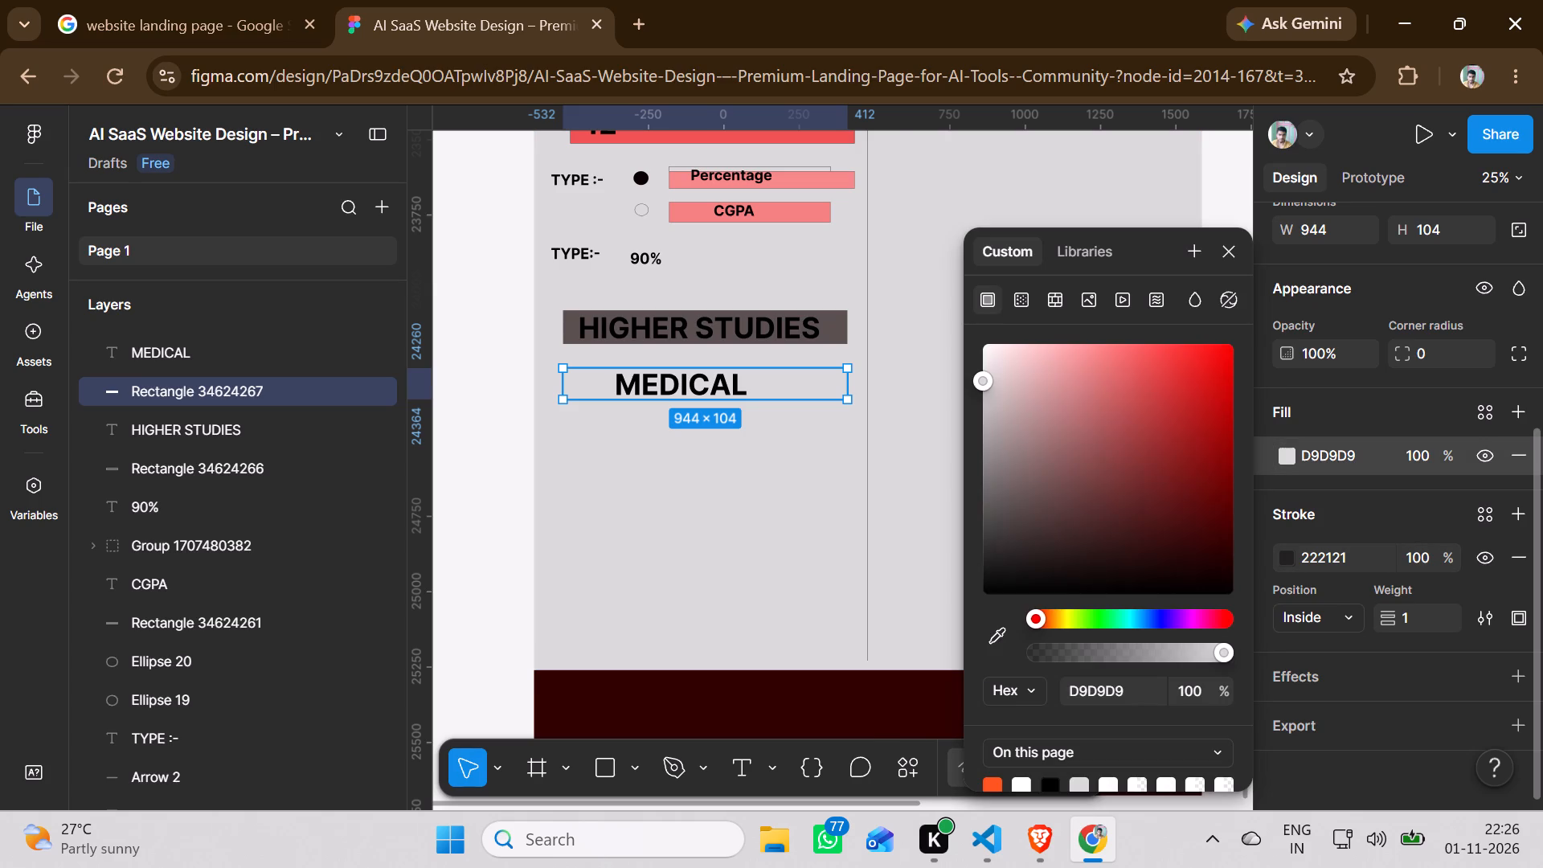
left_click(1177, 378)
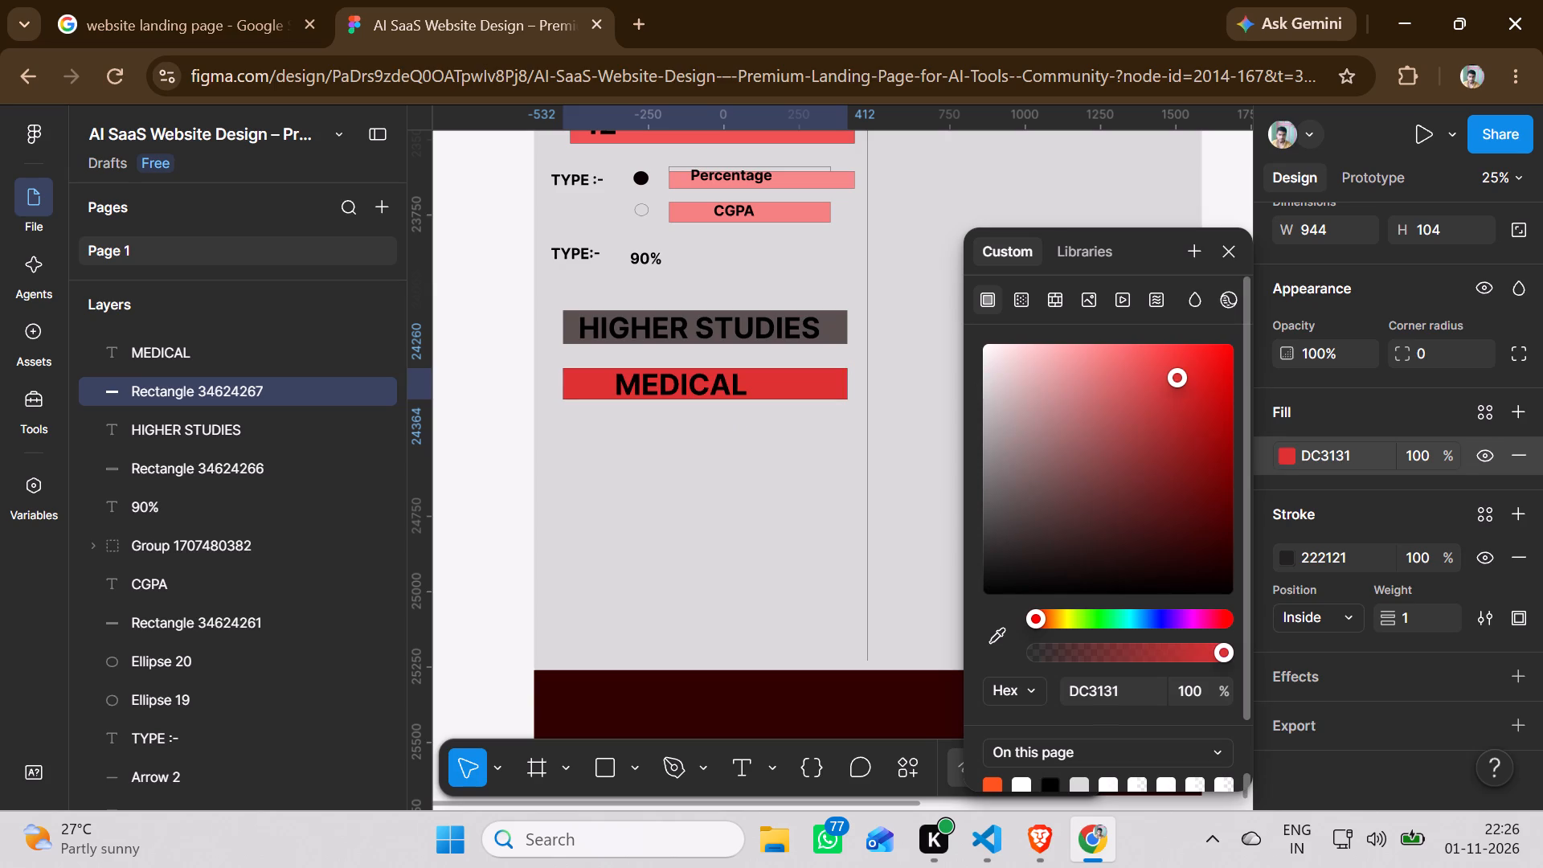
left_click(790, 524)
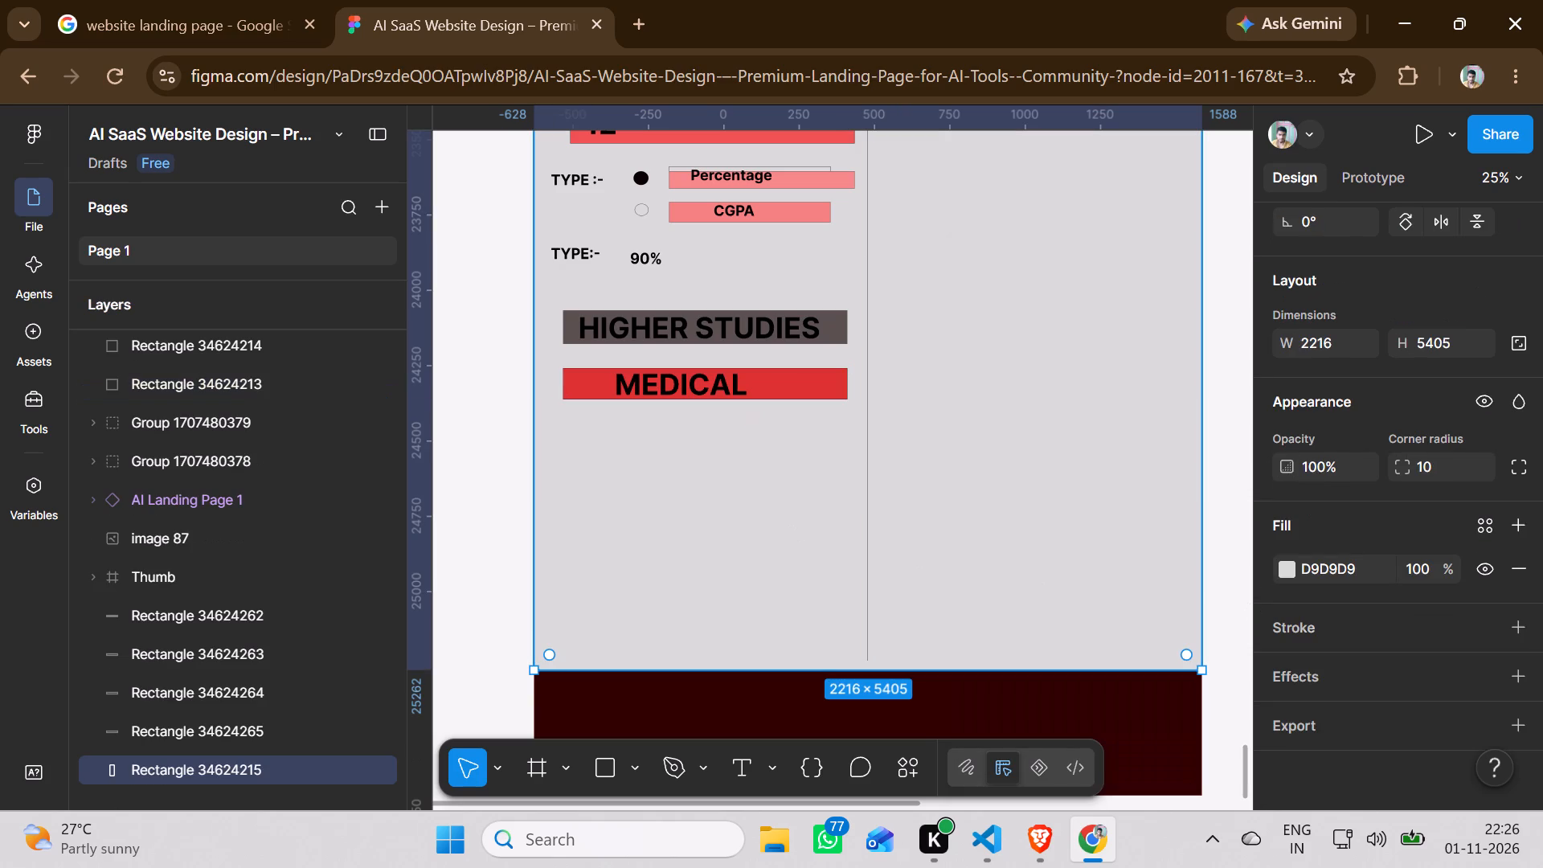
Increase the corner radius of the large grey background rectangle to 31.
left_click(1444, 467)
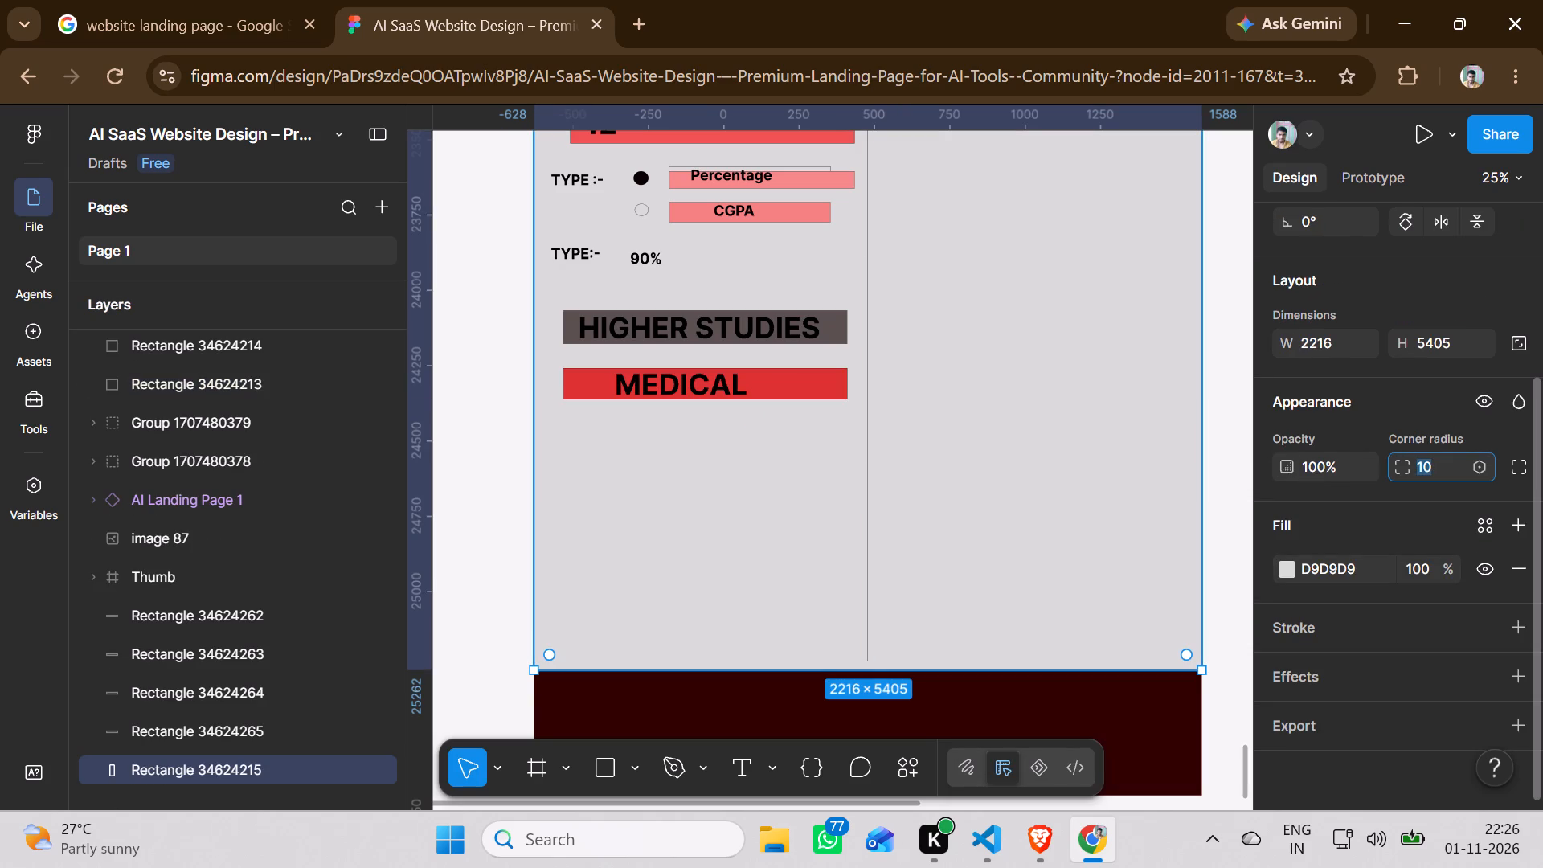
key("Up")
key("Up")
key("Up")
key("Up")
key("Up")
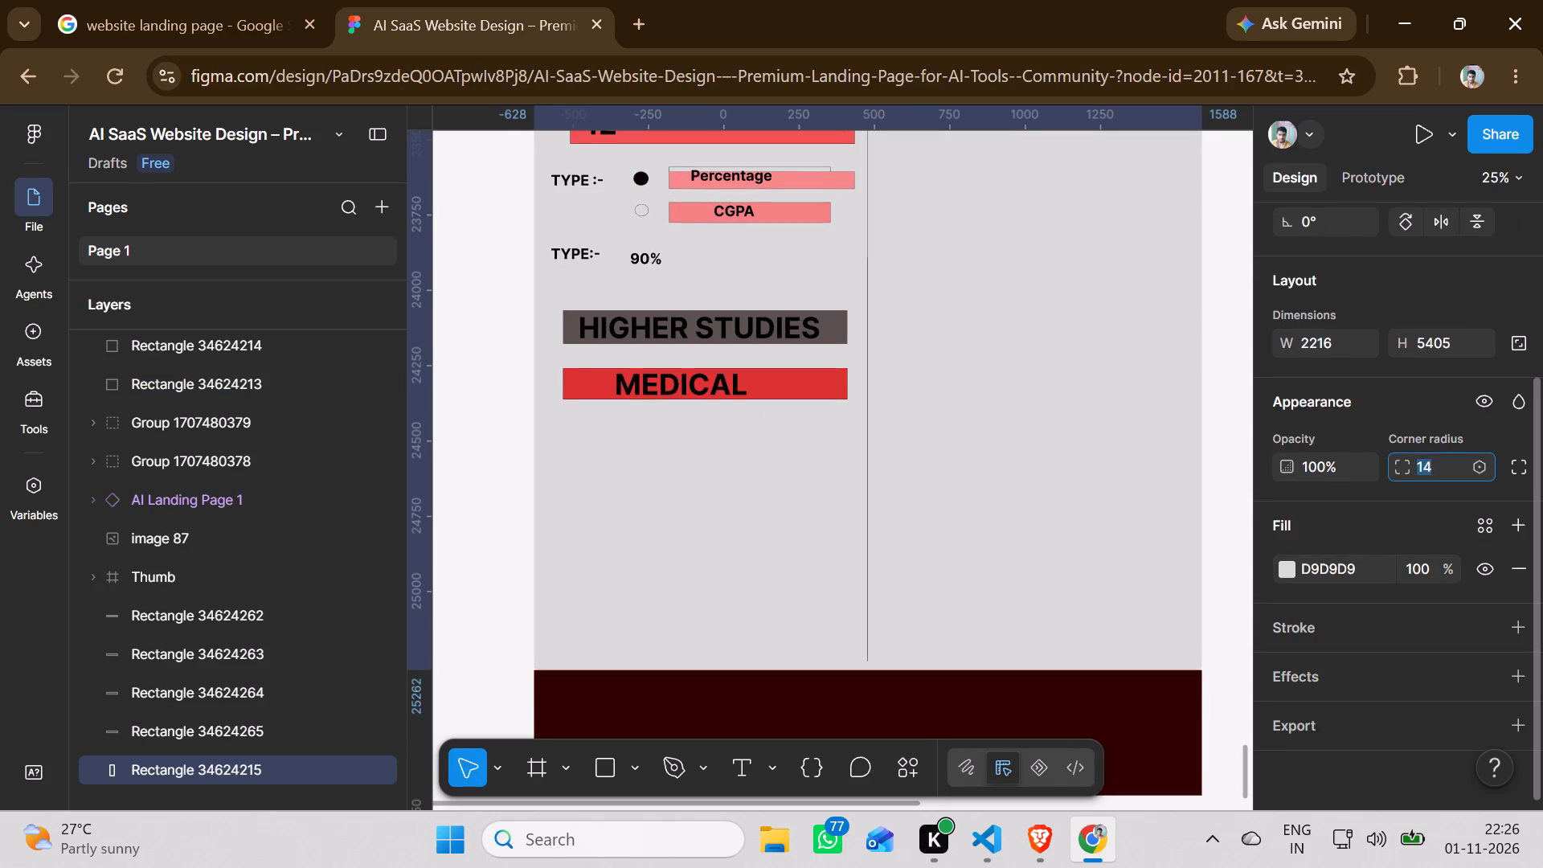
key("Up")
key("Up")
key("Up")
key("Up")
key("Up")
key("Up")
key("Up")
key("Up")
key("Up")
key("Up")
key("Up")
key("Up")
key("Up")
key("Up")
key("Up")
key("Up")
key("Up")
key("Up")
key("Up")
key("Up")
key("Up")
key("Up")
key("Up")
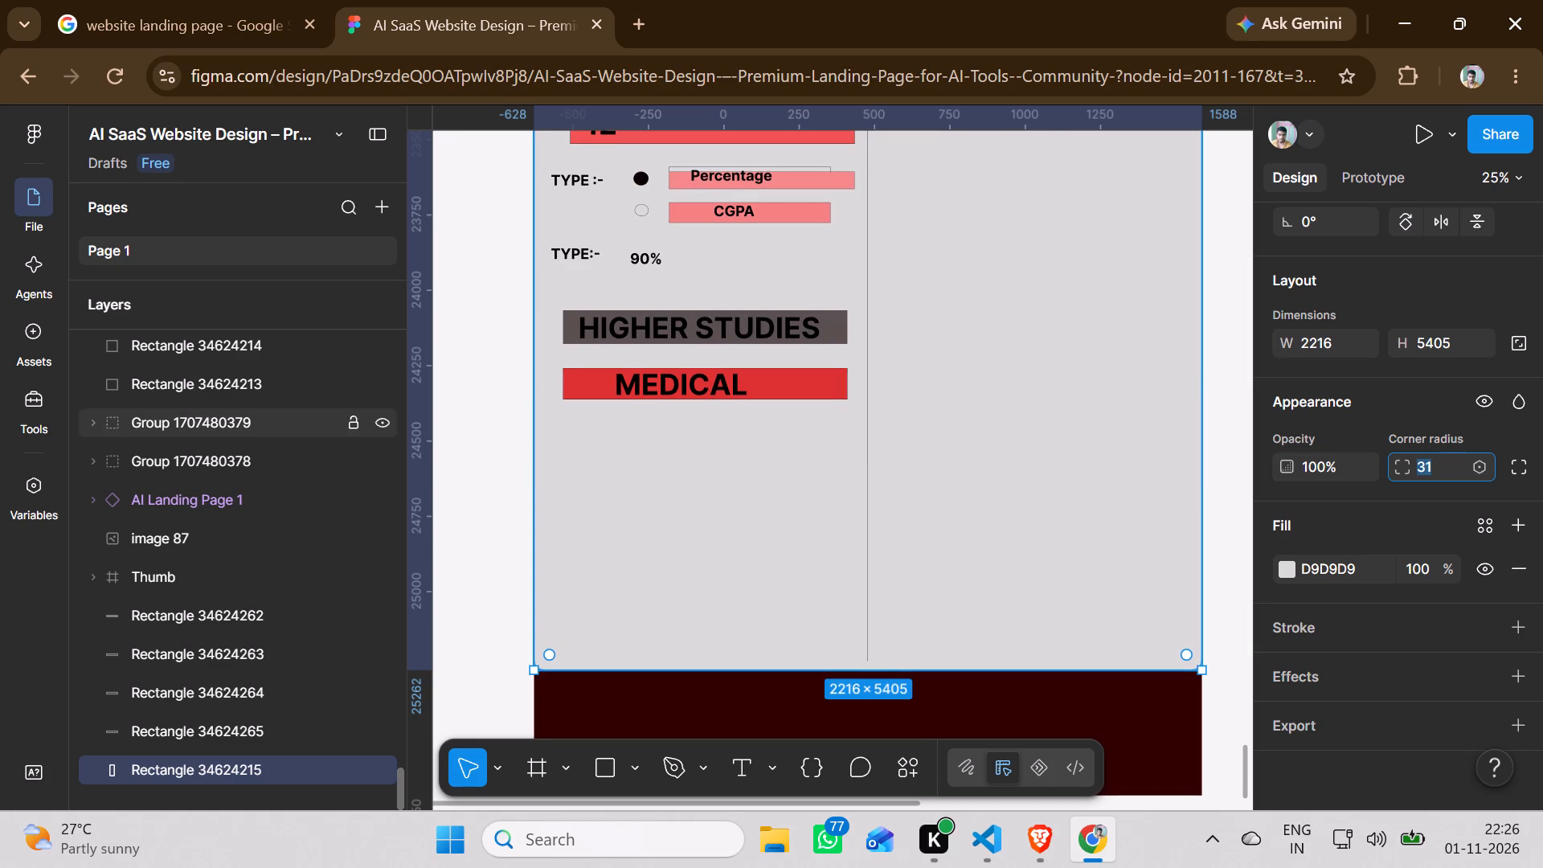
Set the corner radius of the red rectangle behind MEDICAL to 31.
left_click(575, 375)
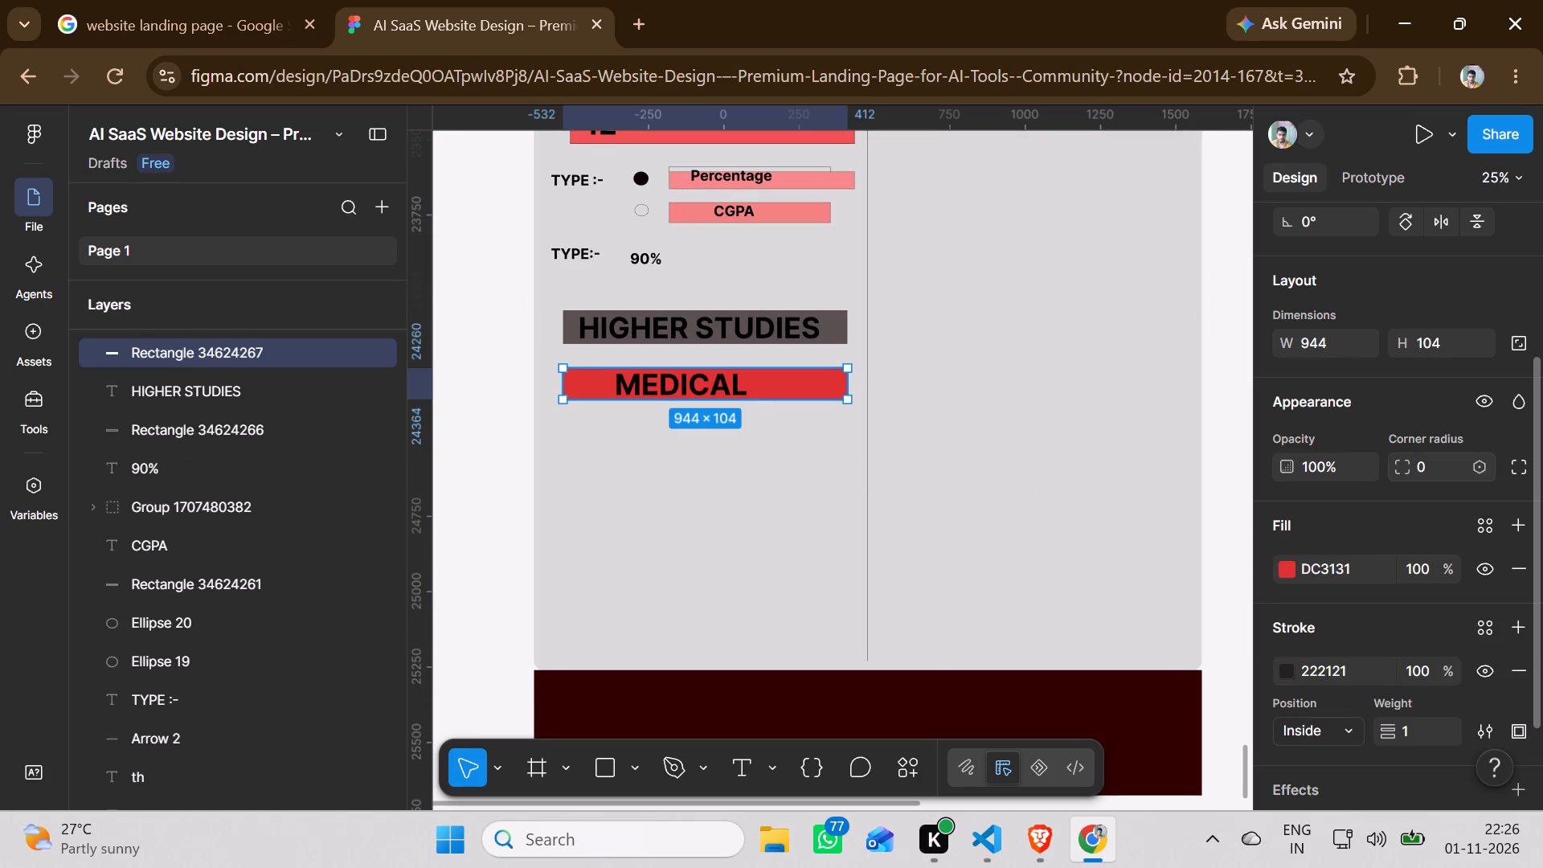
left_click(1435, 459)
key("Up")
key("Up")
key("Up")
key("Up")
key("Up")
key("Up")
key("Up")
key("Up")
key("Up")
key("Up")
key("Up")
key("Up")
key("Up")
key("Up")
key("Up")
key("Up")
key("Up")
key("Up")
key("Up")
key("Up")
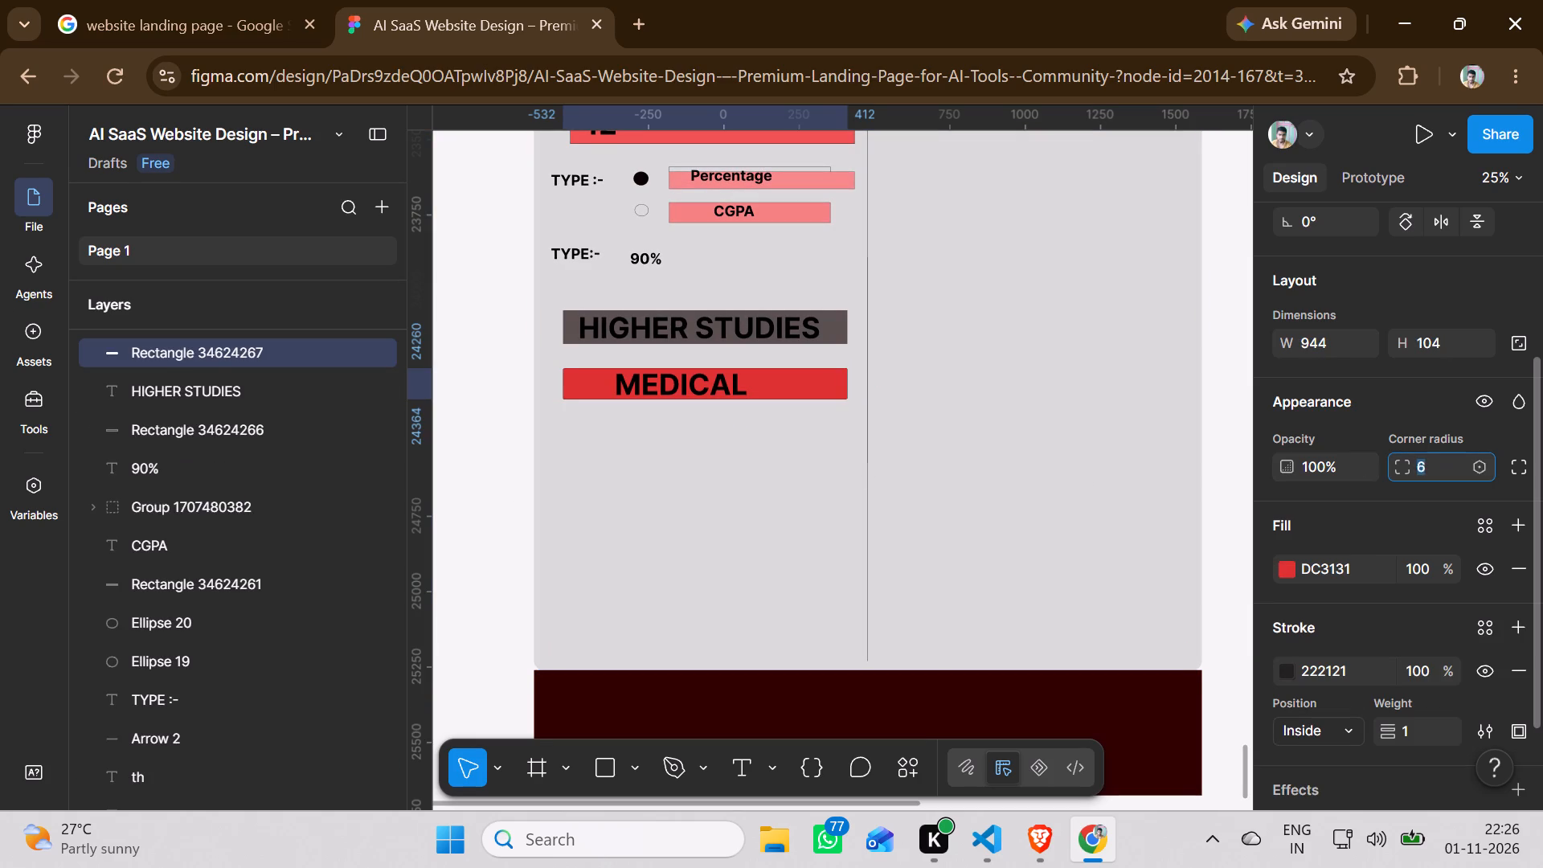
key("Up")
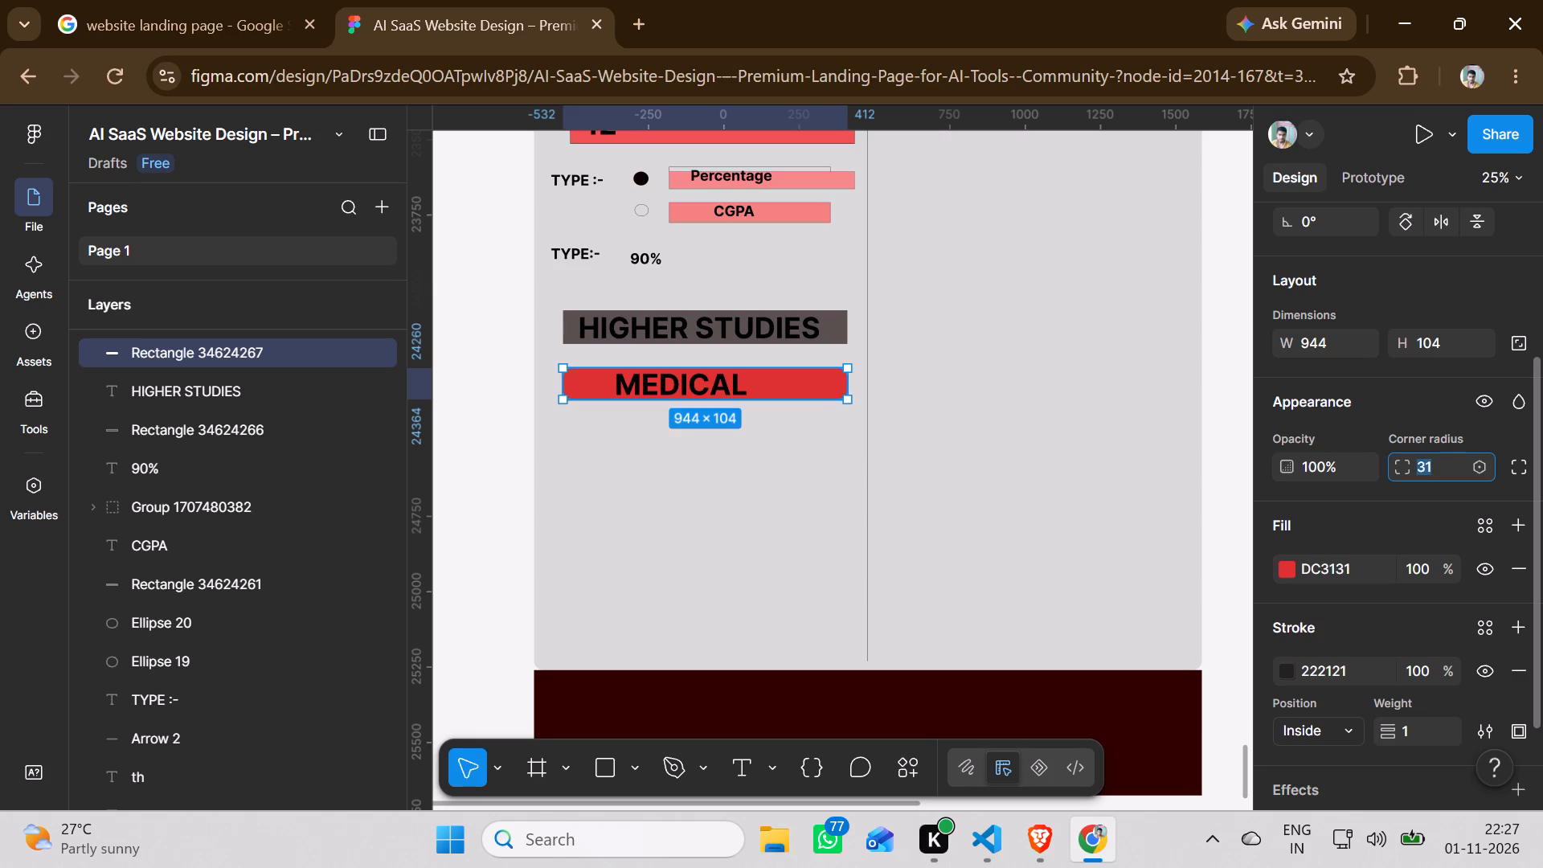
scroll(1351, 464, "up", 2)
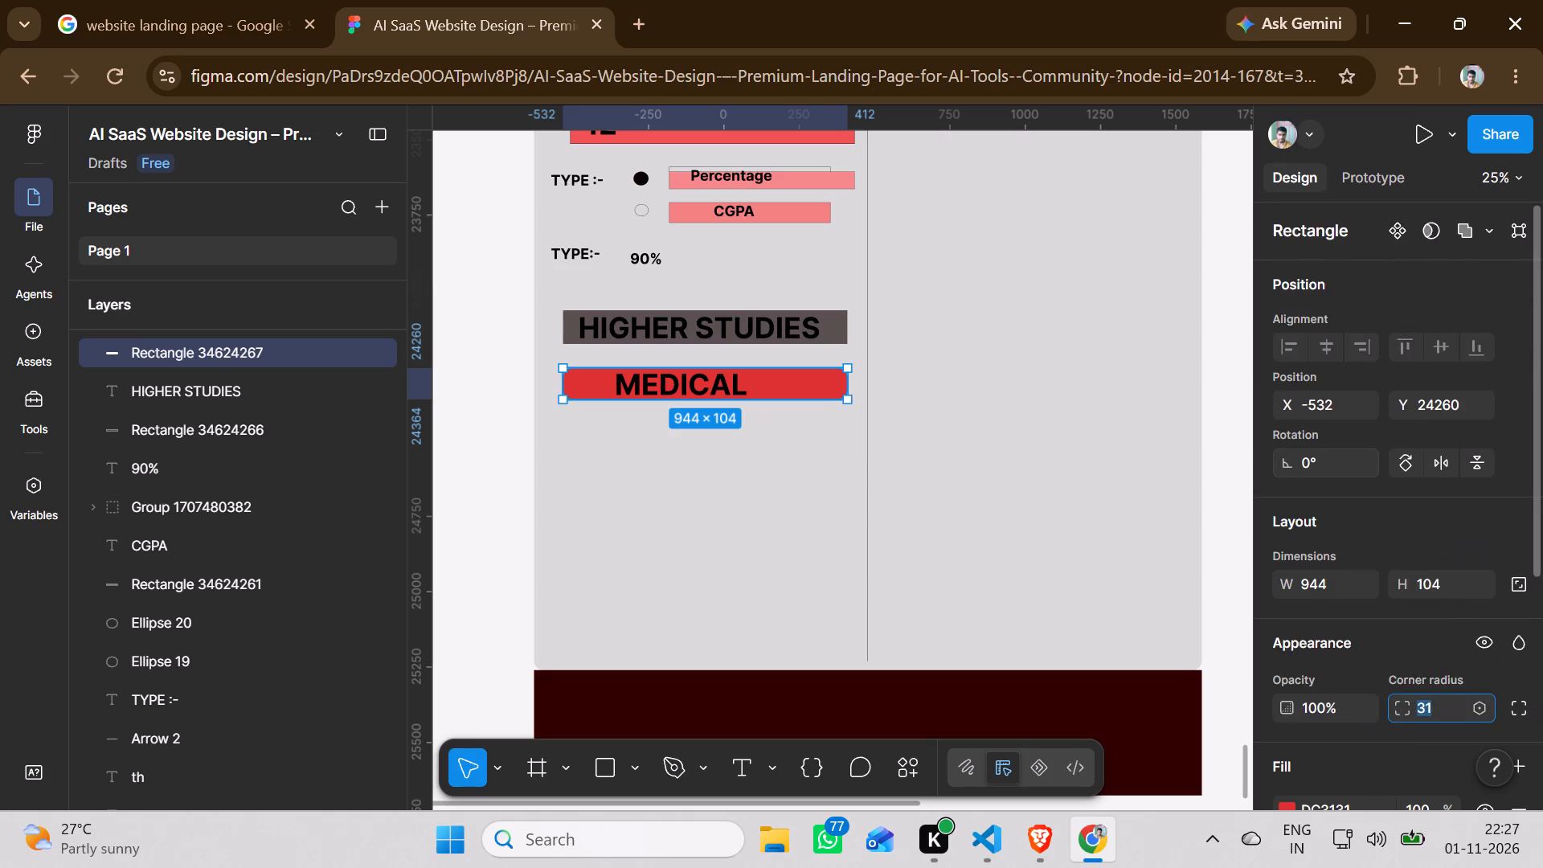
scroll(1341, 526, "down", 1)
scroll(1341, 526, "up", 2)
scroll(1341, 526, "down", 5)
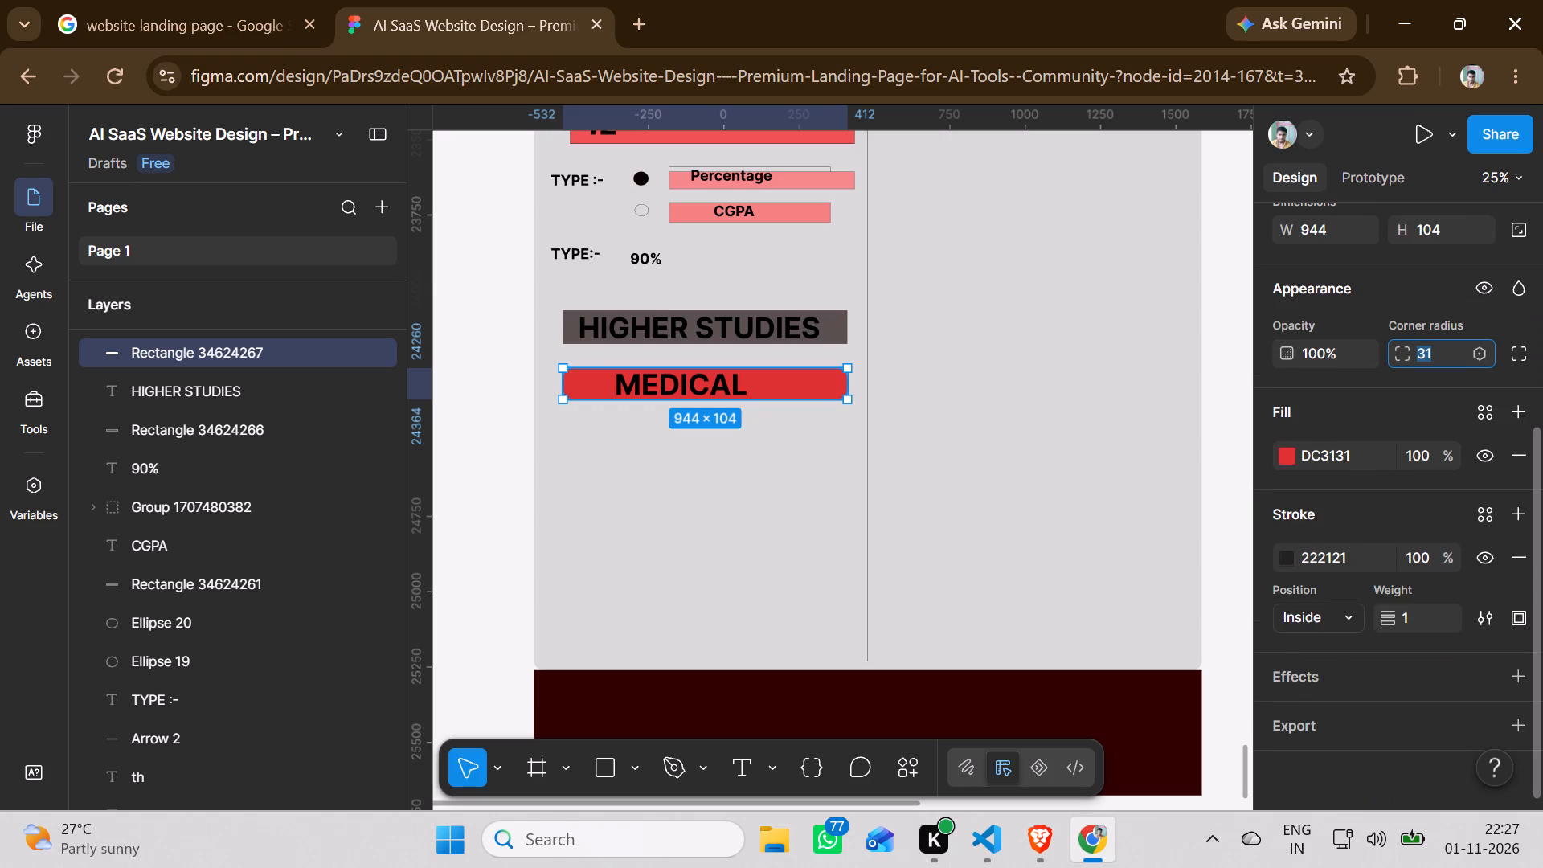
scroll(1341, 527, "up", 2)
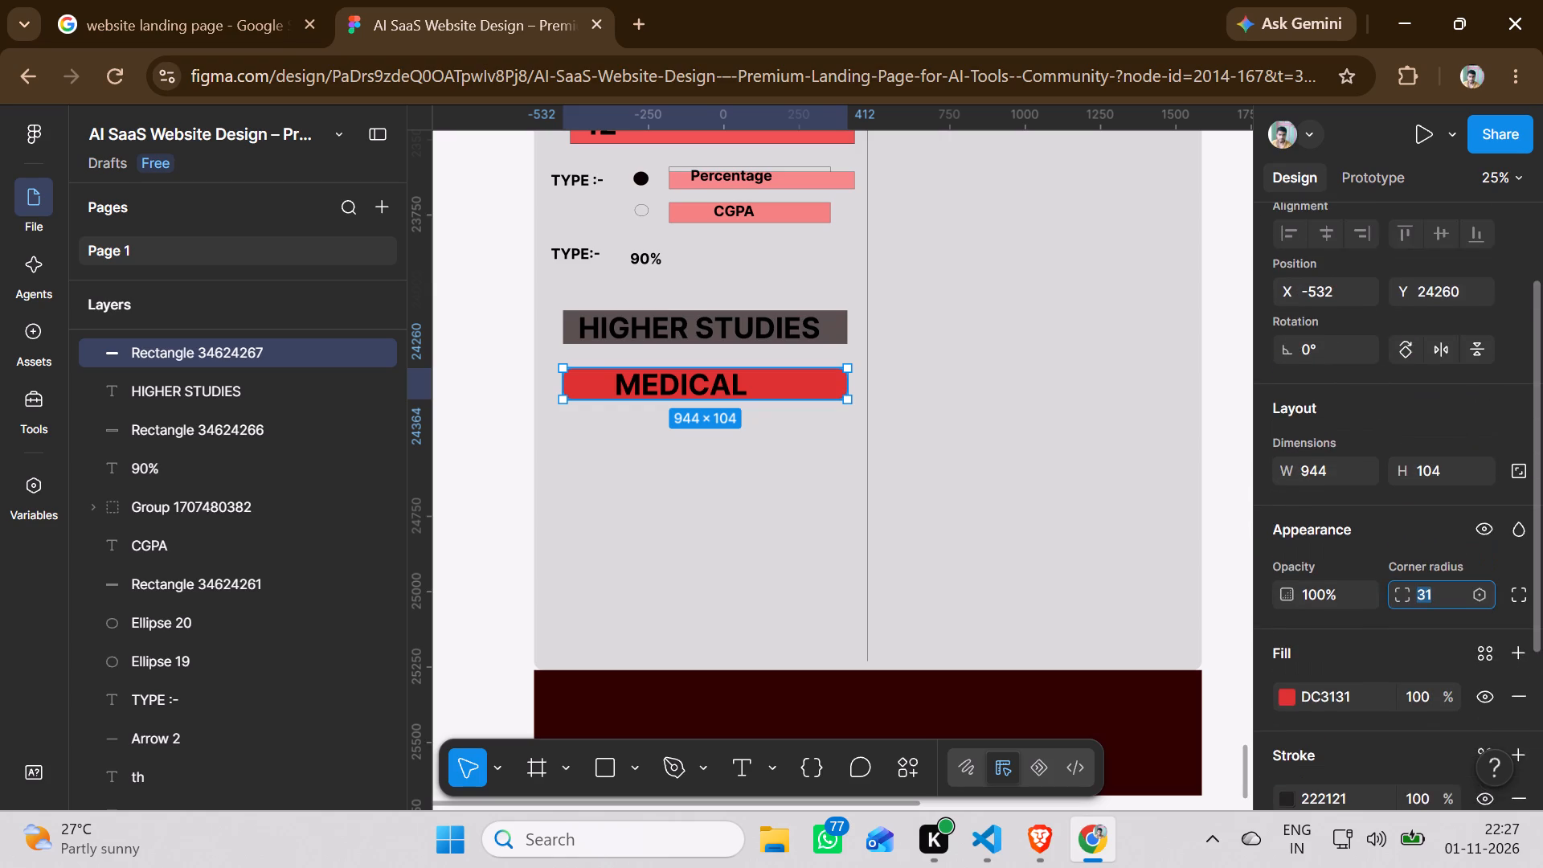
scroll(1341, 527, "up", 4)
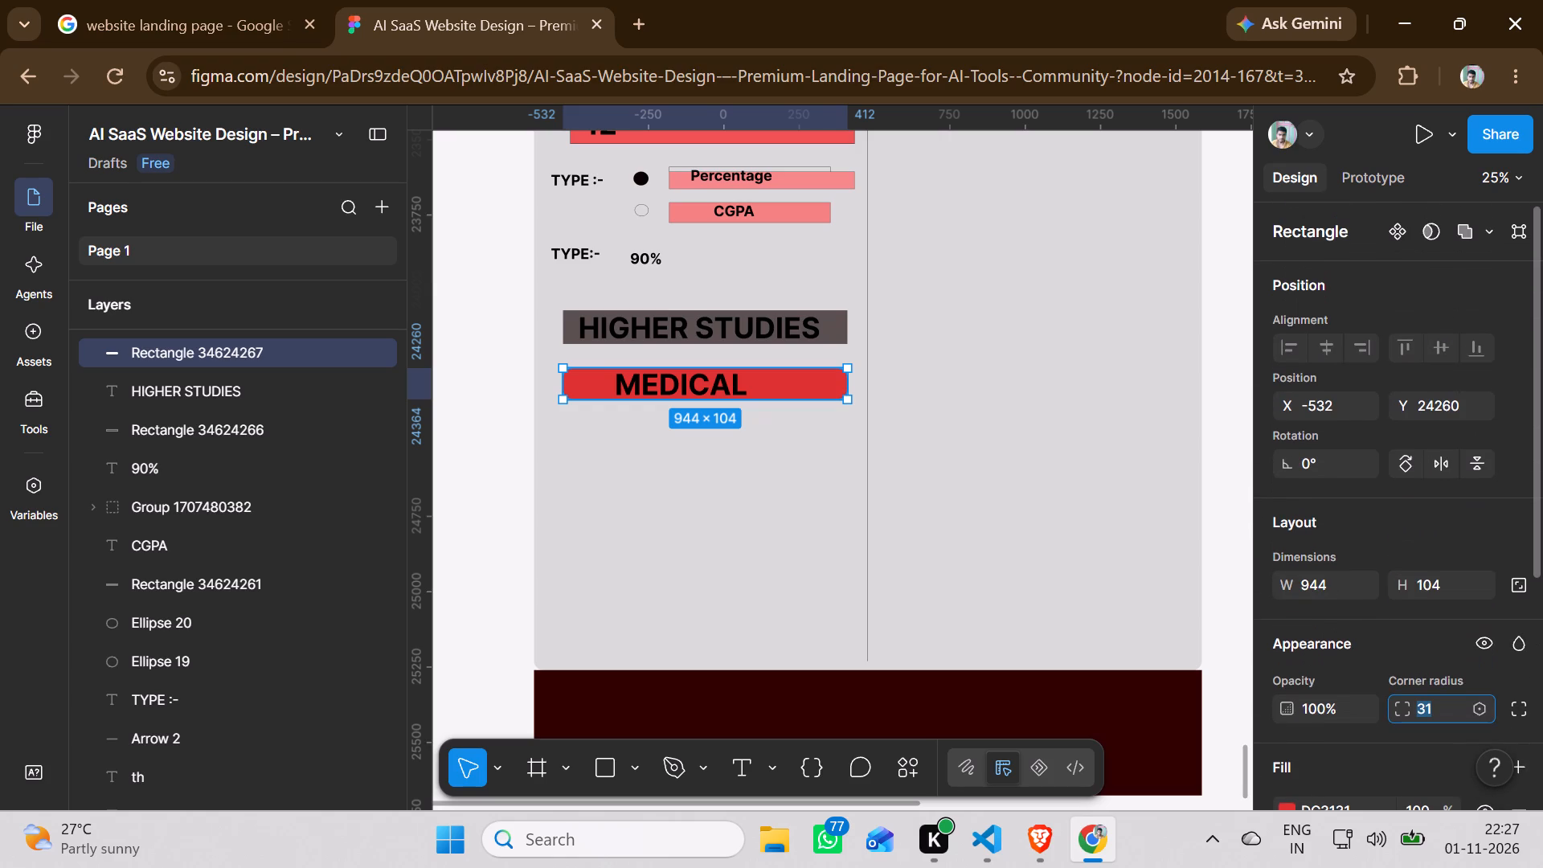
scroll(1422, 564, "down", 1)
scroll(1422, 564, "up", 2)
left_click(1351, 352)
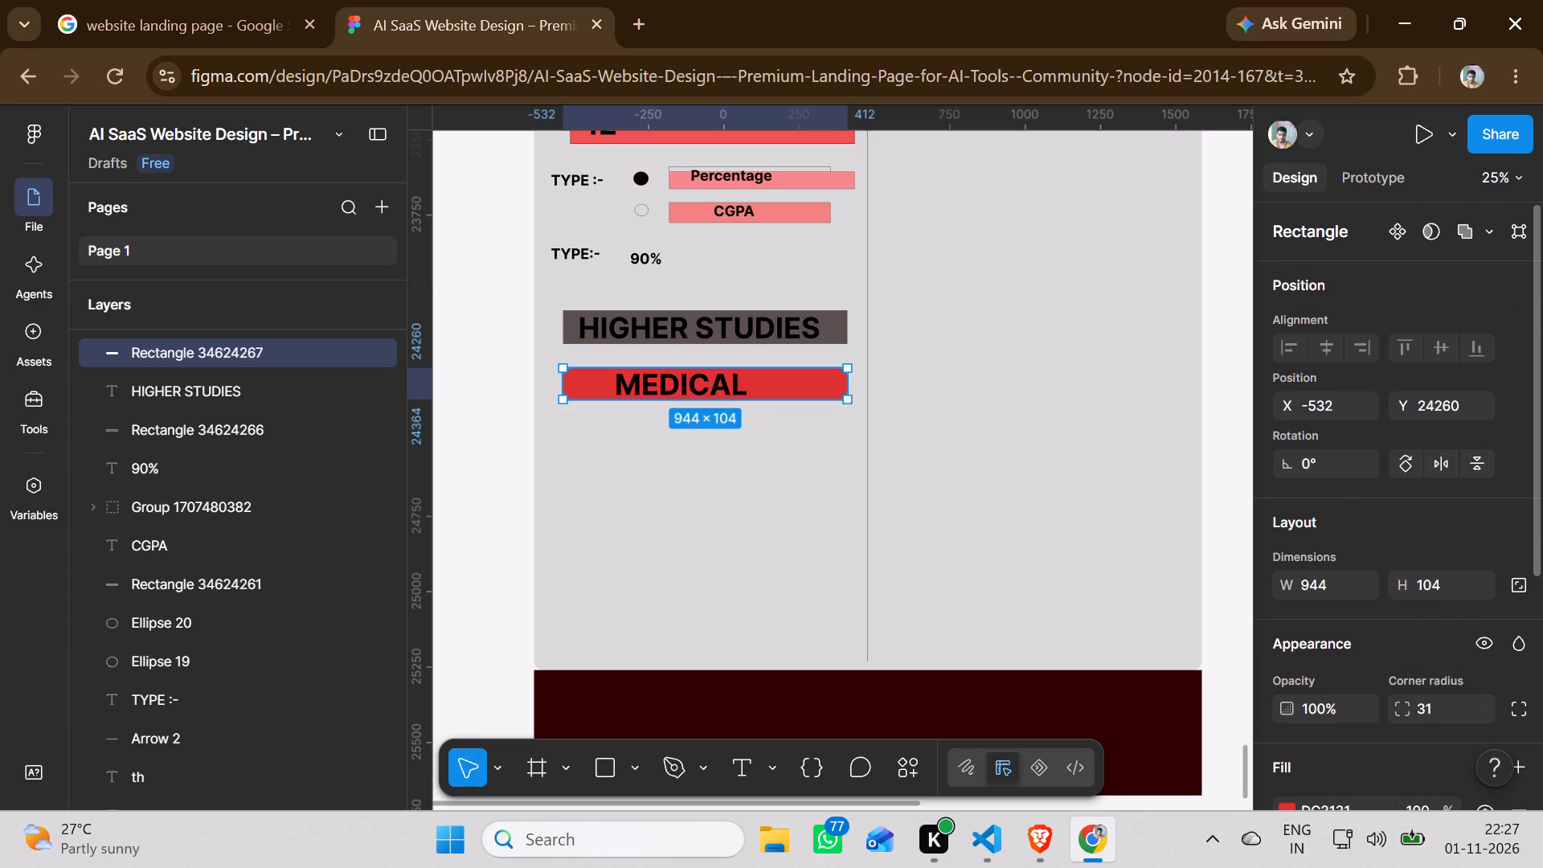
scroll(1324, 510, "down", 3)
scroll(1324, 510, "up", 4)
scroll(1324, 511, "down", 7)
Draw a rectangle about 944 × 828 below the red MEDICAL box as its details container.
left_click(608, 494)
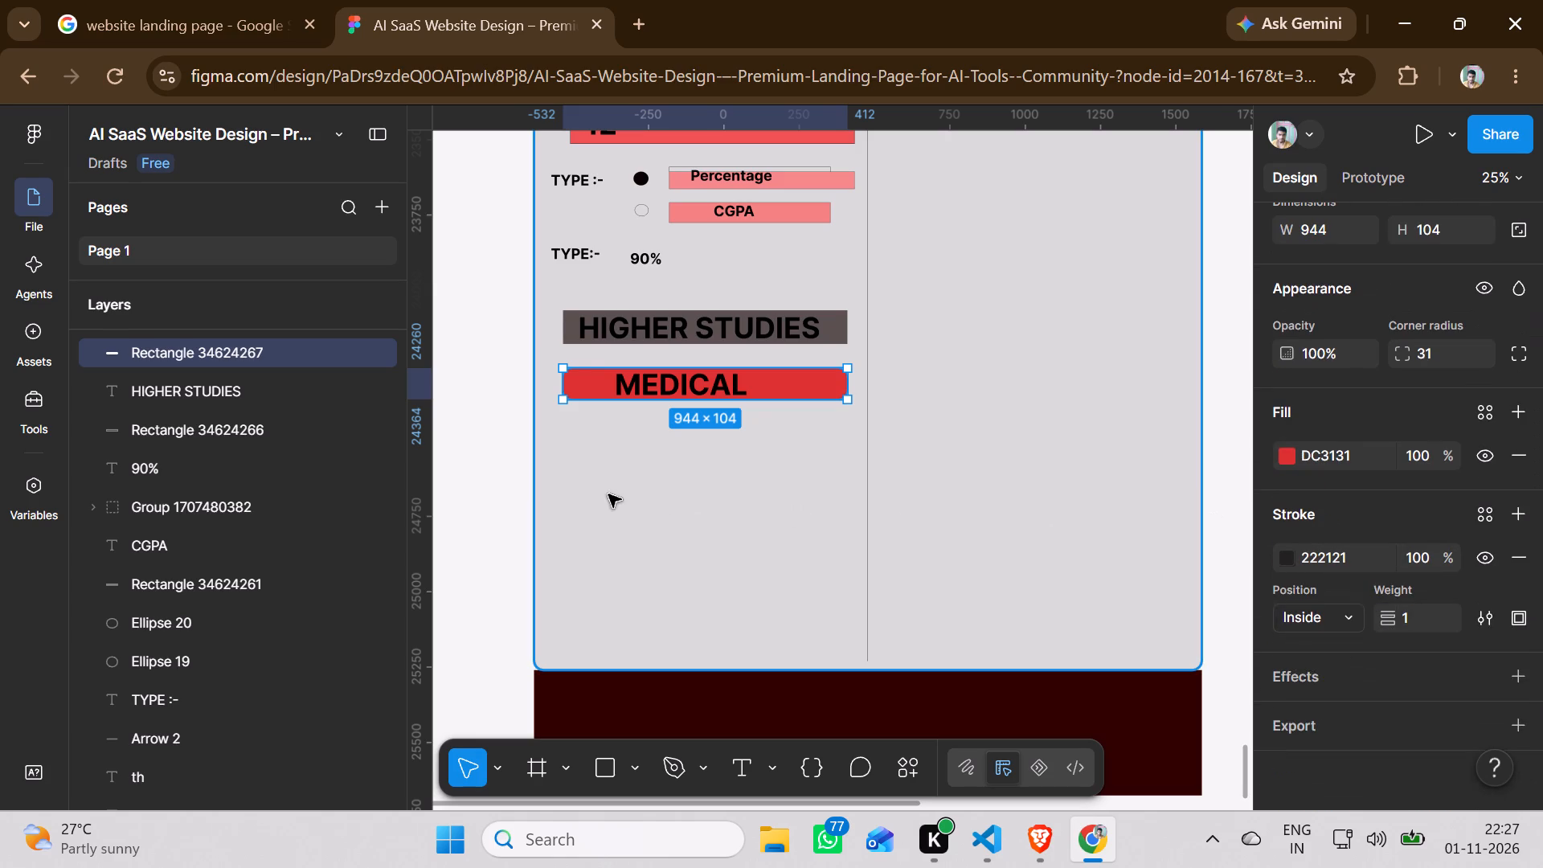
left_click(617, 775)
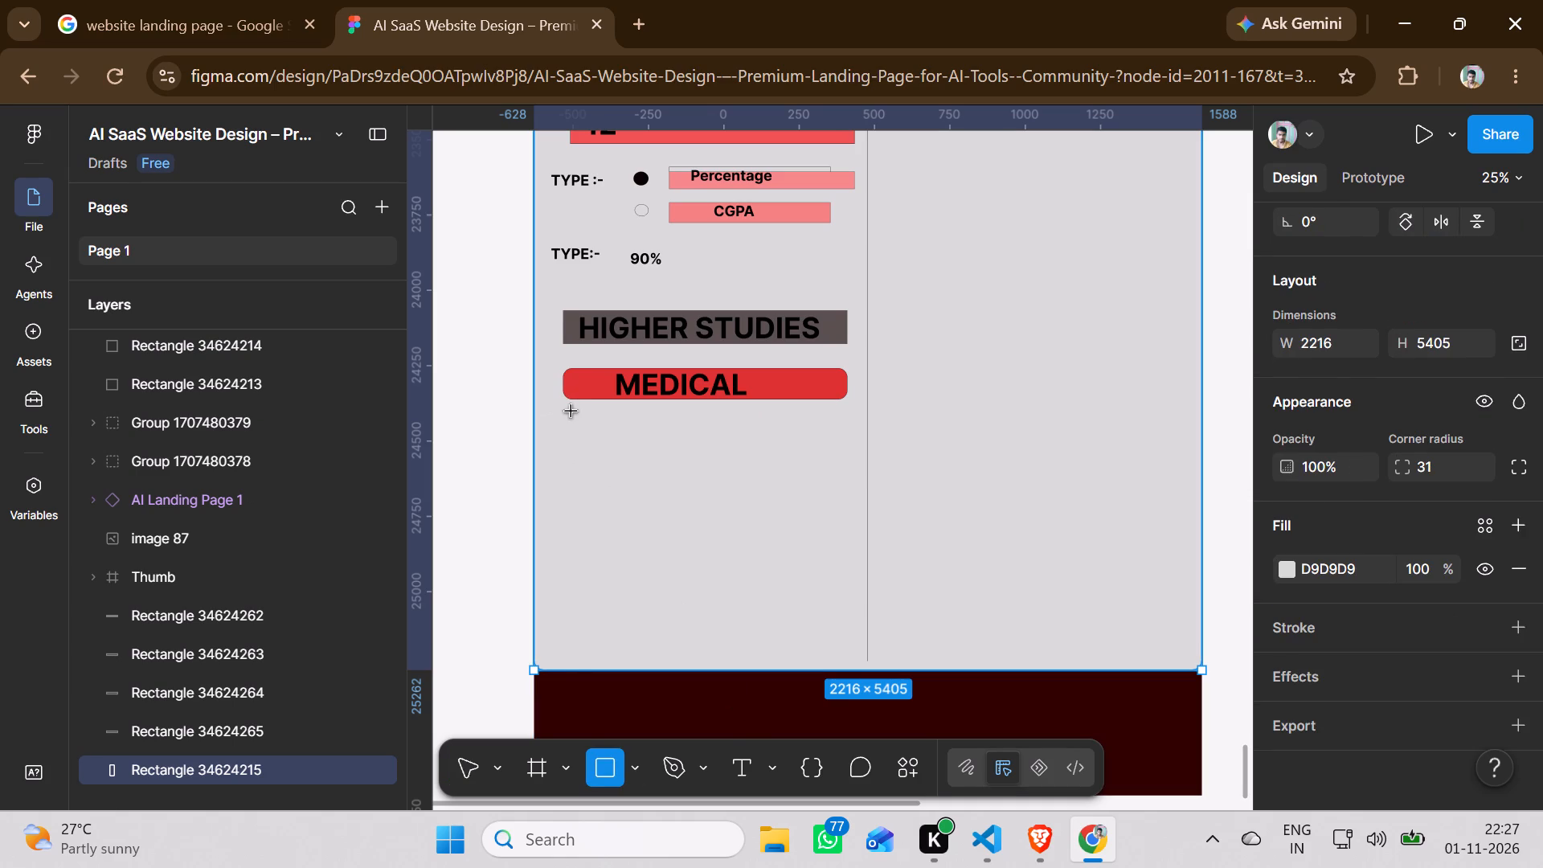
left_click_drag(571, 411, 598, 456)
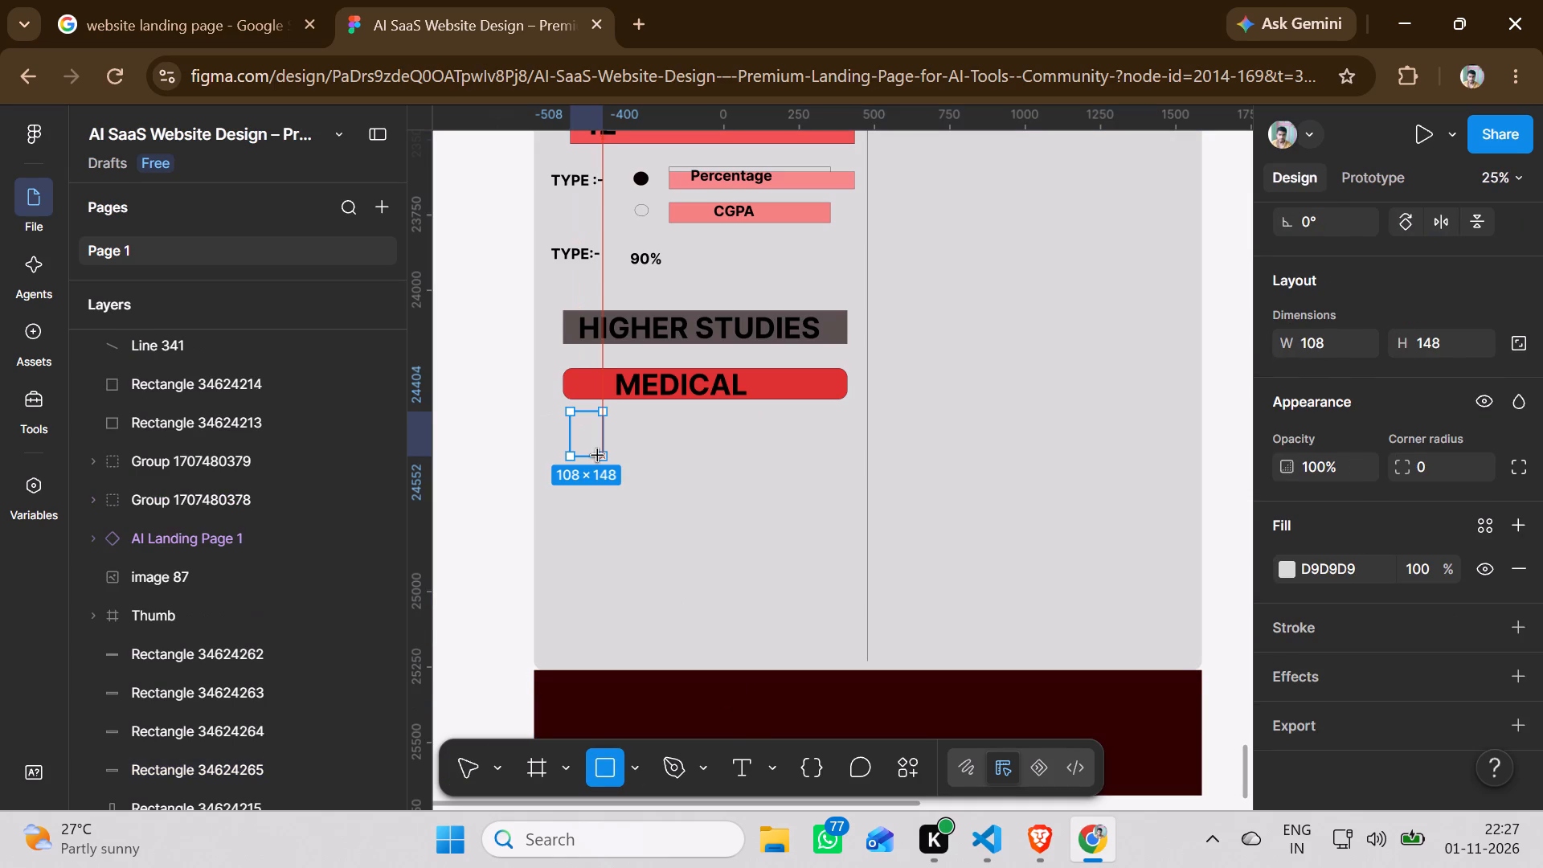
left_click_drag(598, 456, 840, 649)
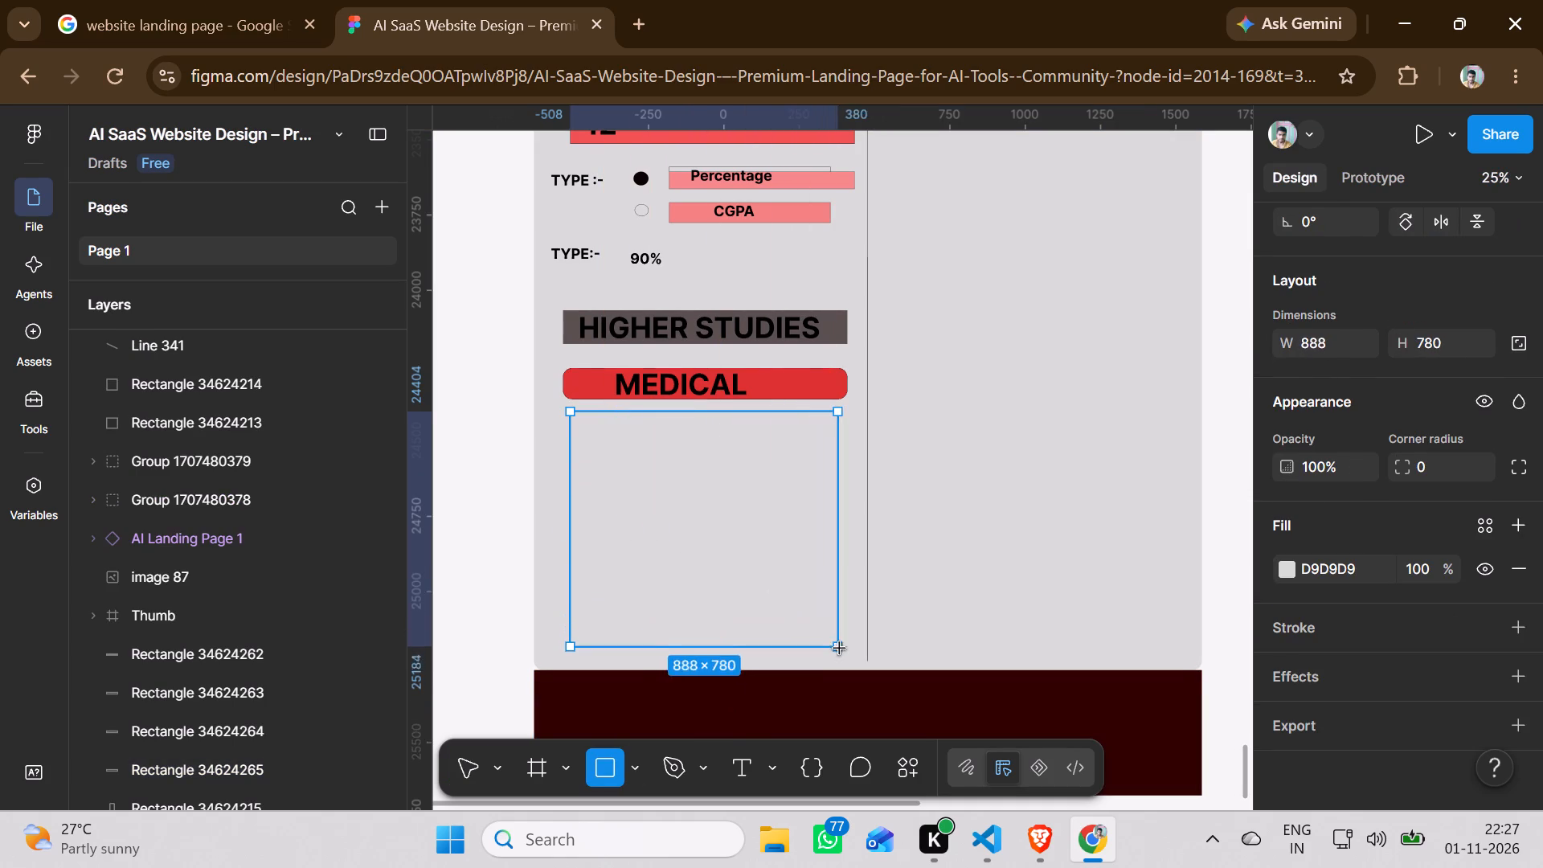
left_click_drag(840, 649, 857, 660)
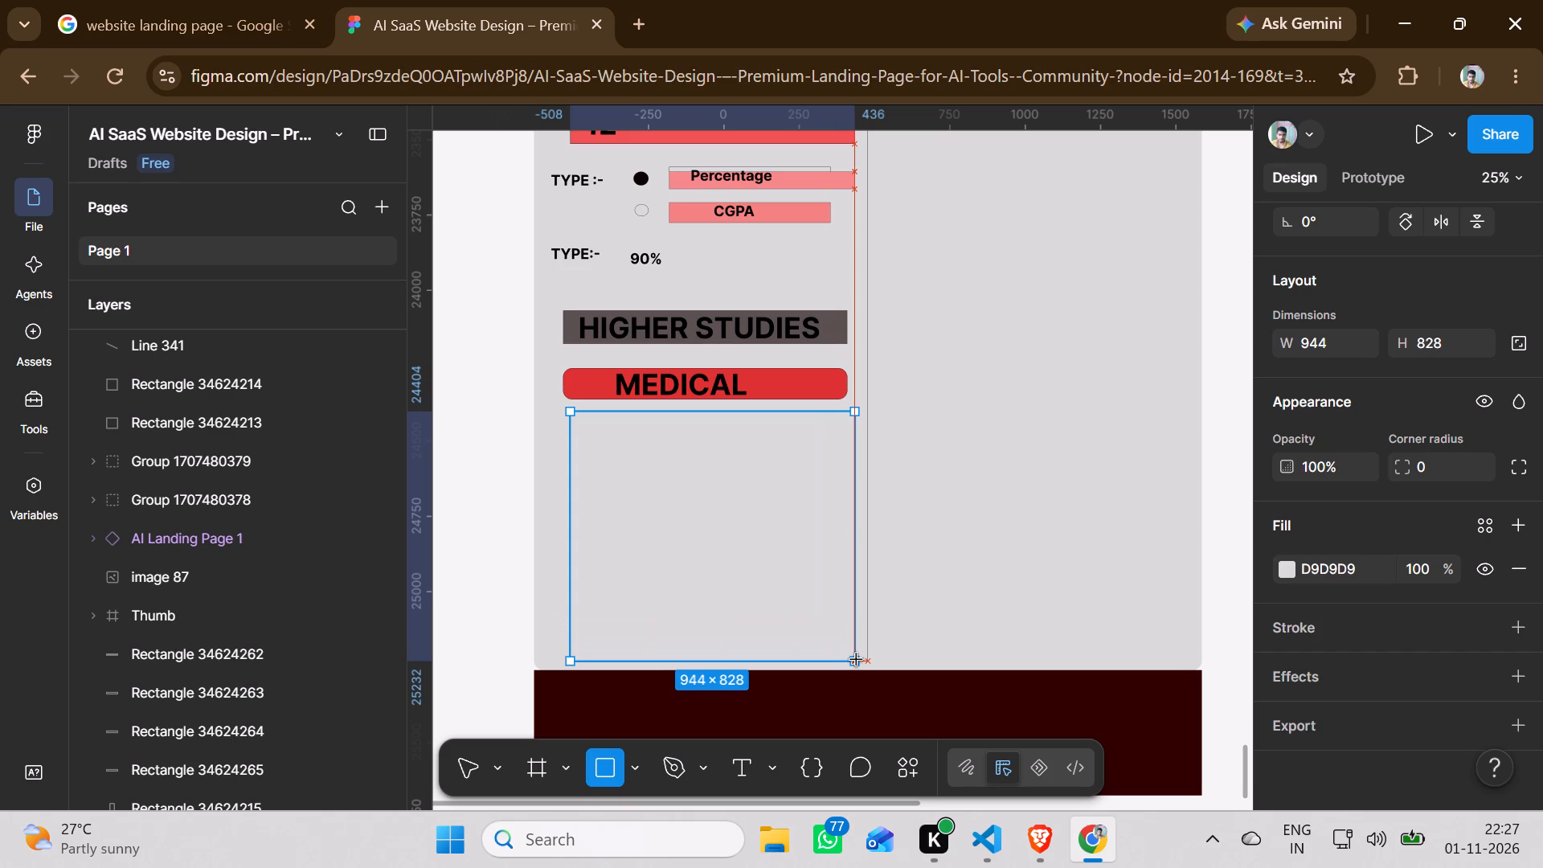
left_click_drag(857, 660, 855, 661)
Move the dark maroon footer rectangle down to about Y 25918, leaving space below the grey background.
scroll(1018, 566, "down", 4)
scroll(1018, 566, "up", 1)
scroll(1018, 566, "down", 1)
left_click_drag(906, 466, 906, 544)
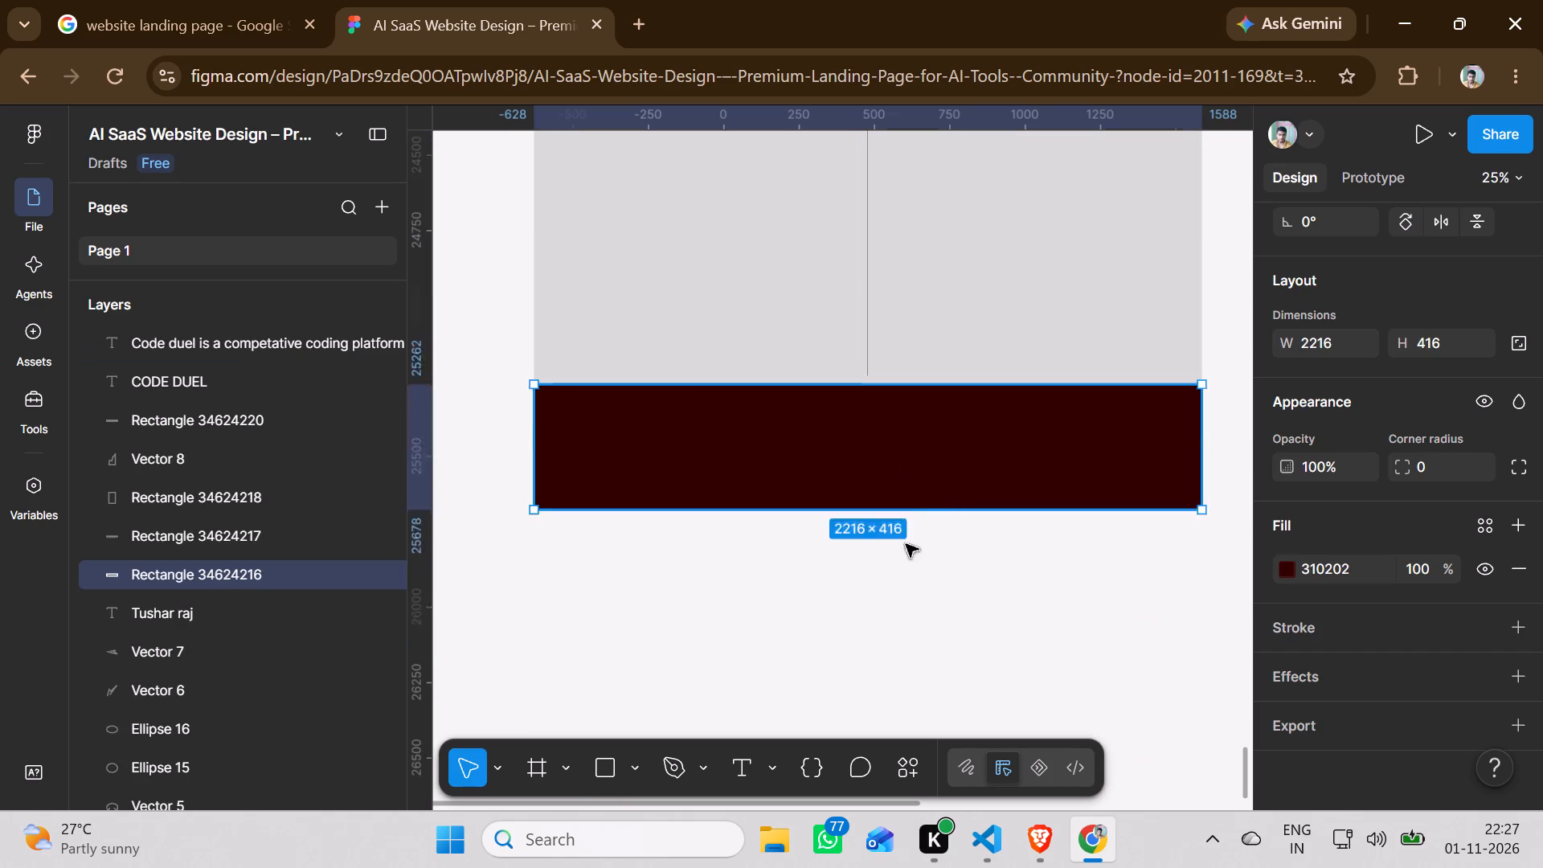
left_click_drag(906, 544, 910, 665)
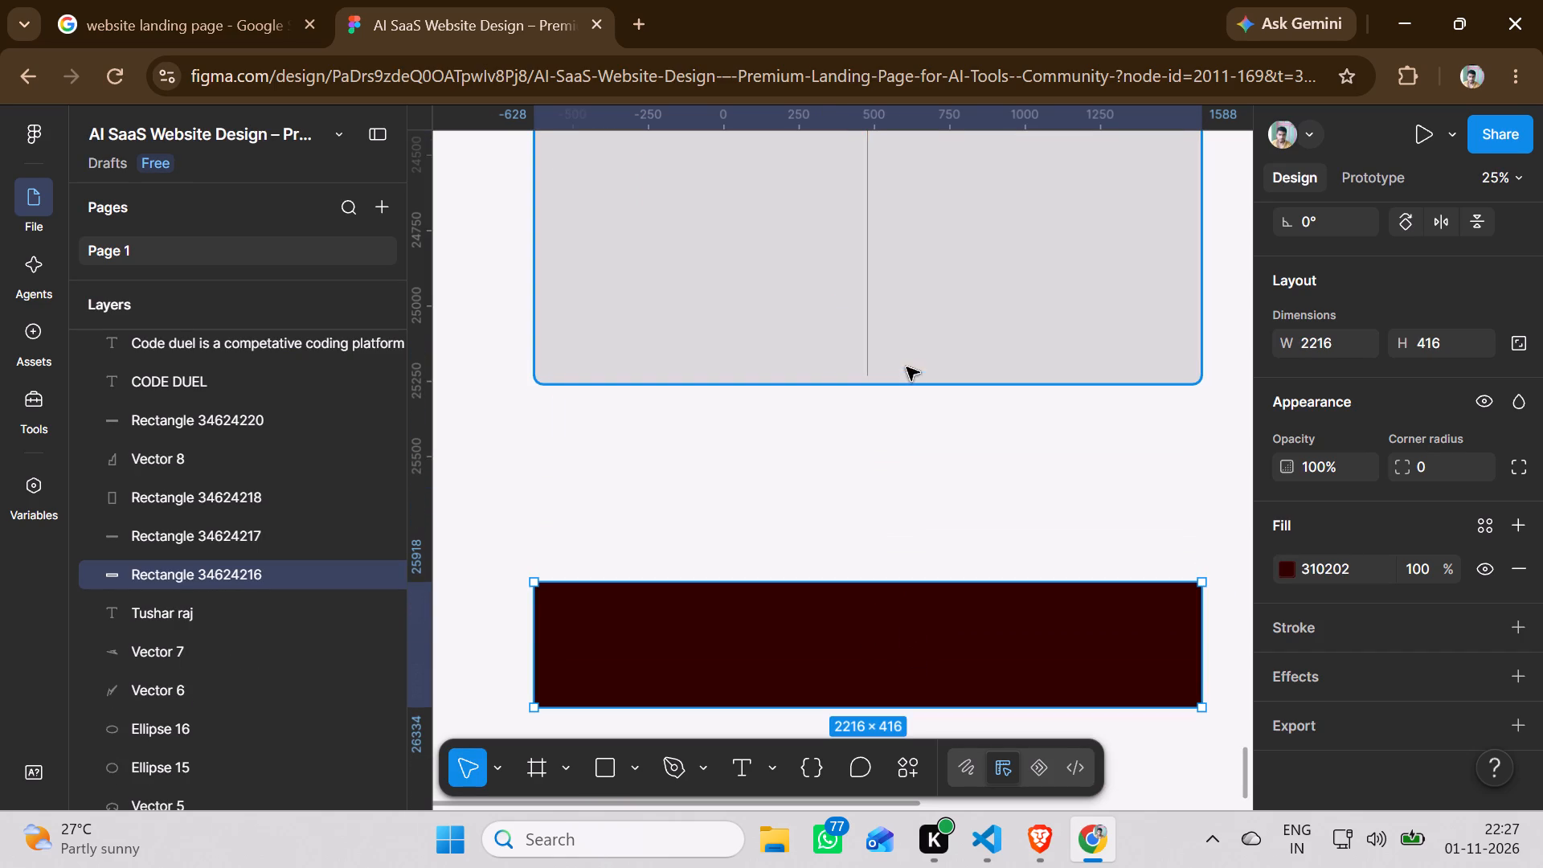
Extend the large grey background rectangle's bottom edge down to the footer, to a height of about 6061.
left_click(902, 381)
left_click_drag(897, 381, 905, 579)
Add a dark grey 474646 stroke to the large rectangle below MEDICAL.
scroll(799, 549, "up", 6)
scroll(1066, 487, "down", 1)
left_click(708, 544)
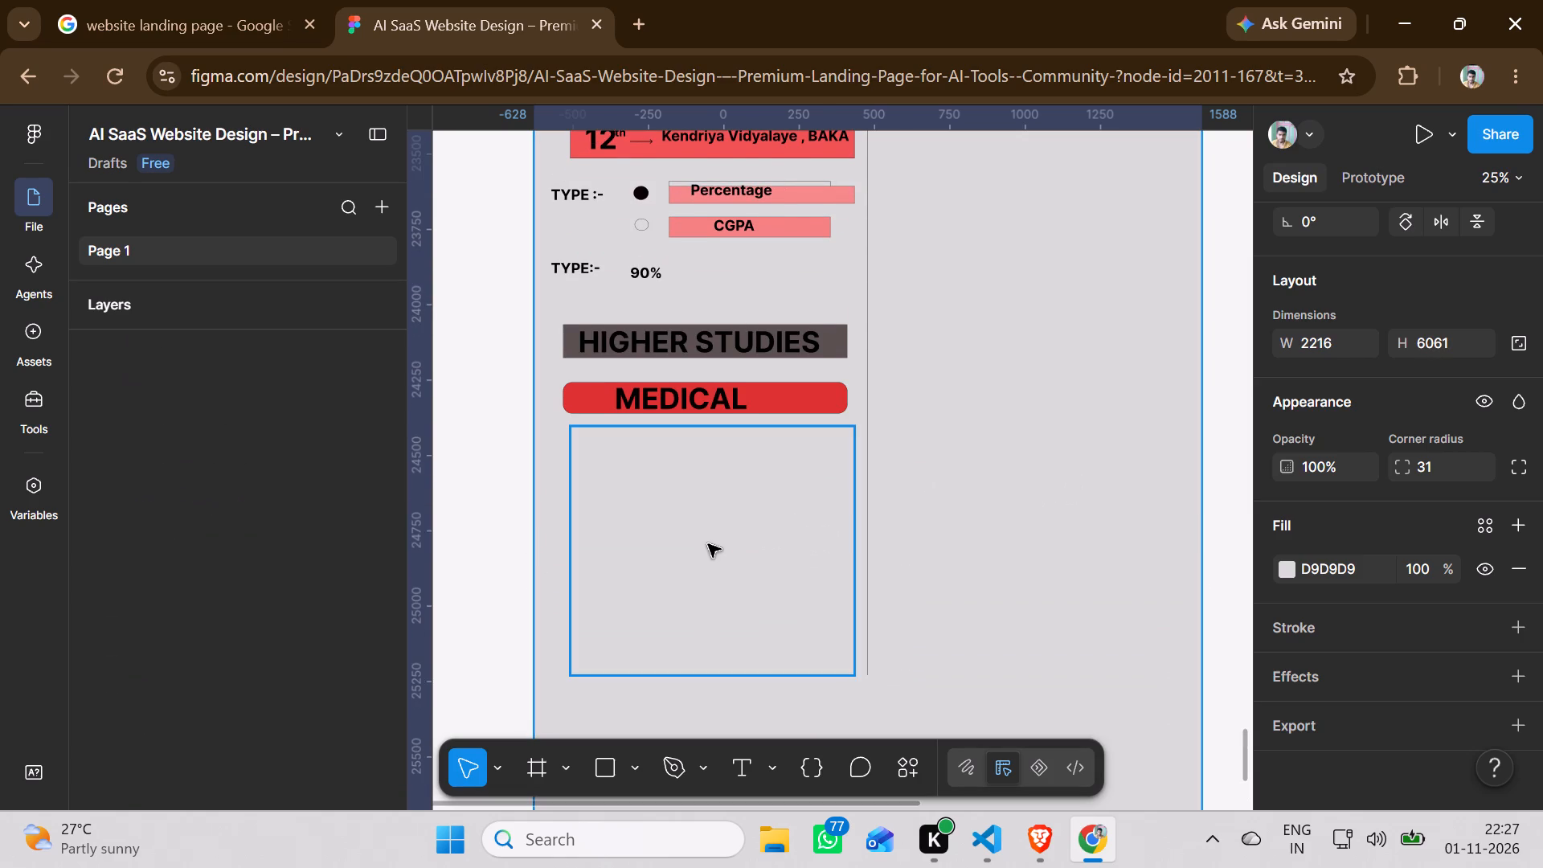
scroll(1349, 551, "down", 1)
left_click(1312, 633)
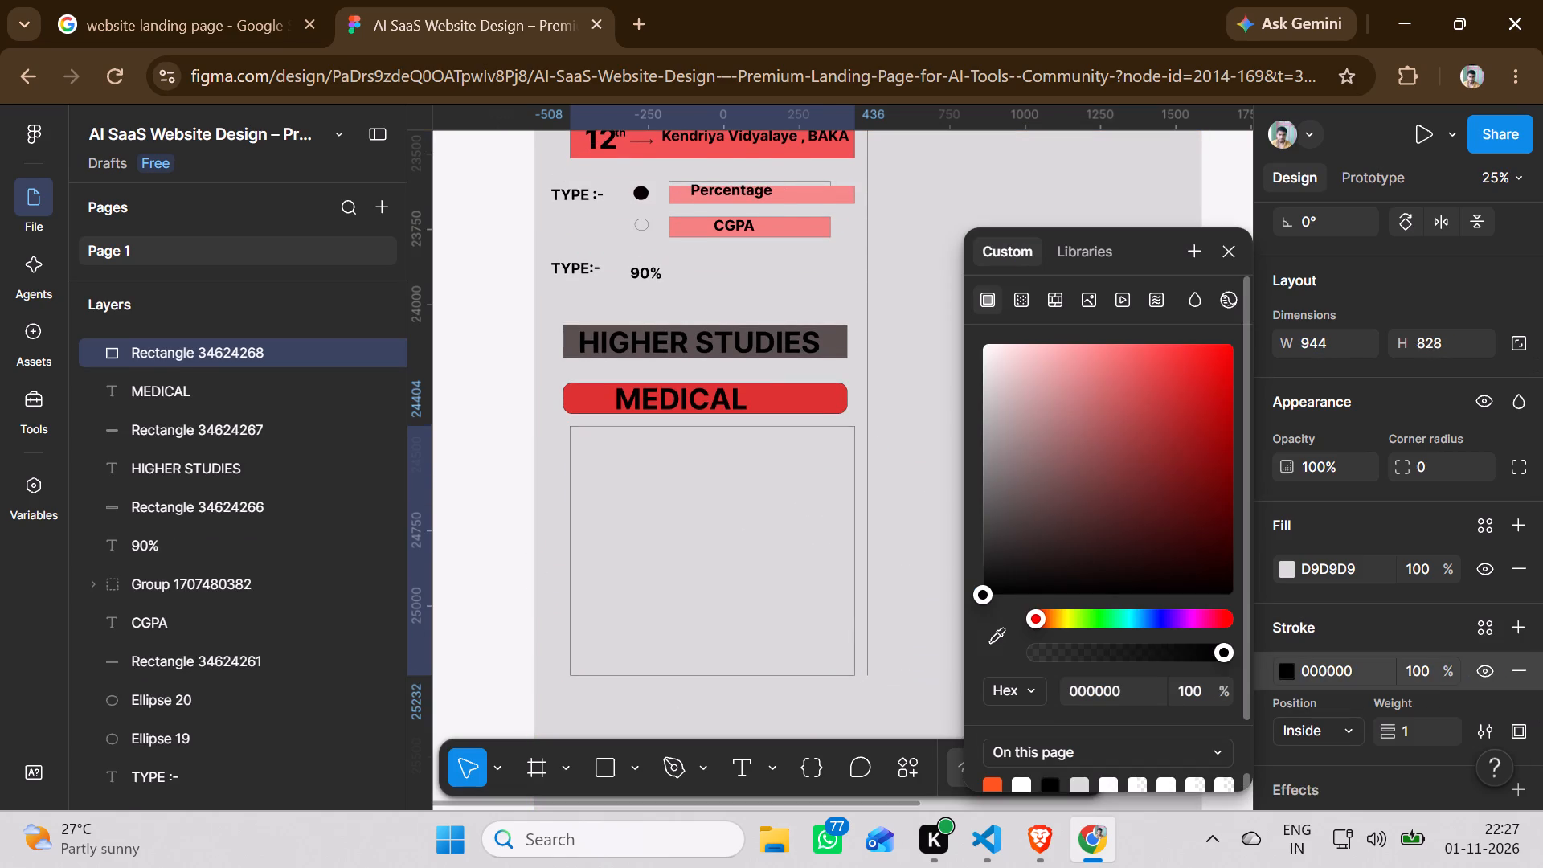
left_click(987, 524)
left_click(661, 458)
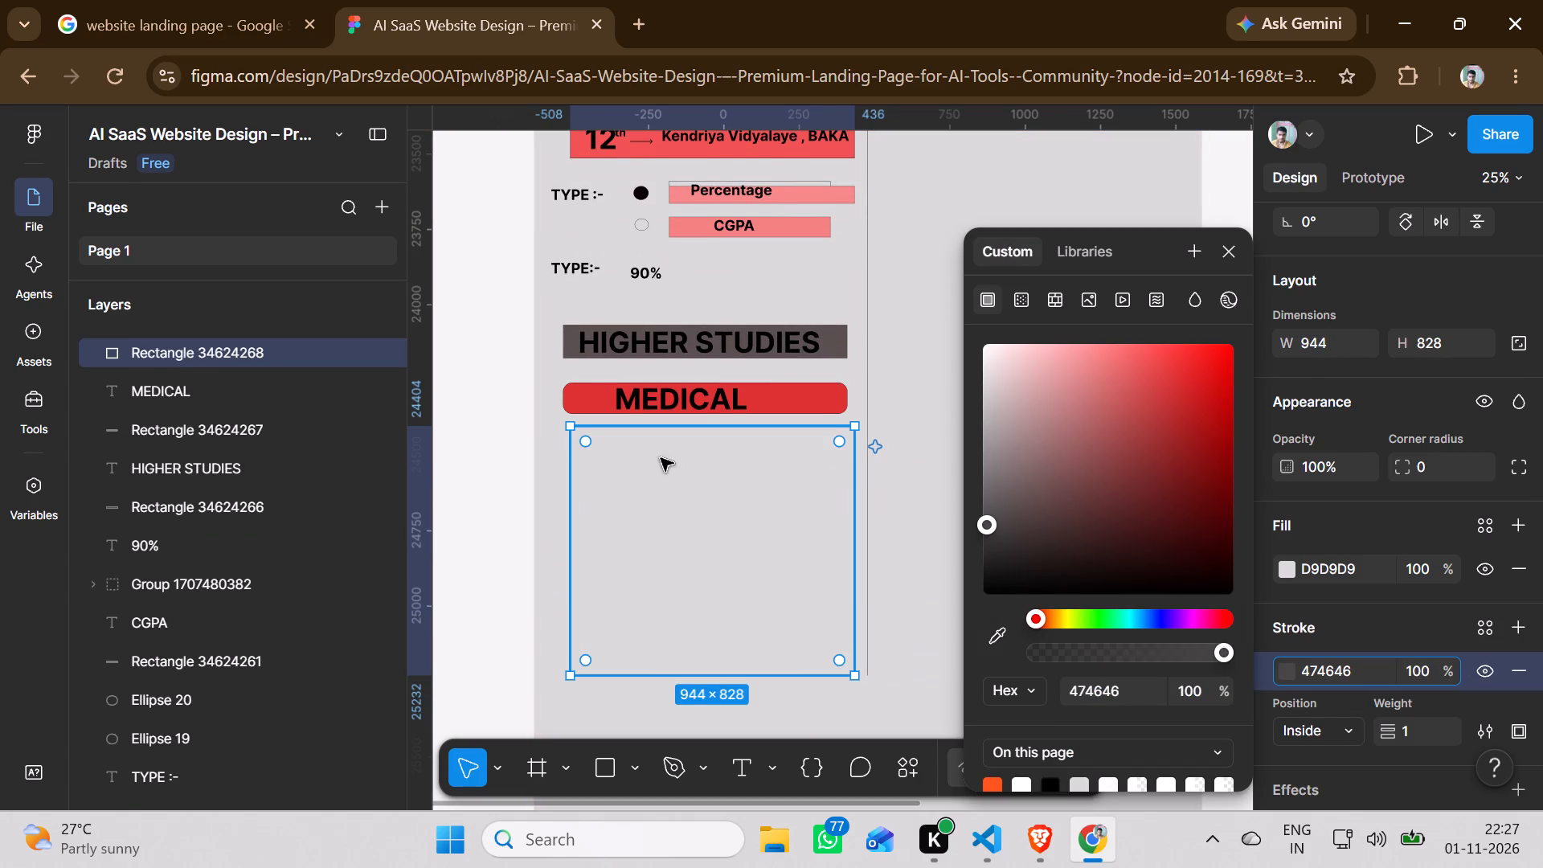
Add a "BATCH:-" text label about 400 wide near the upper-left corner of the outlined container below MEDICAL.
left_click(743, 764)
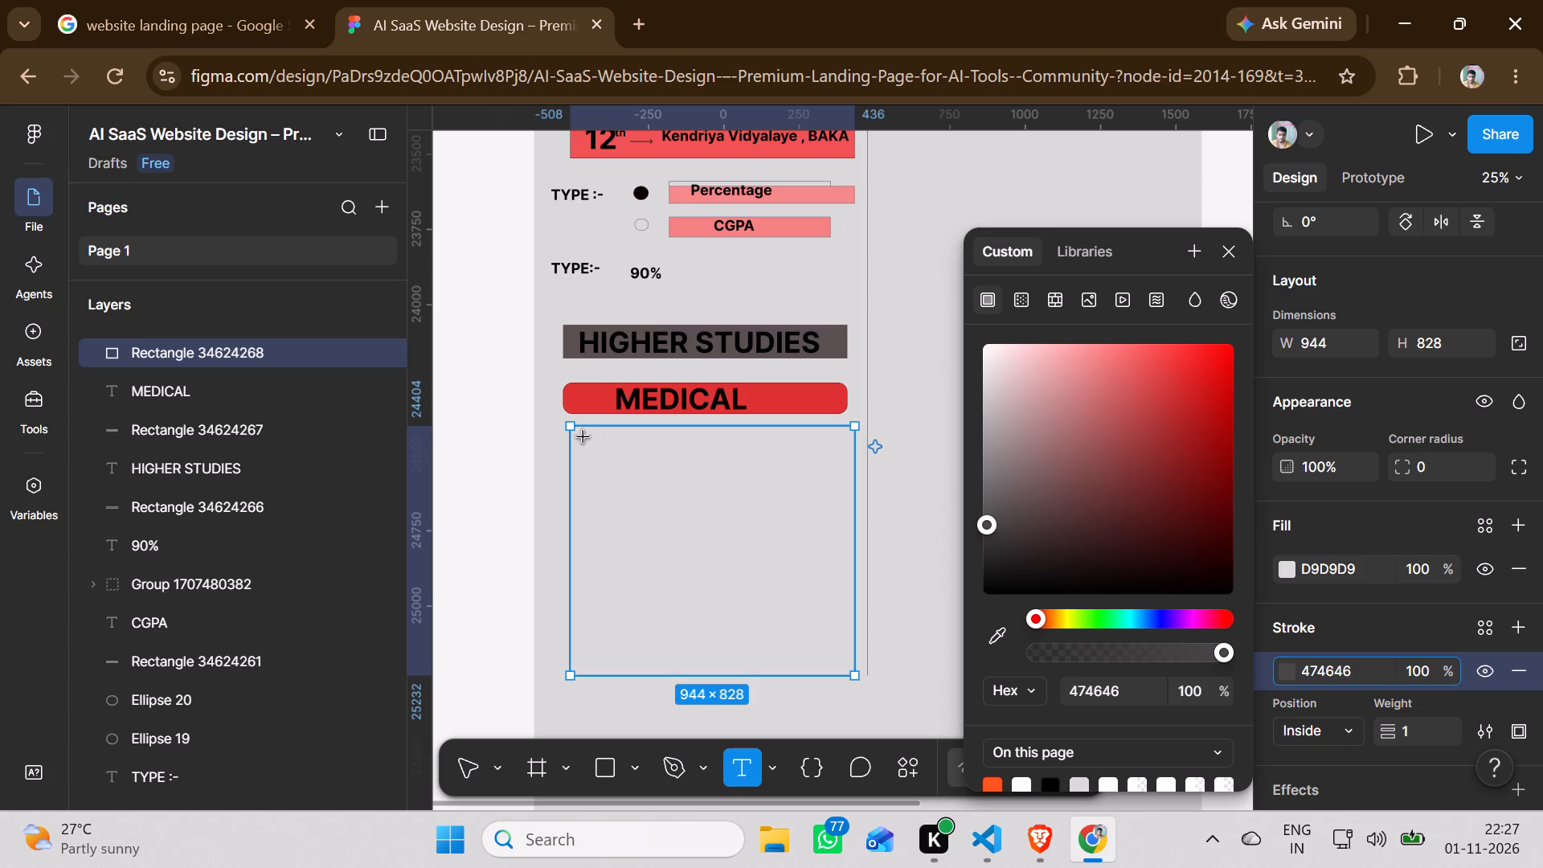
left_click_drag(583, 437, 673, 456)
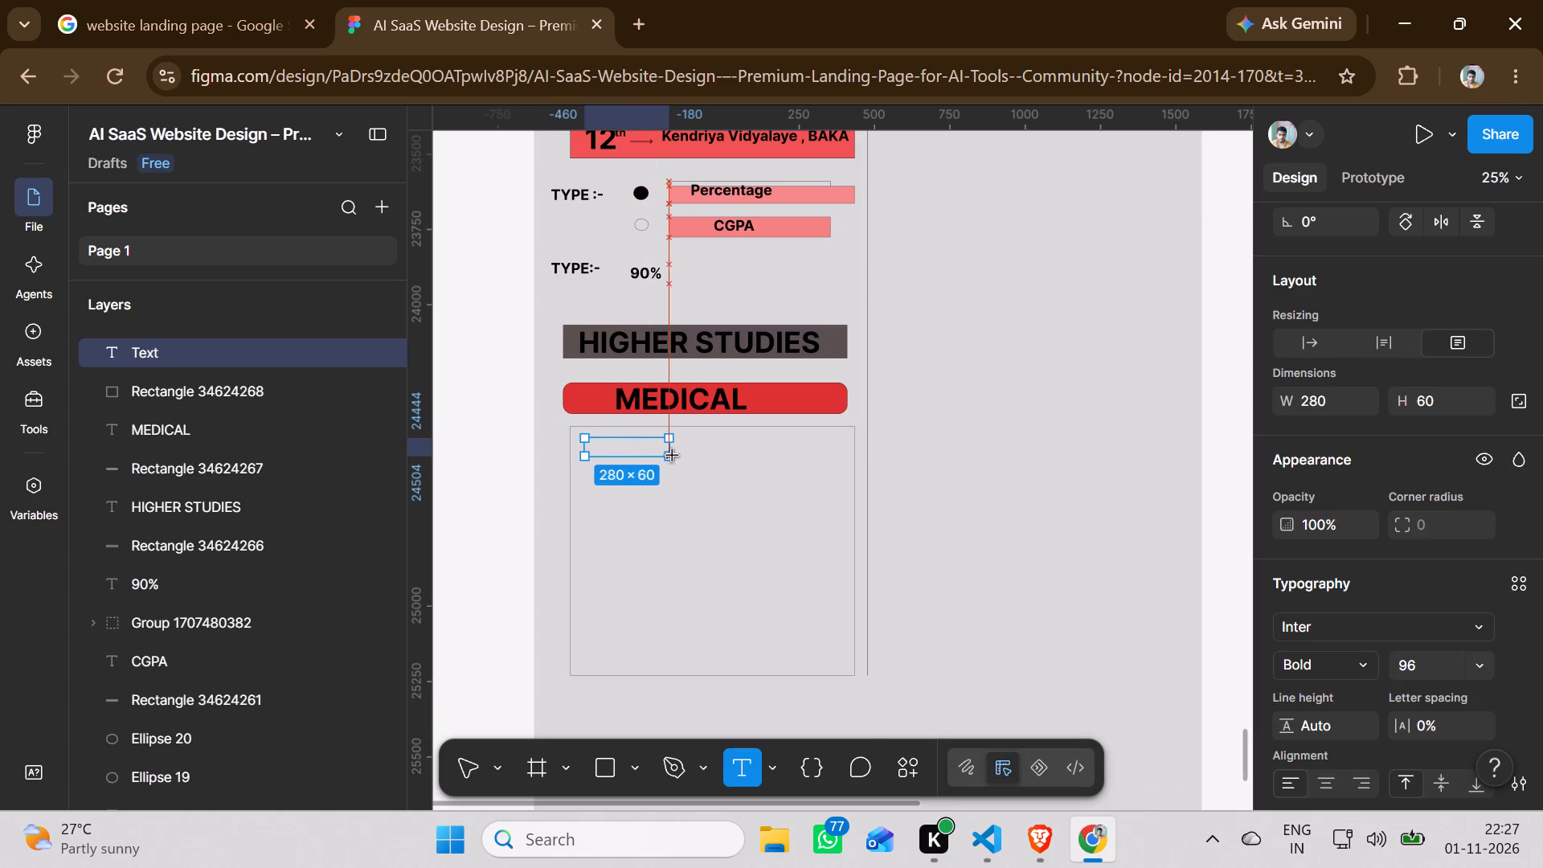
left_click_drag(673, 456, 705, 459)
type("BATCH")
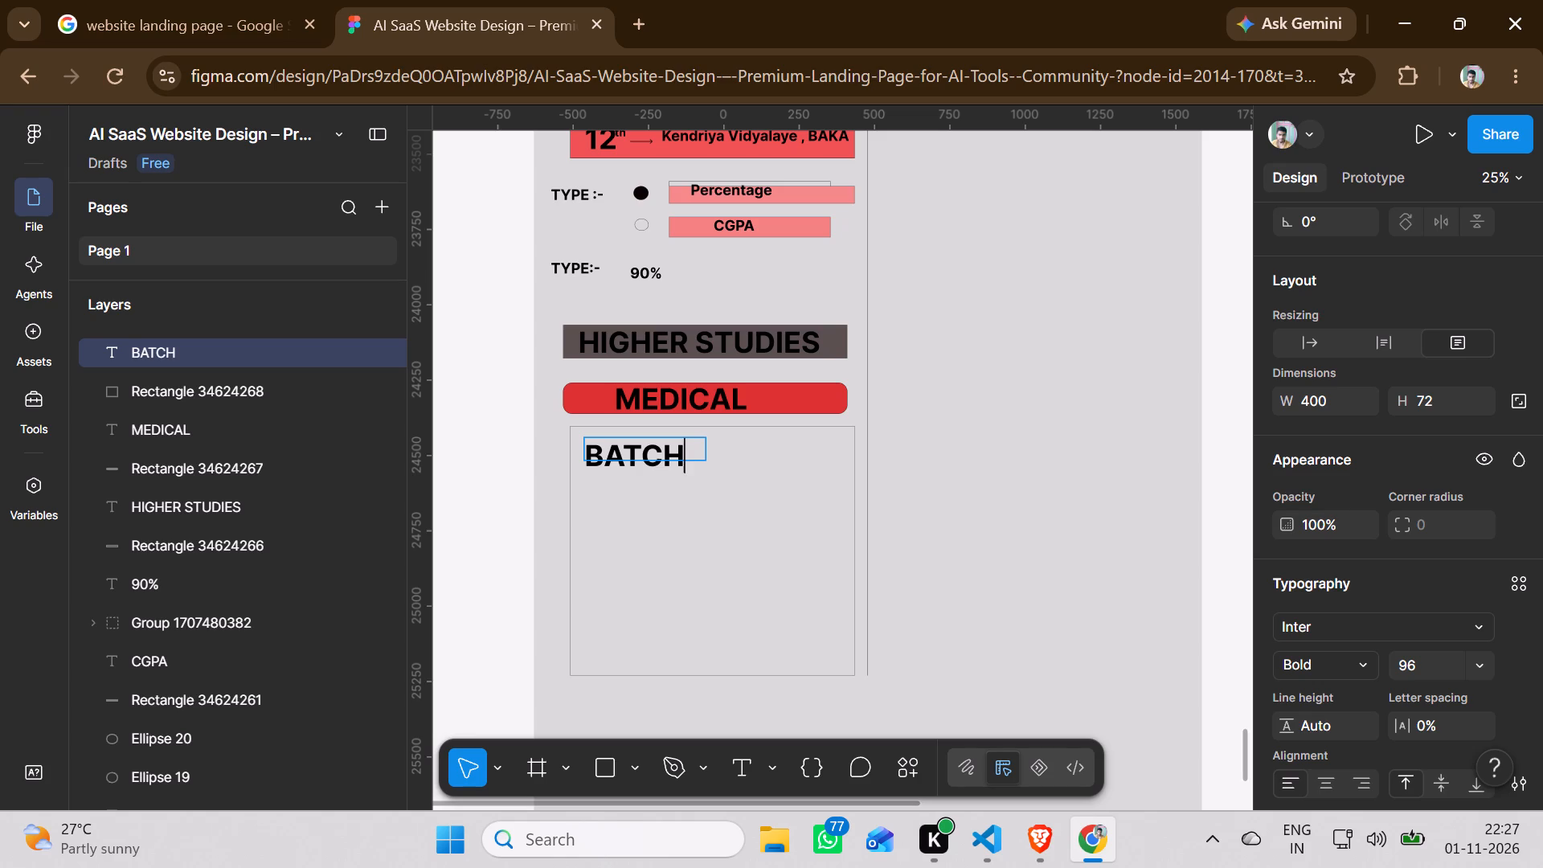
type(":-")
Set the BATCH:- label's font size to 64.
left_click_drag(588, 450, 632, 493)
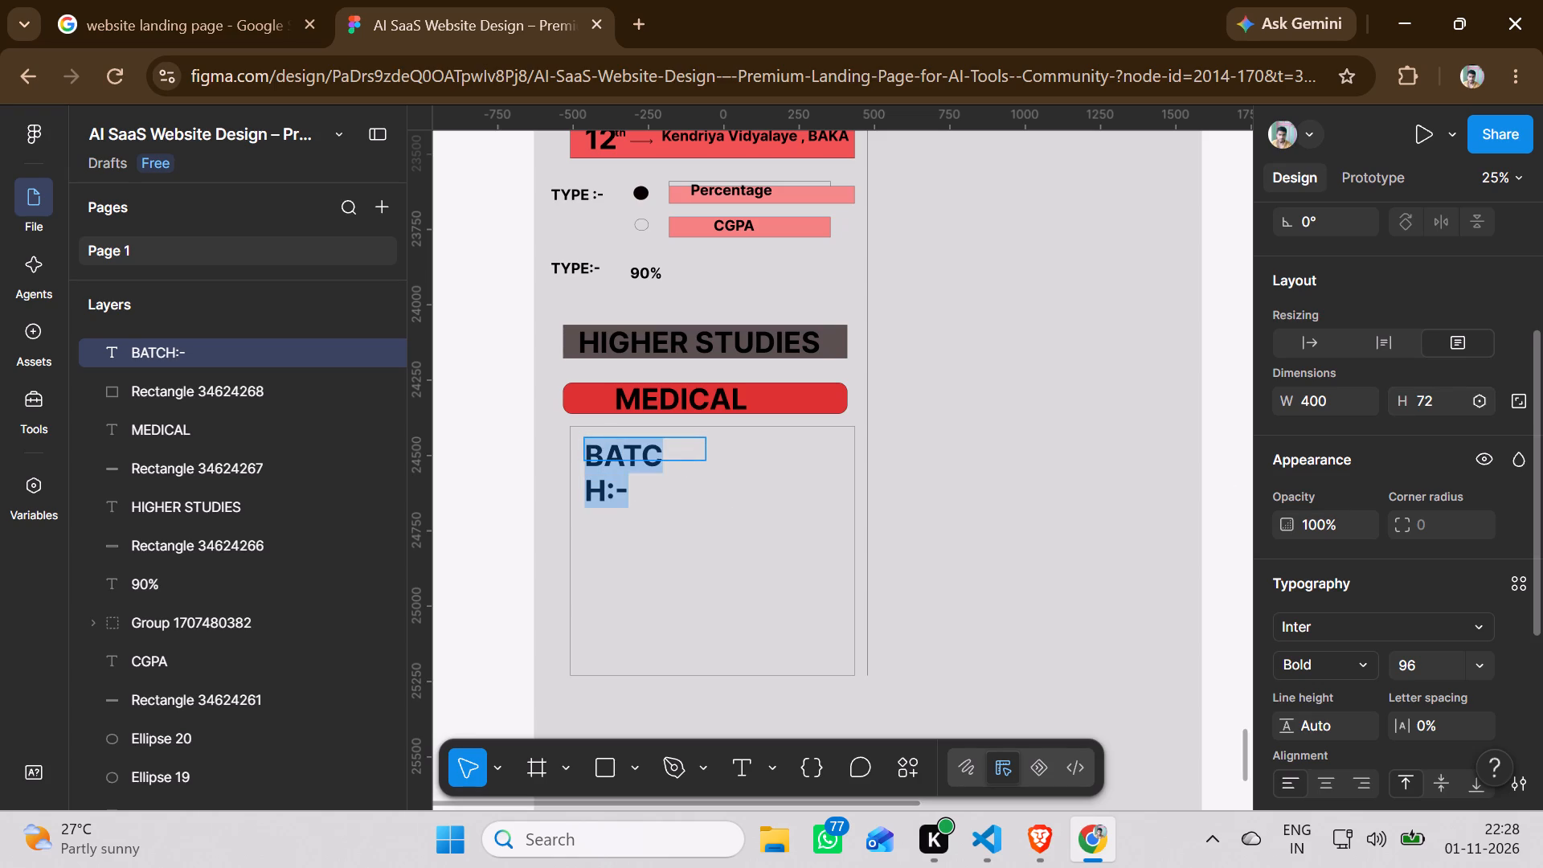
left_click(1475, 657)
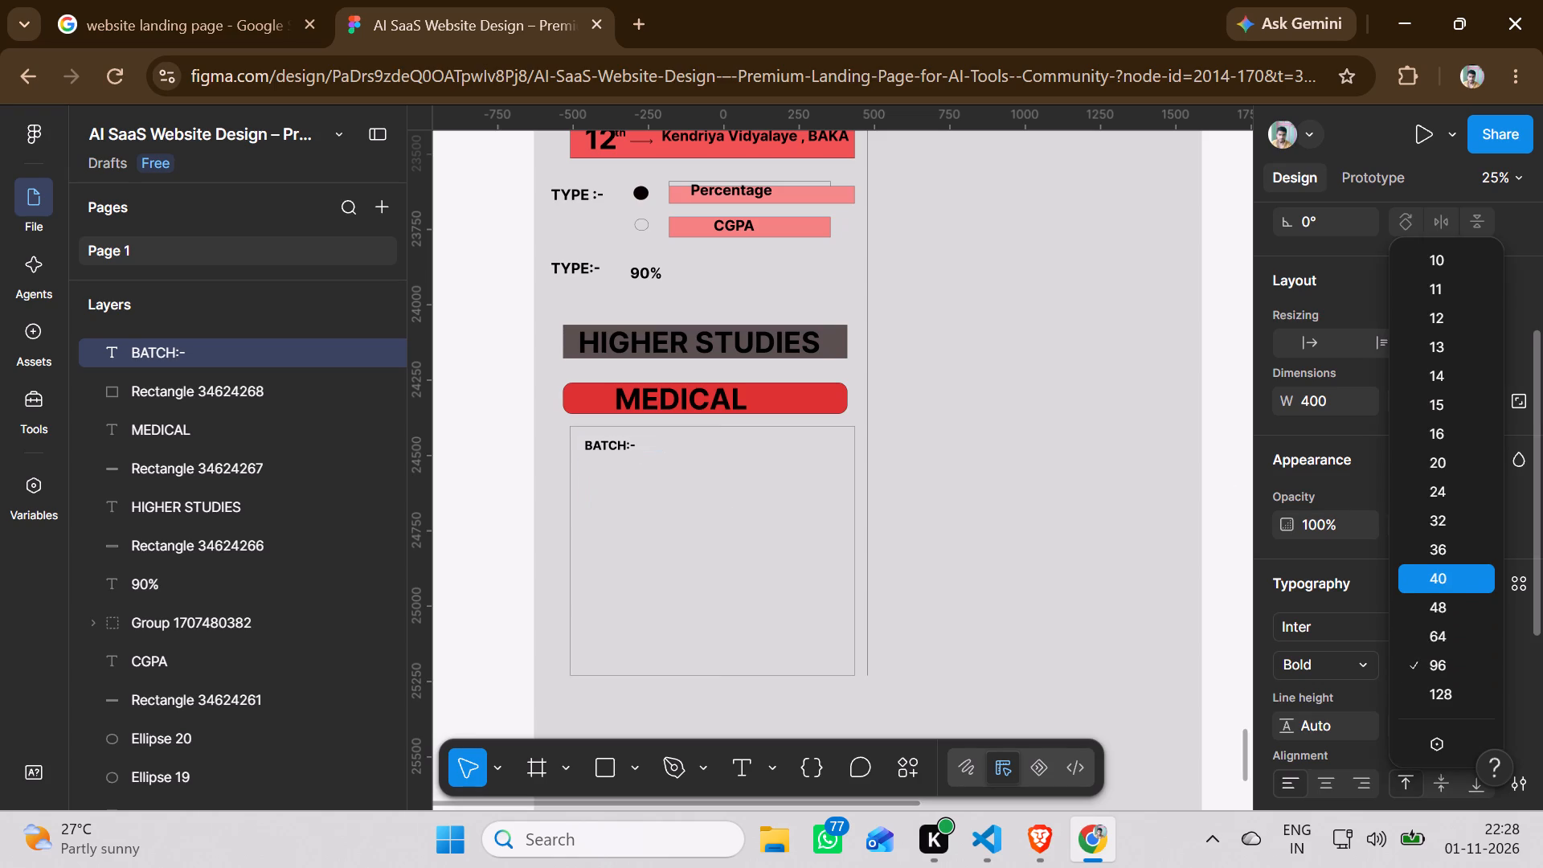
left_click(1447, 626)
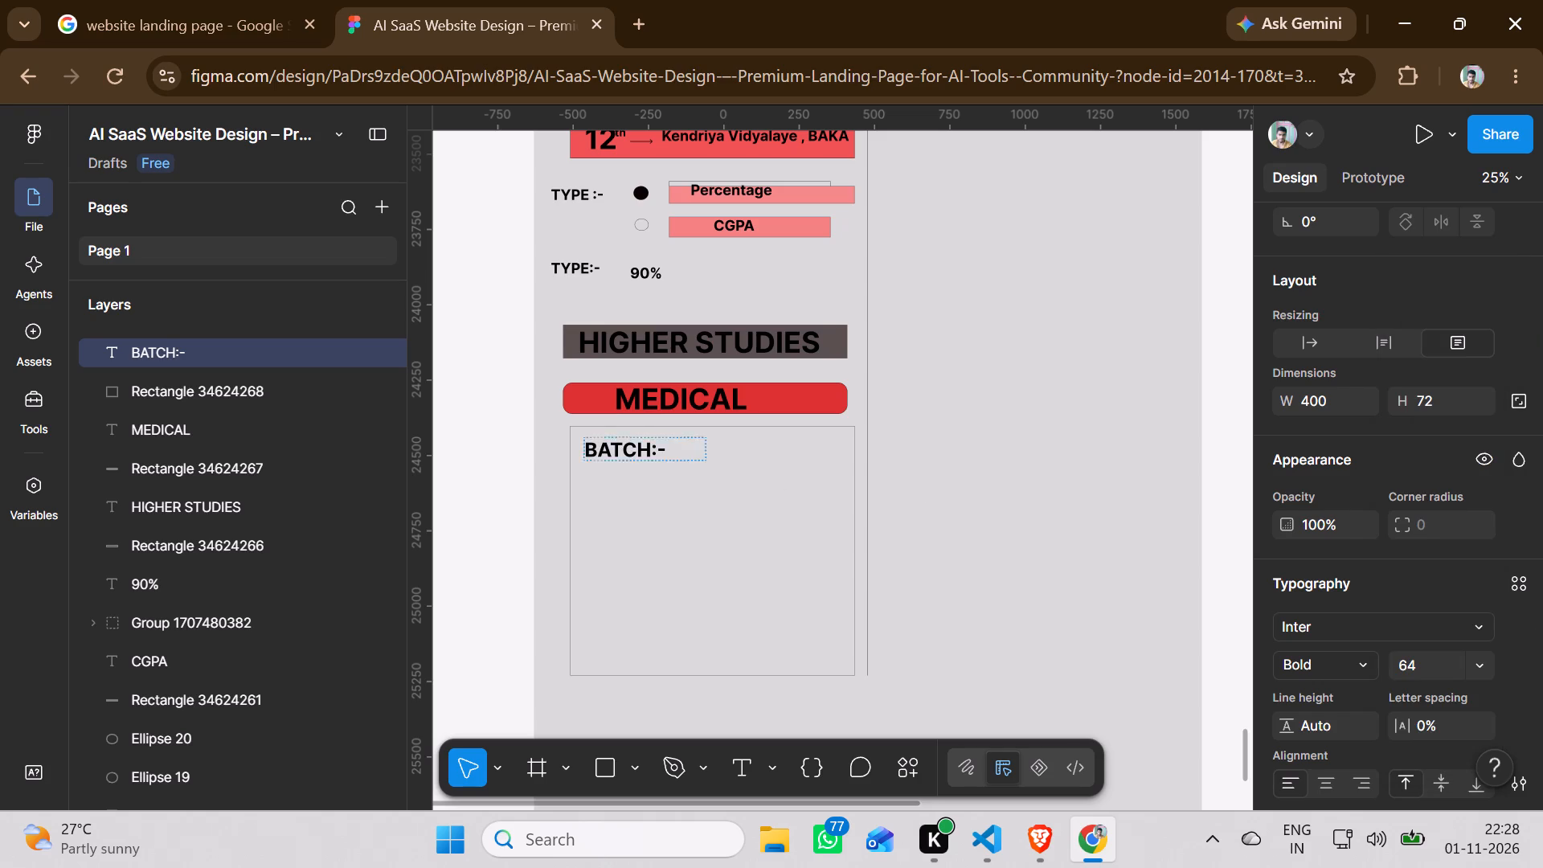
Narrow the BATCH:- text box from its right edge so it fits closely around the label.
left_click(615, 768)
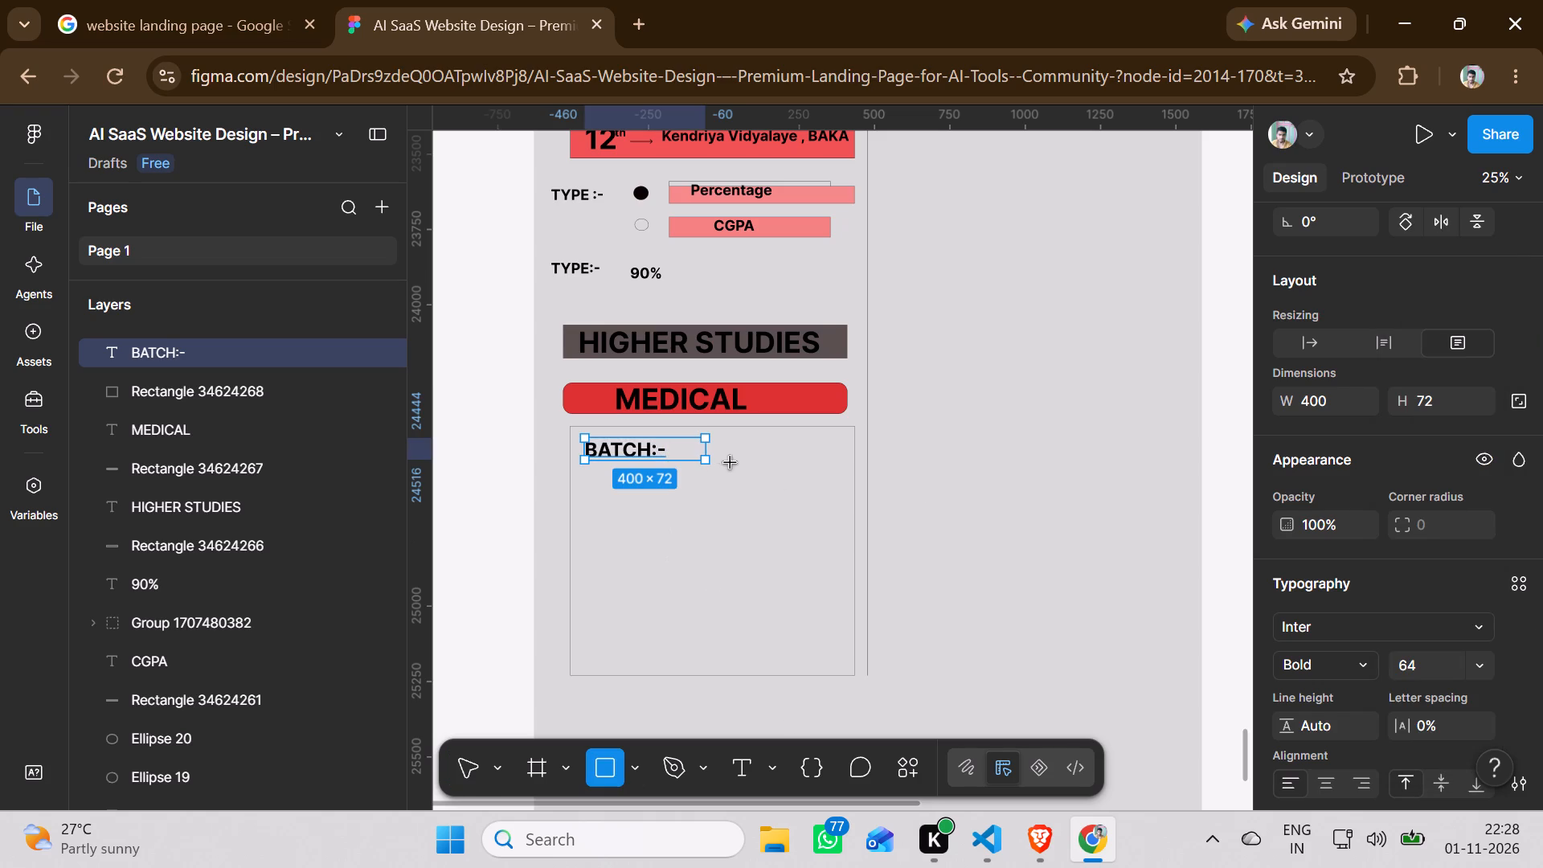
left_click(459, 765)
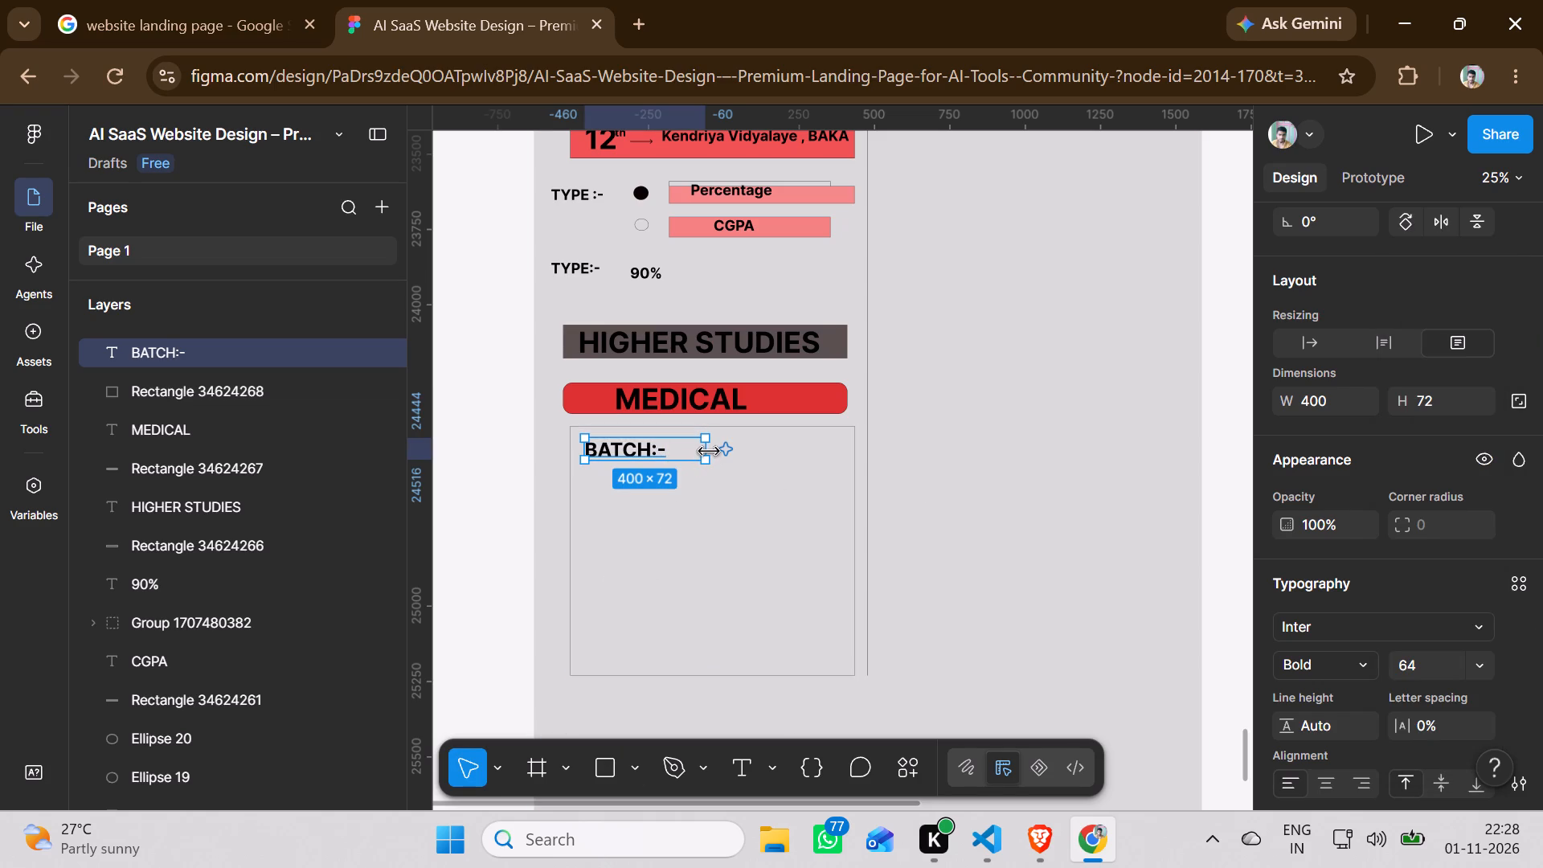
left_click_drag(709, 452, 677, 453)
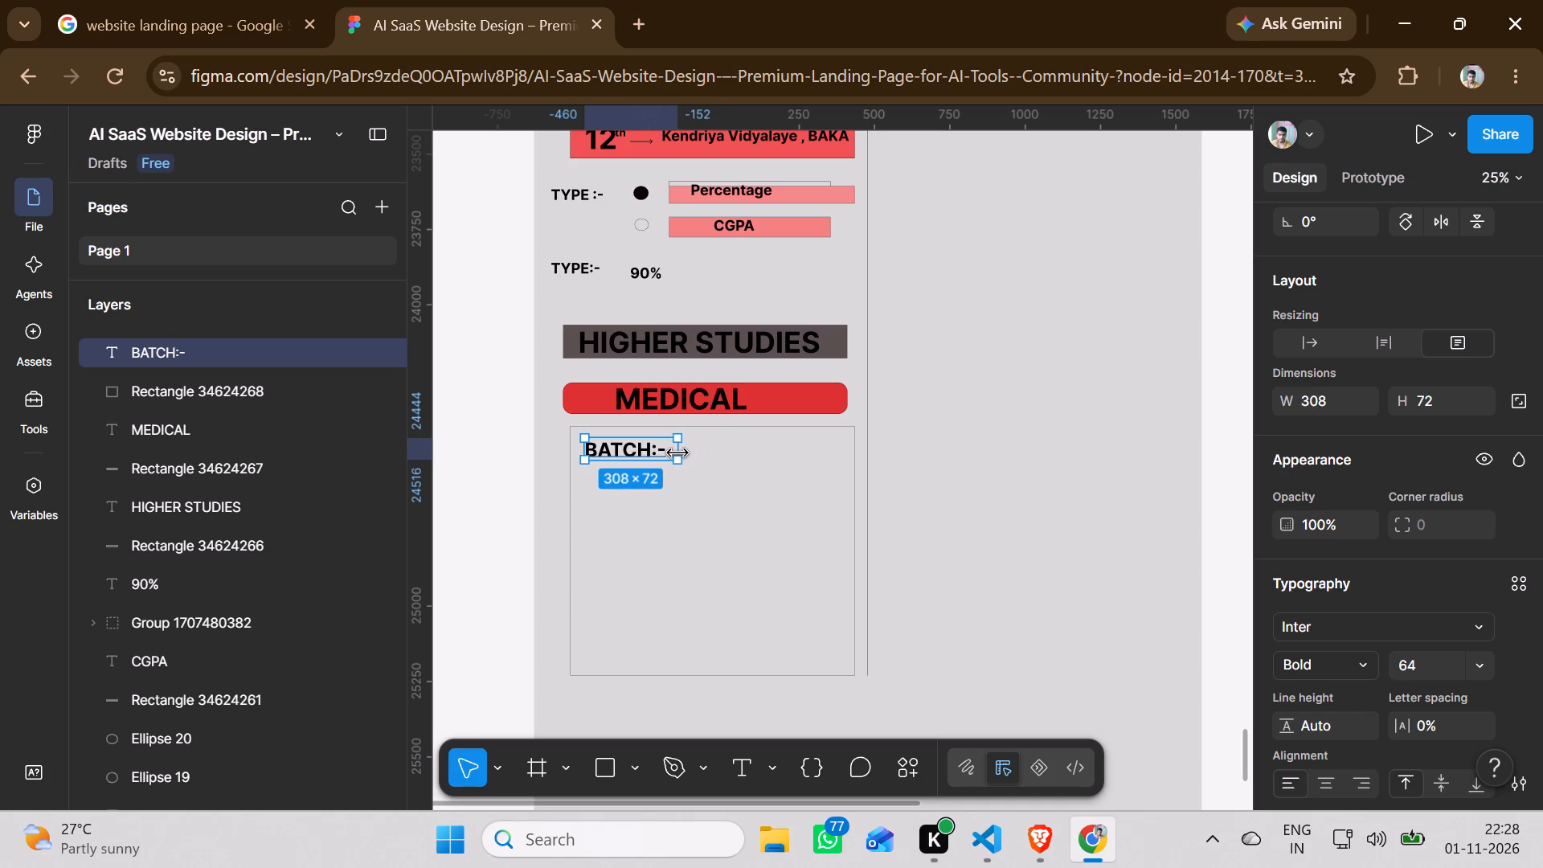
left_click_drag(677, 453, 673, 453)
Draw a field rectangle about 592 × 72 directly to the right of the BATCH:- label.
left_click(663, 519)
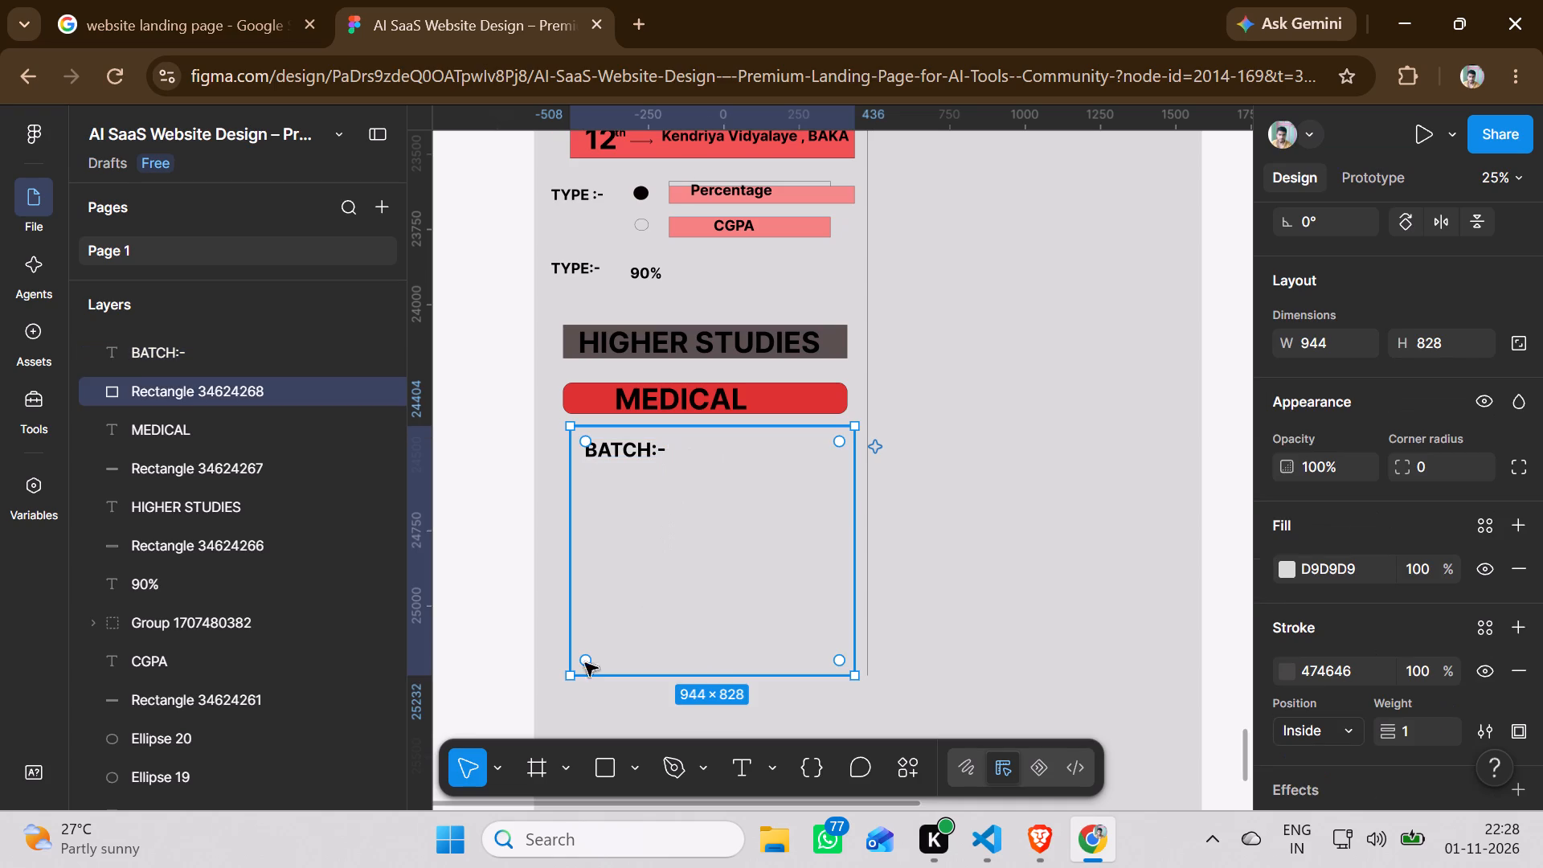
left_click(600, 769)
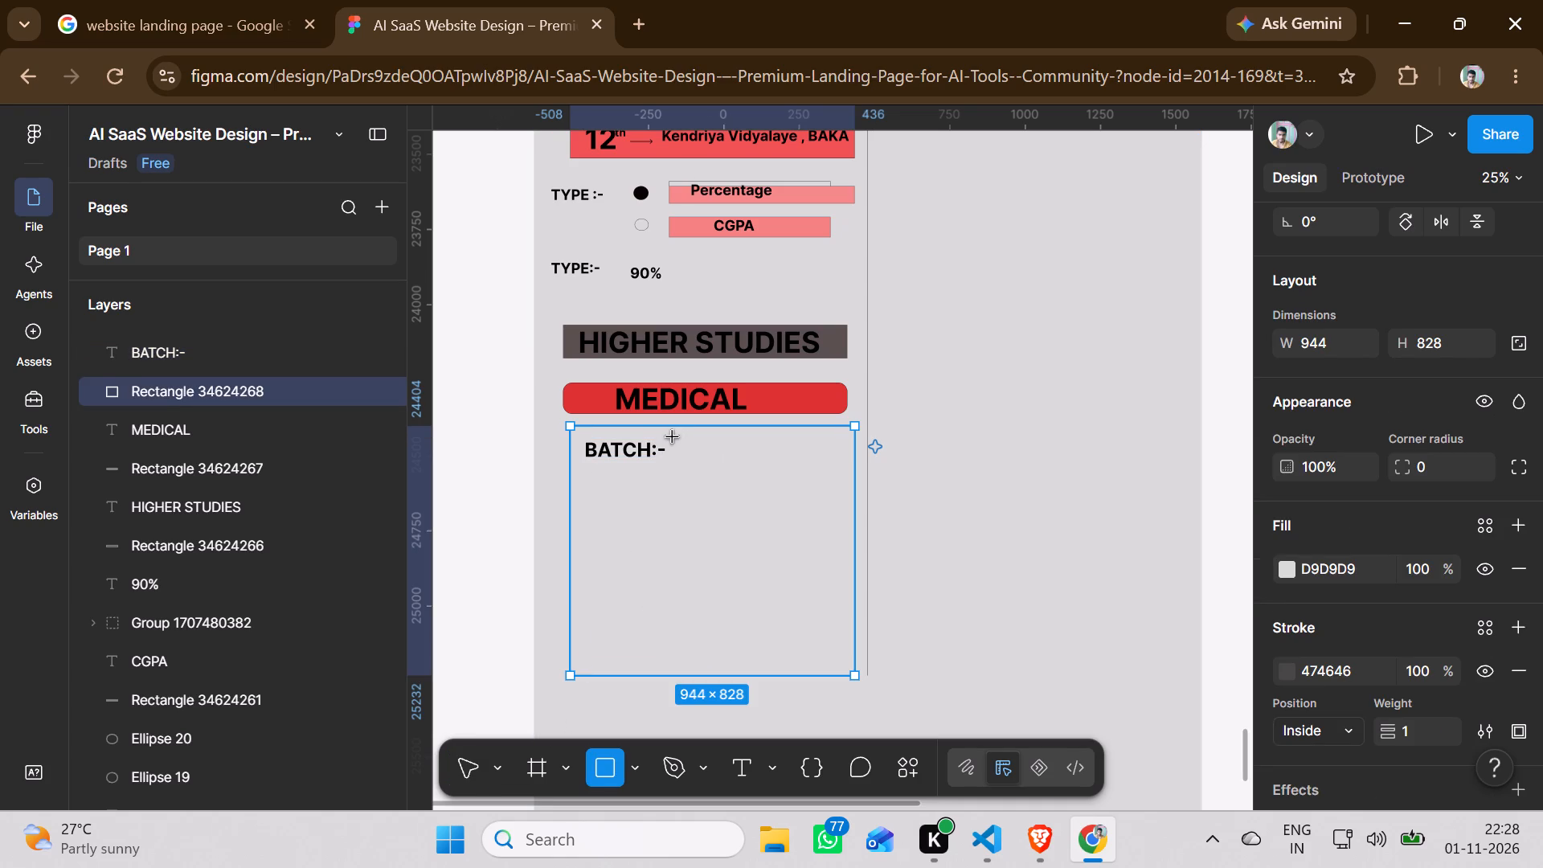
left_click_drag(673, 437, 821, 457)
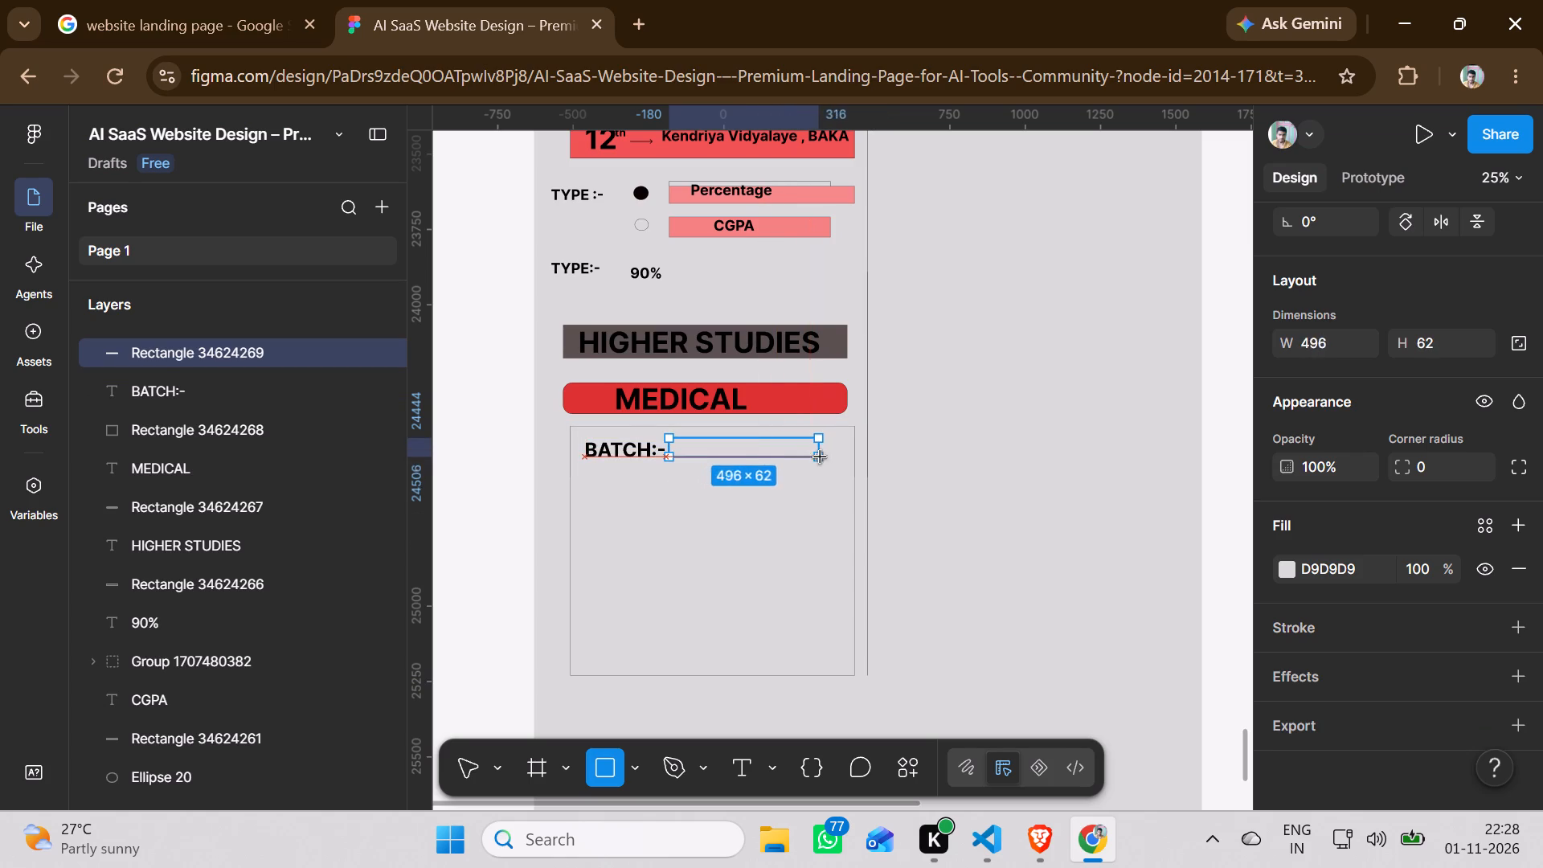
left_click_drag(821, 457, 835, 461)
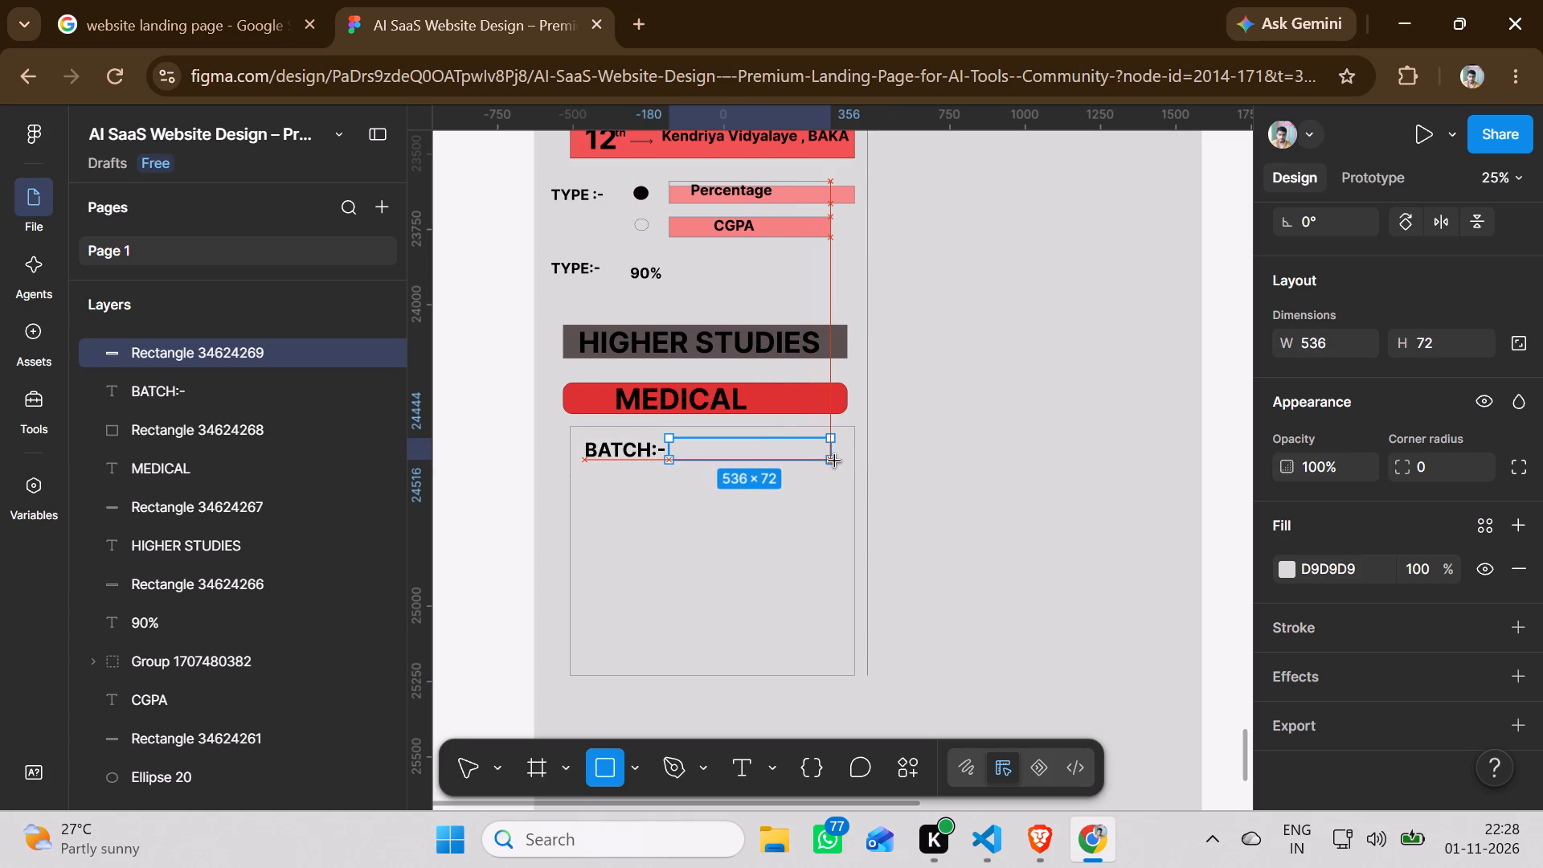
left_click_drag(835, 461, 844, 462)
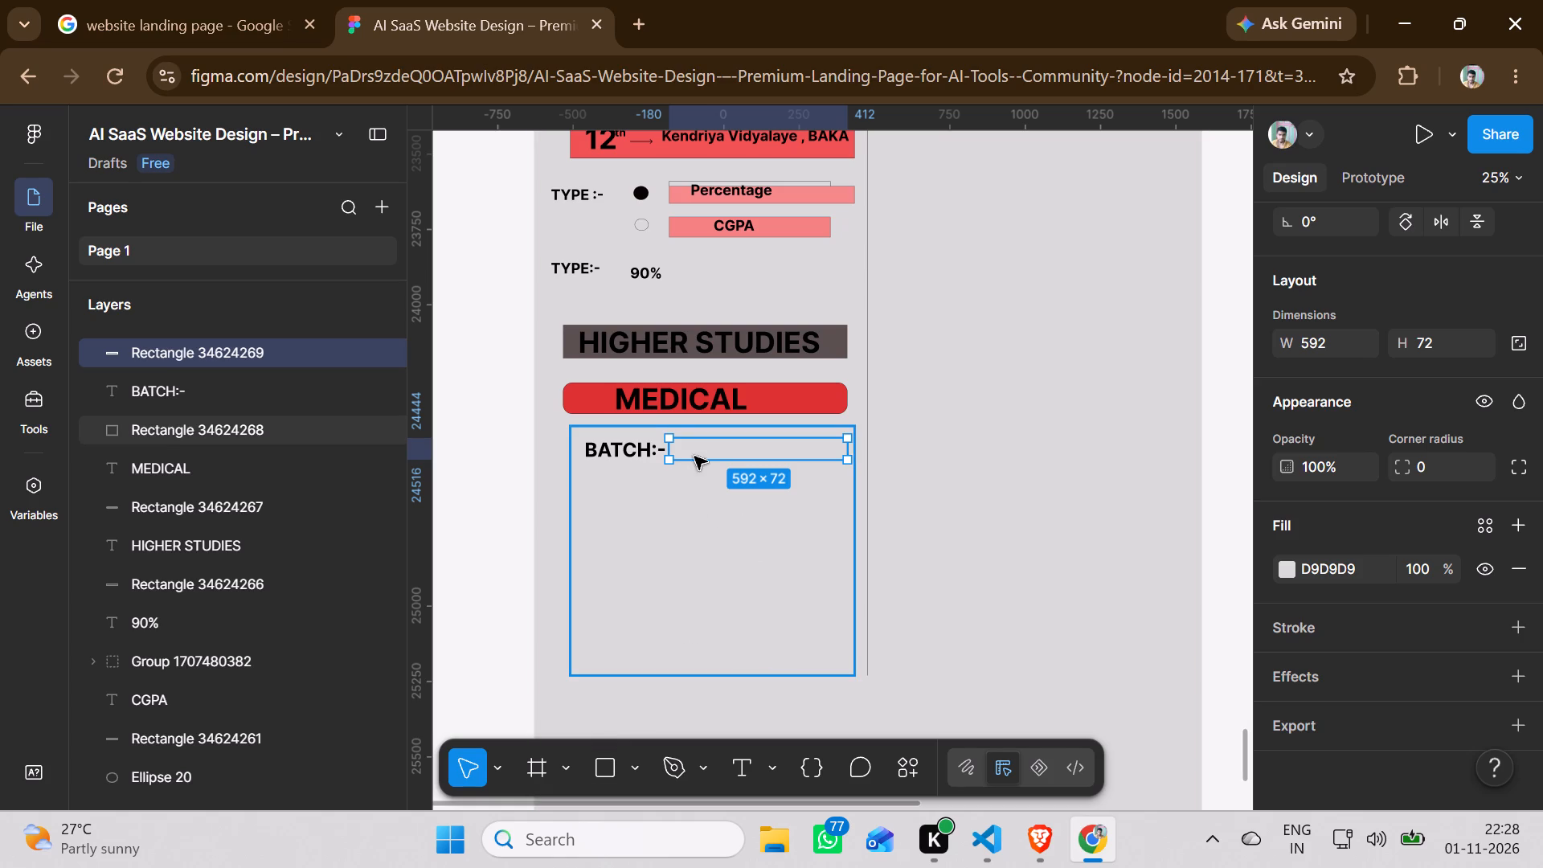
Add a grey 656363 stroke to the field rectangle beside BATCH:-.
left_click(1272, 634)
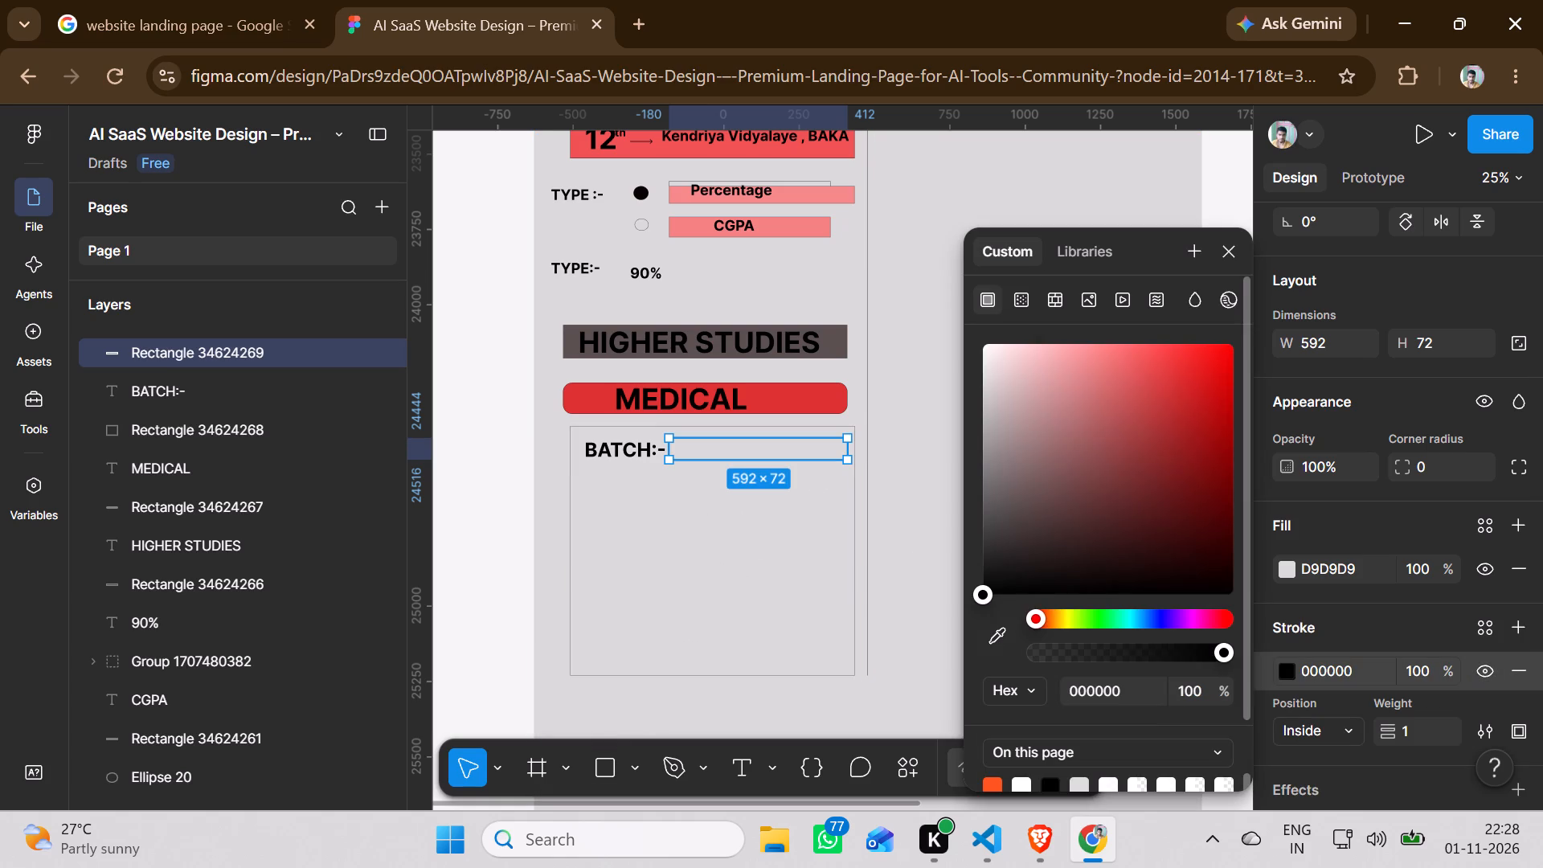
left_click(989, 494)
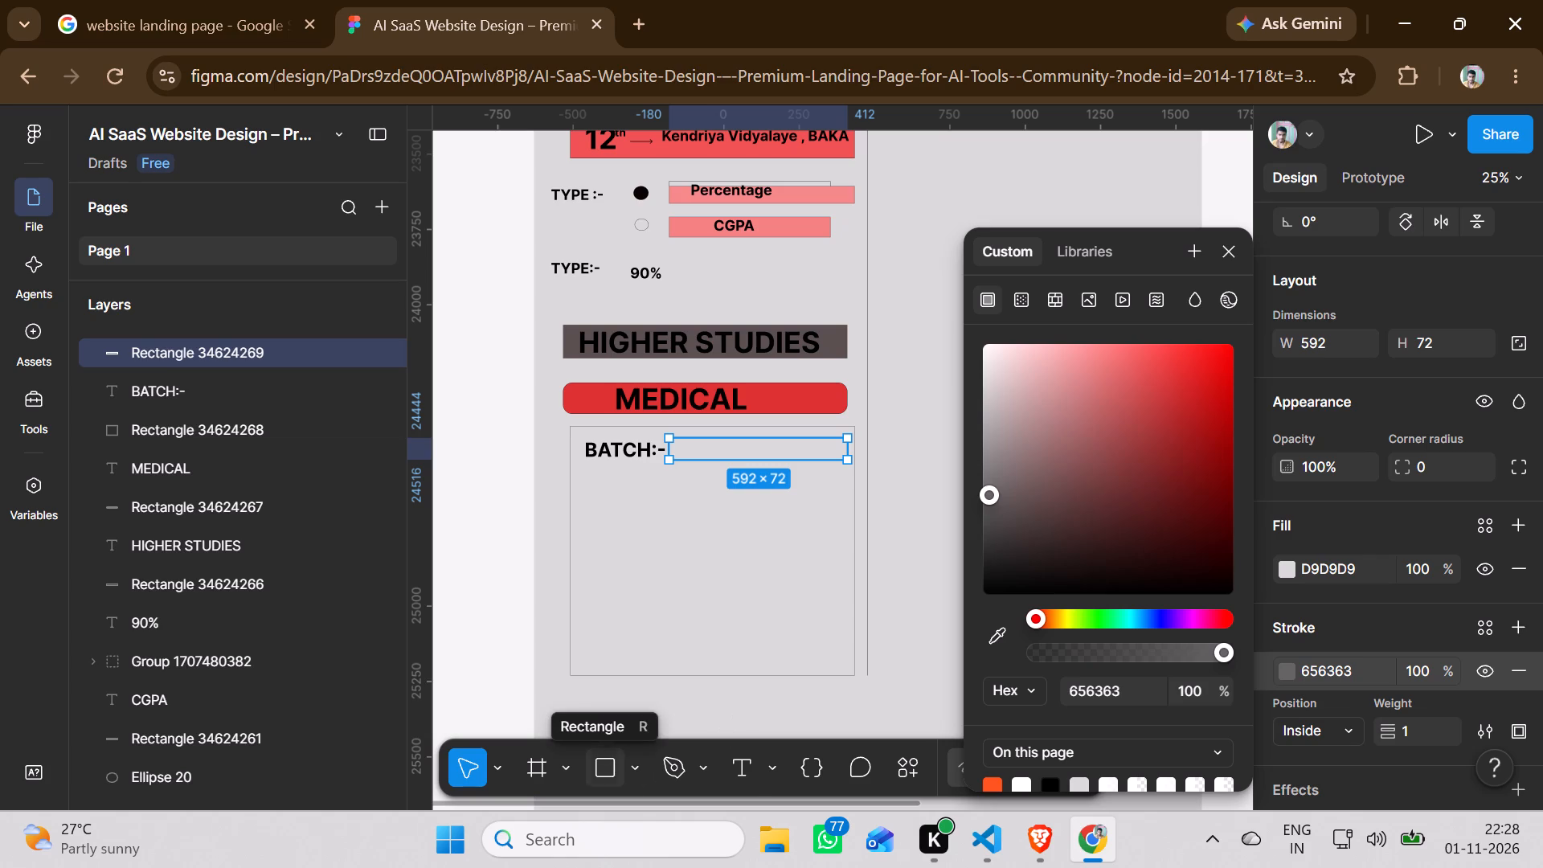
Add the text 2022-26 inside the field rectangle beside BATCH:-.
left_click(742, 772)
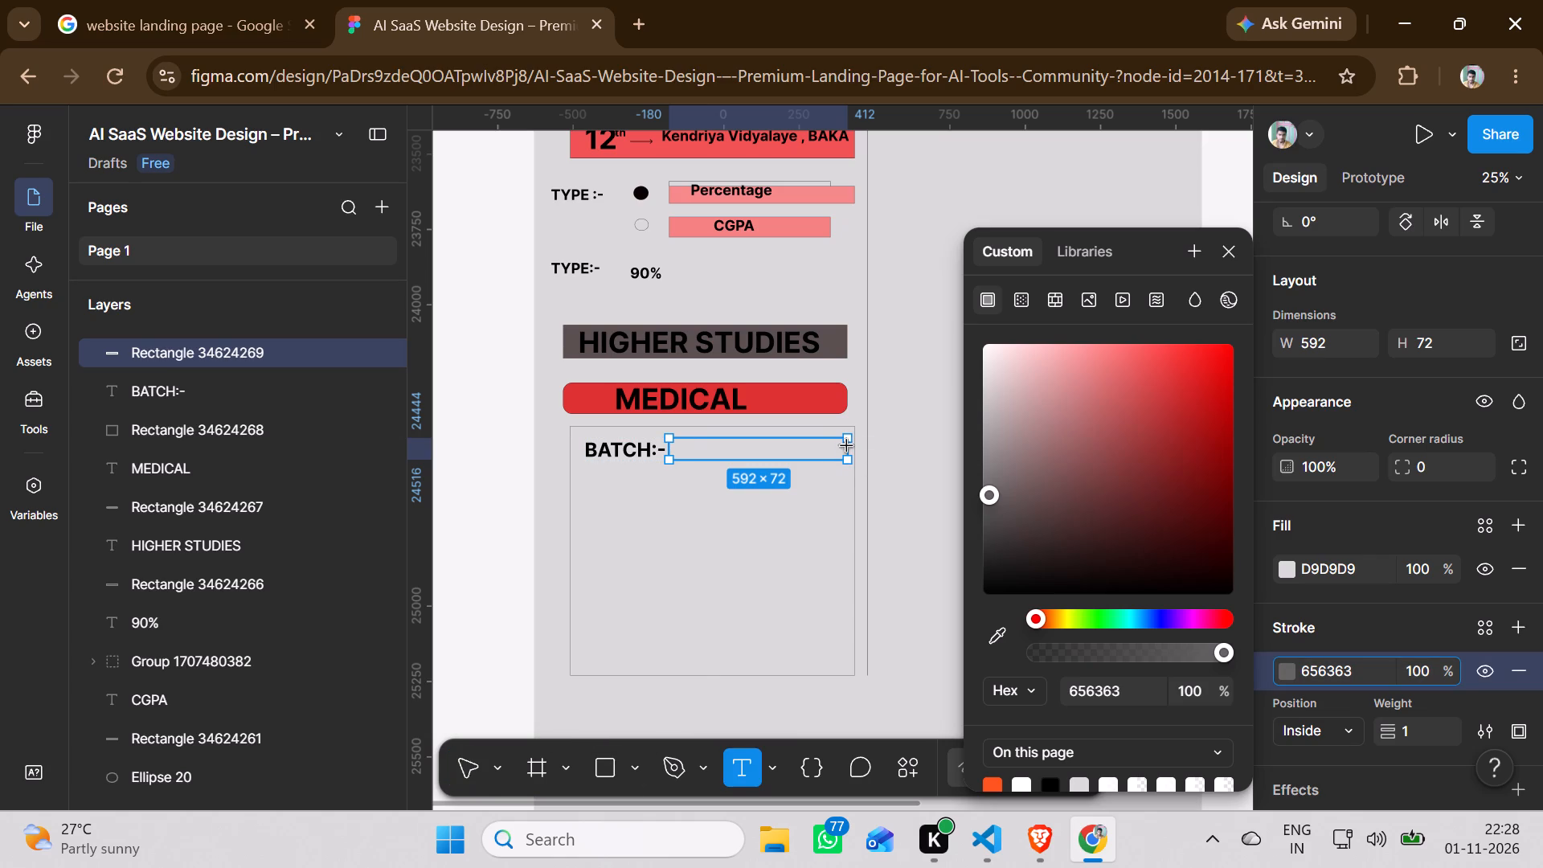
left_click_drag(847, 438, 666, 457)
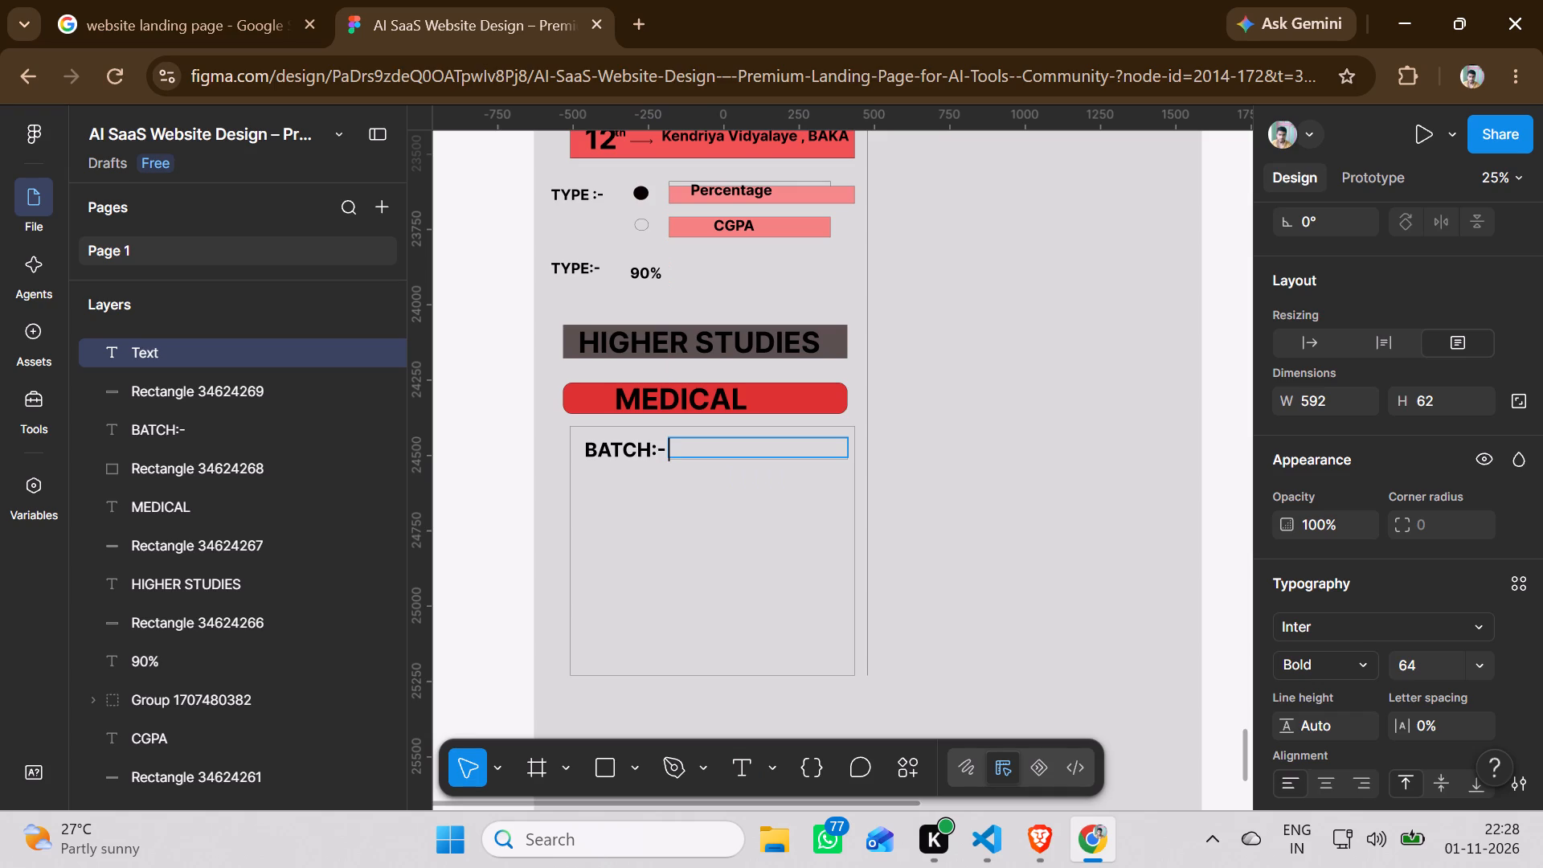
type("20")
key("2")
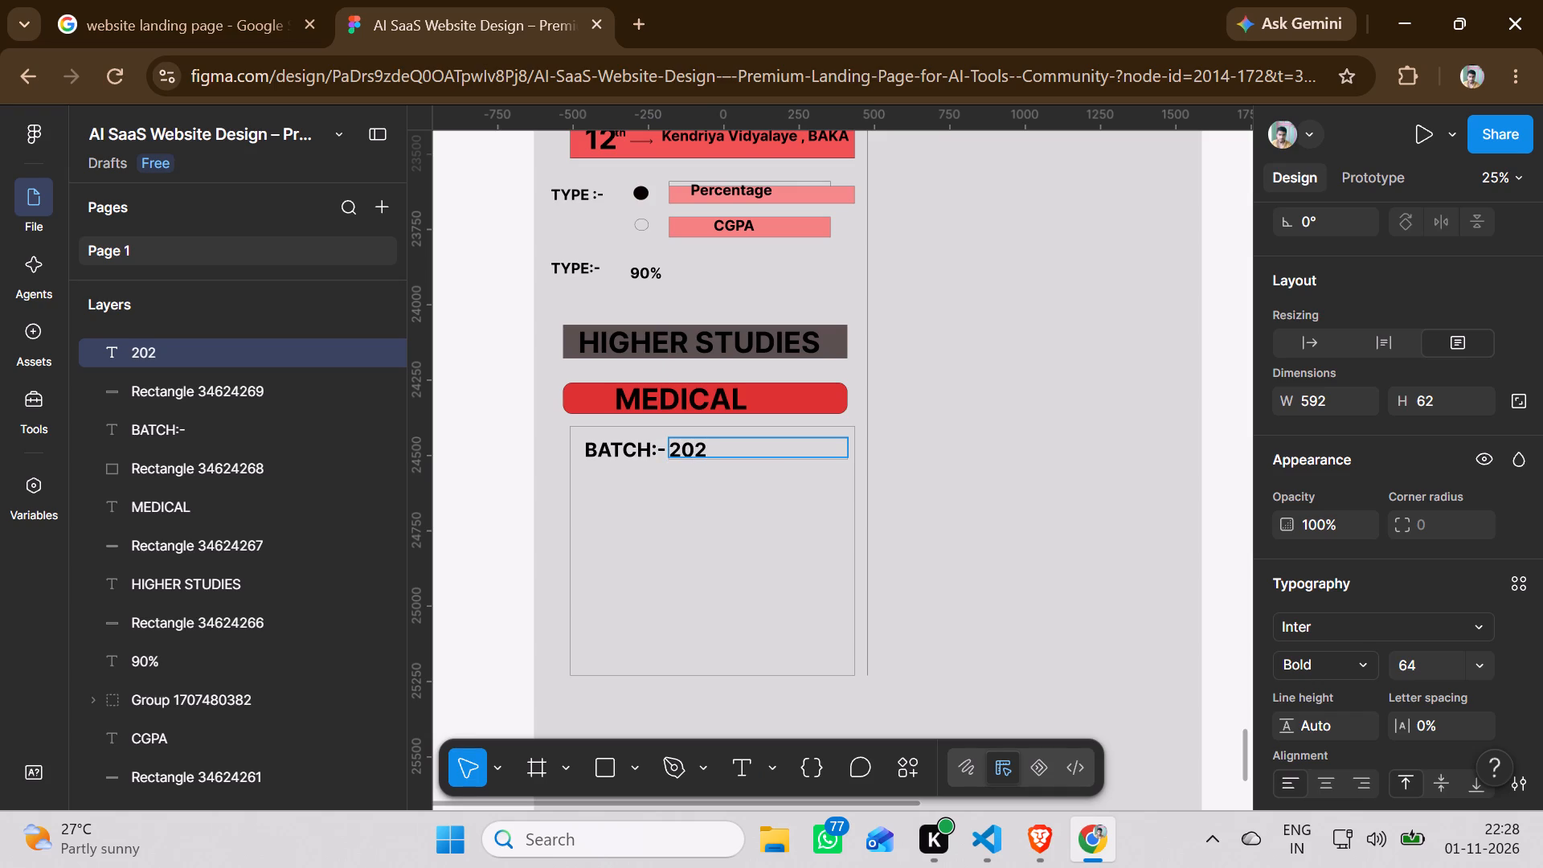
key("2")
type("-2")
key("6")
left_click(808, 445)
left_click(808, 510)
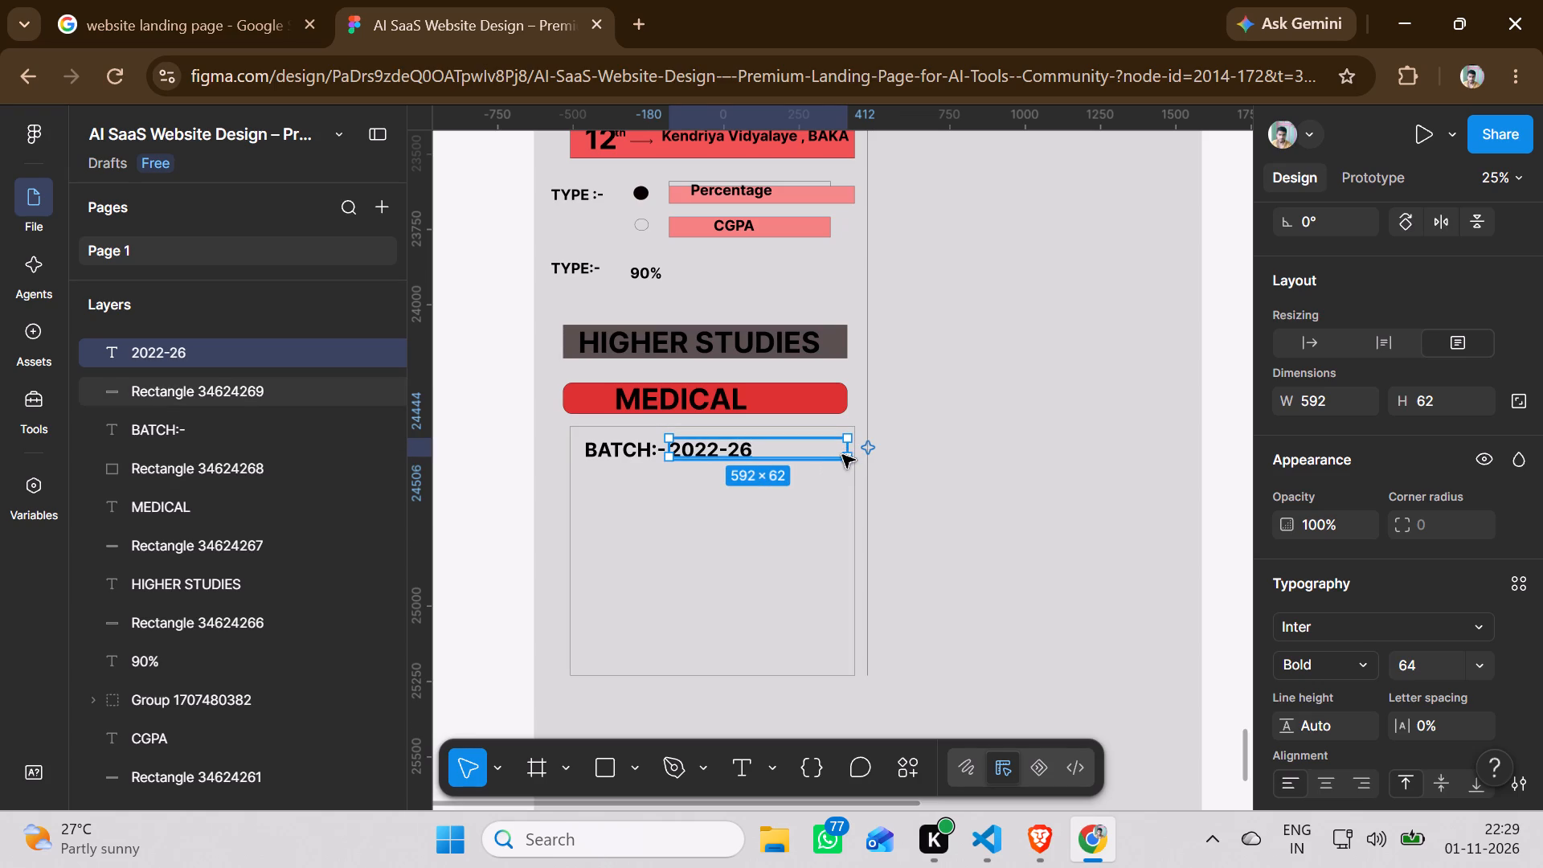
Narrow the 2022-26 text box to about 312 wide so it fits closely around the text.
left_click_drag(849, 443, 776, 452)
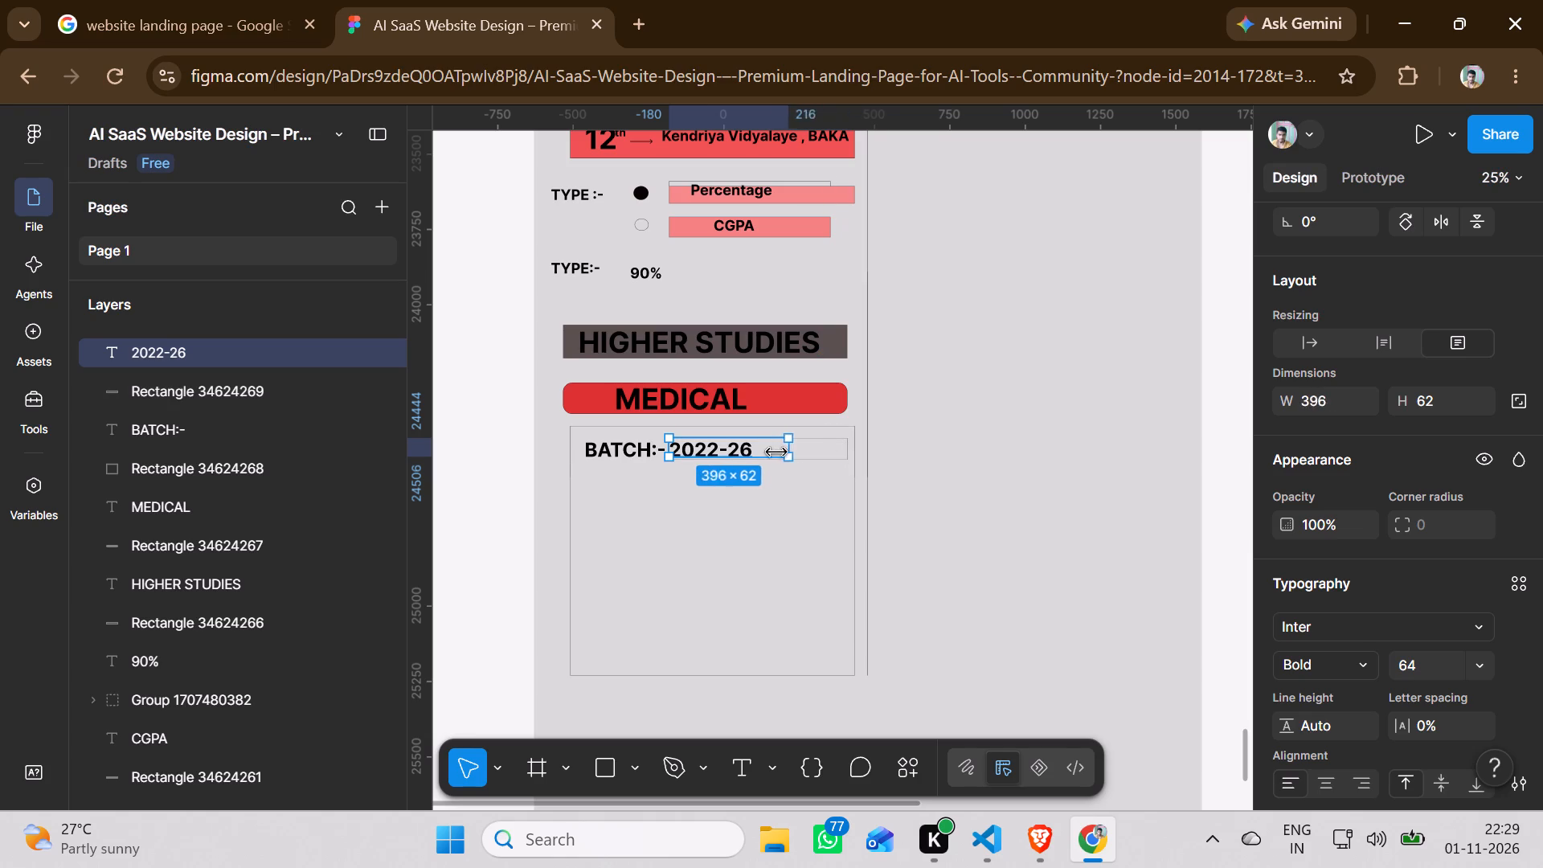
left_click_drag(776, 452, 763, 452)
left_click(698, 532)
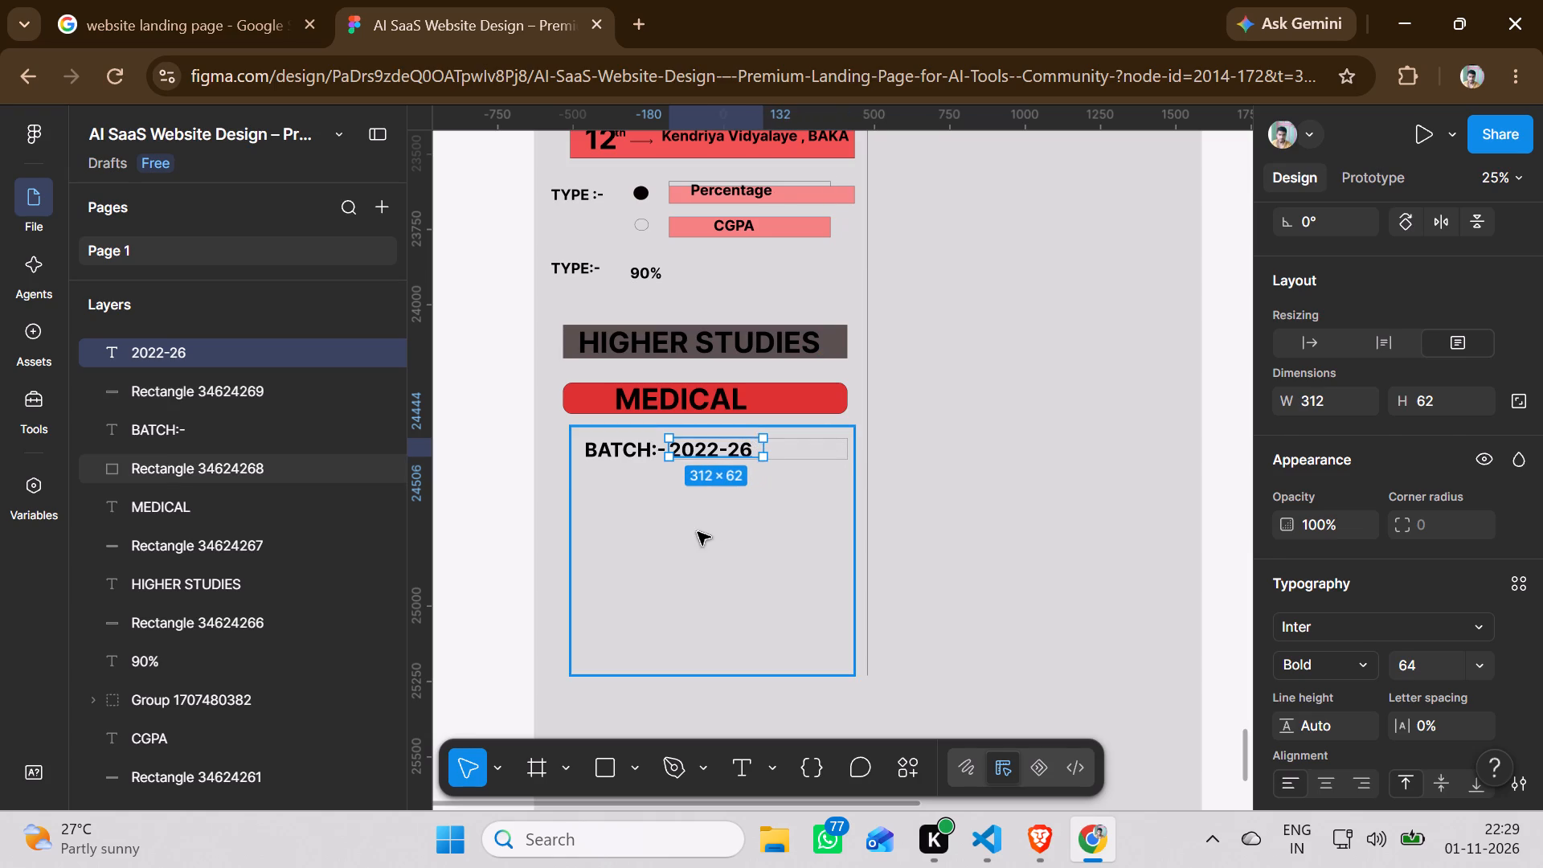
Narrow the outlined field rectangle behind 2022-26 to about 284 wide.
left_click(796, 447)
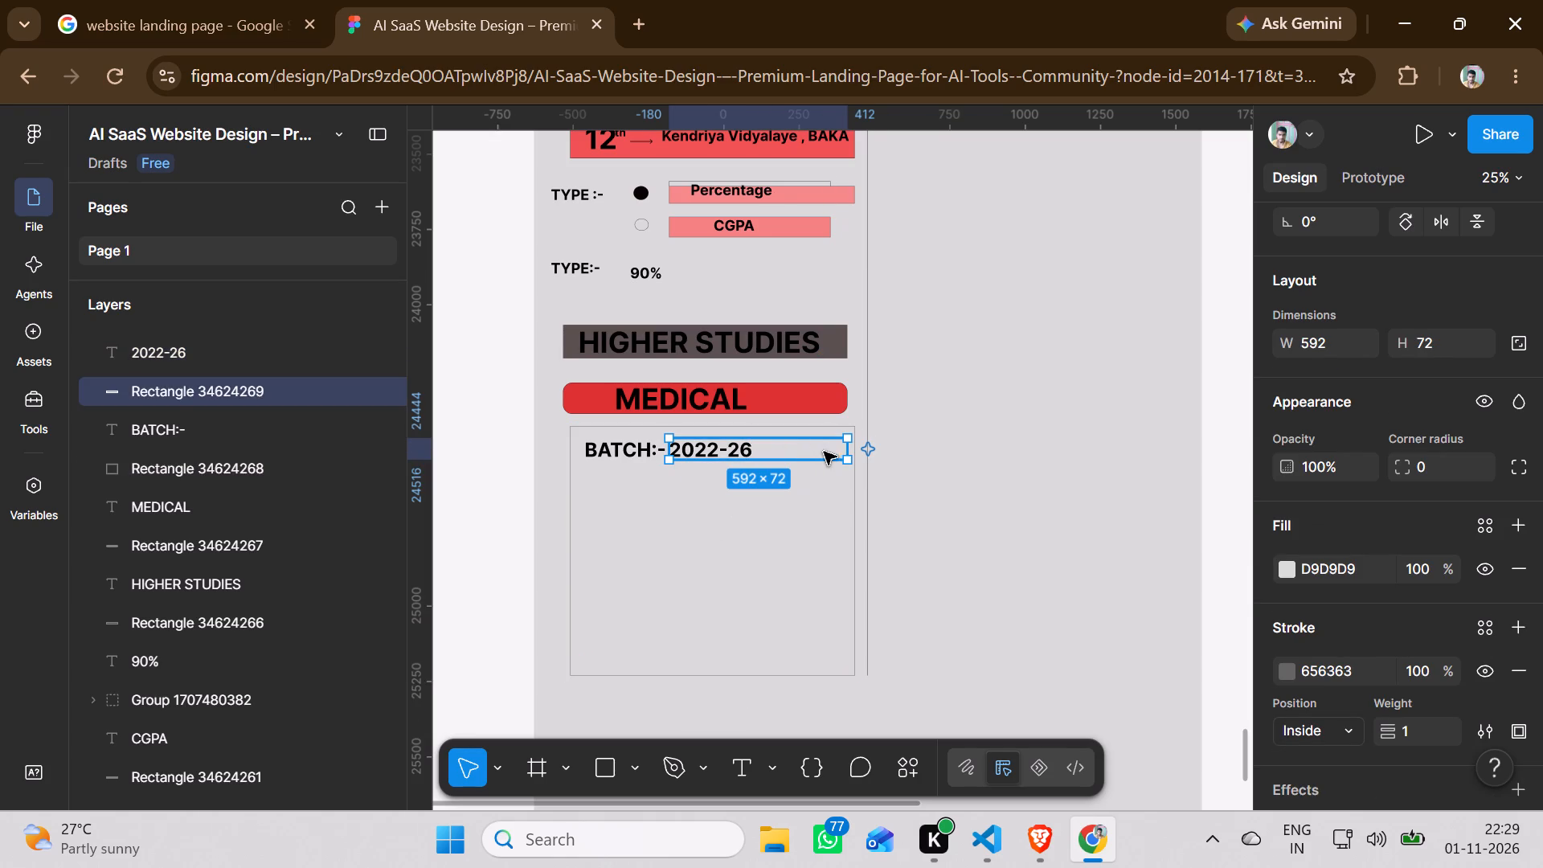
left_click_drag(848, 447, 808, 447)
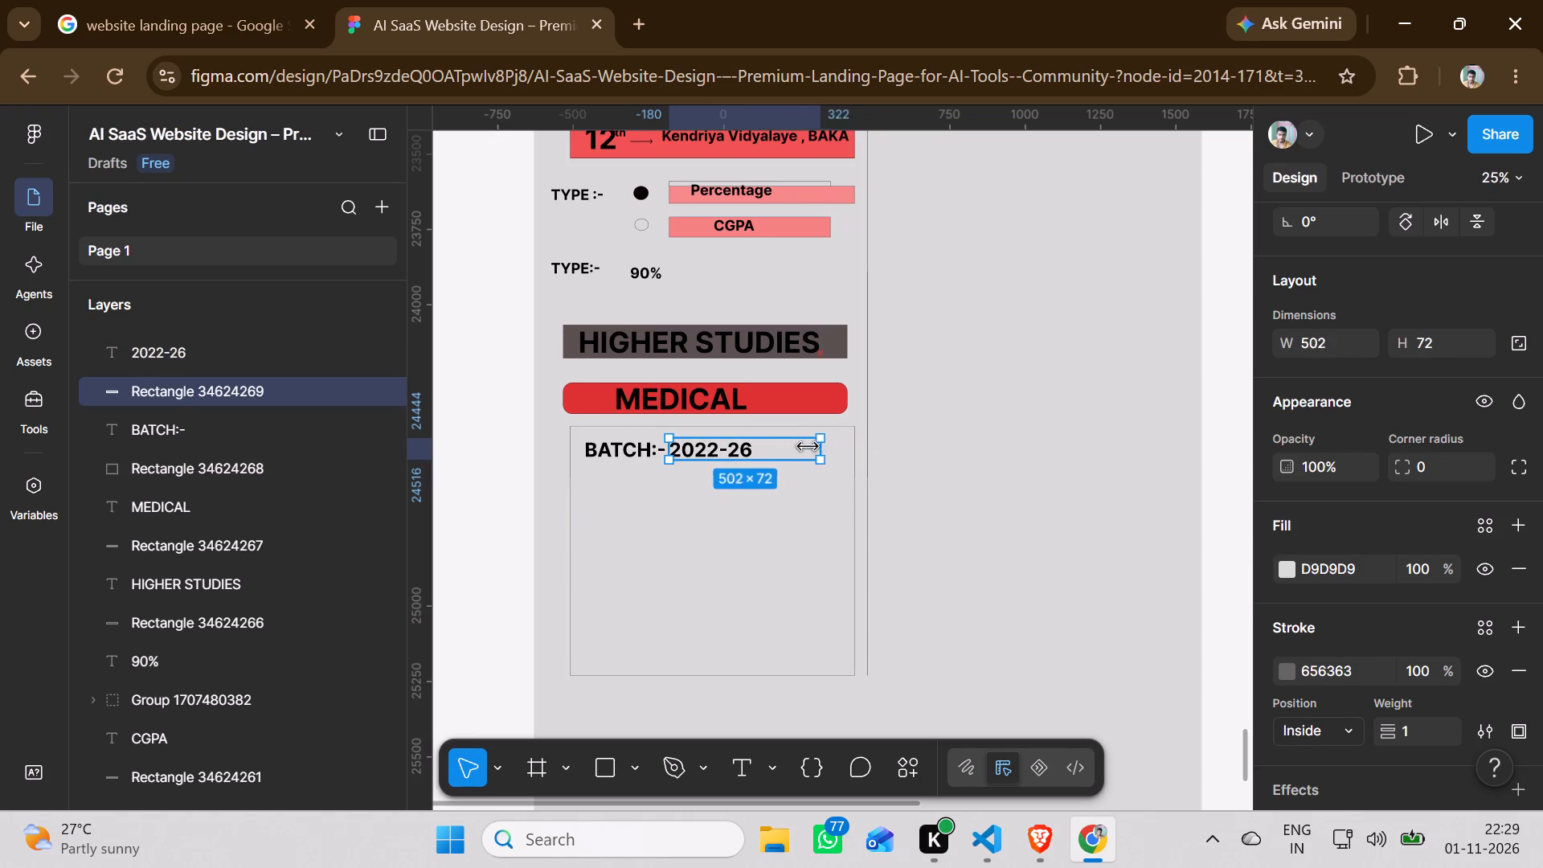
left_click_drag(808, 447, 757, 446)
left_click(726, 518)
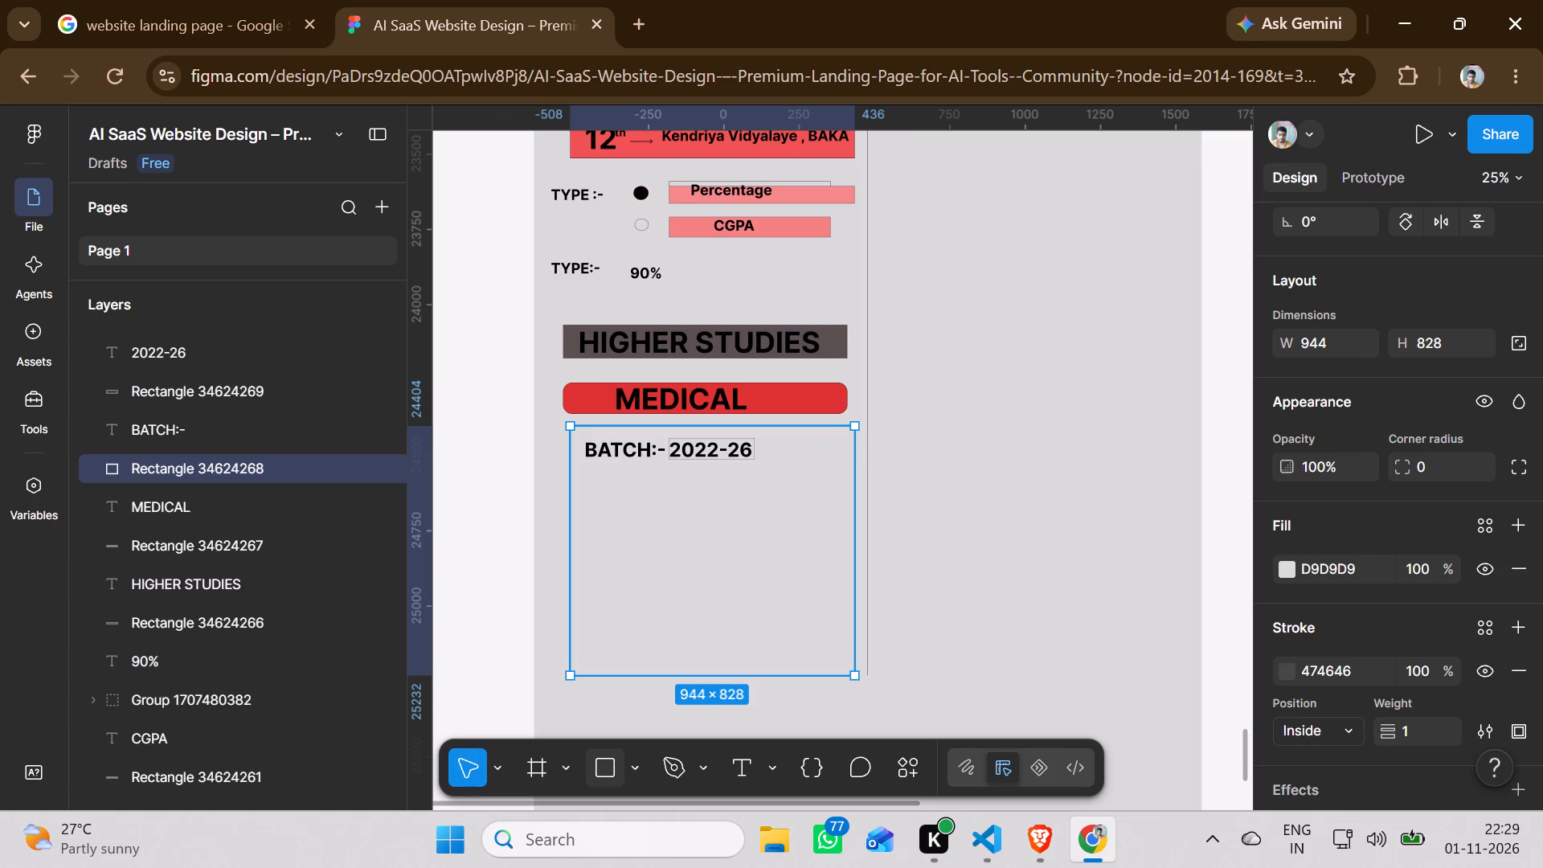
Add a COLLEGE NAME text box about 658 × 120 below the BATCH:- row inside the details box.
left_click(747, 759)
left_click_drag(609, 471, 773, 506)
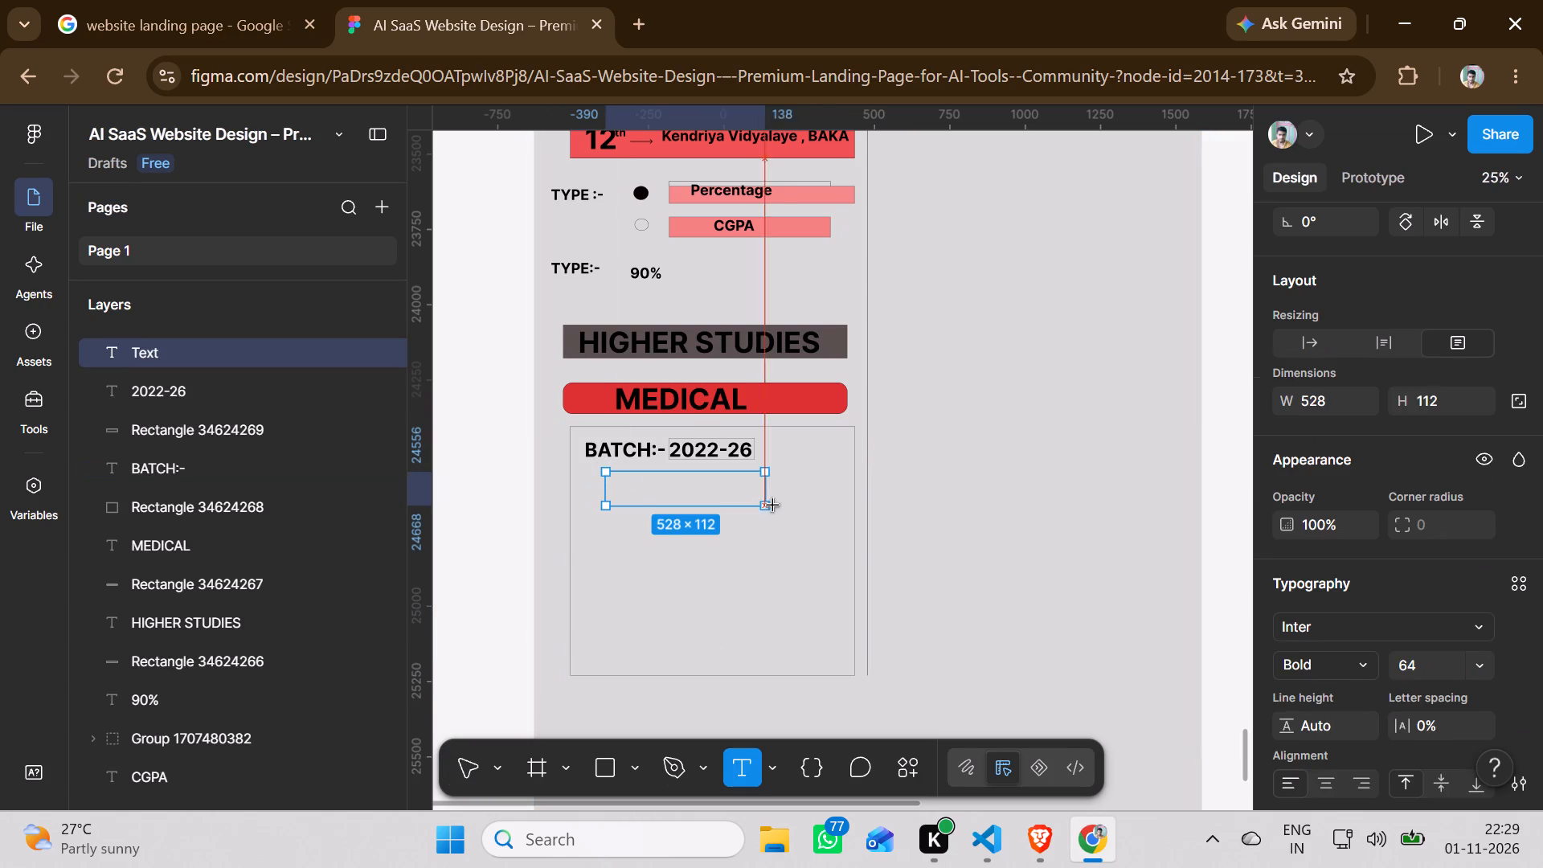
left_click_drag(773, 506, 804, 508)
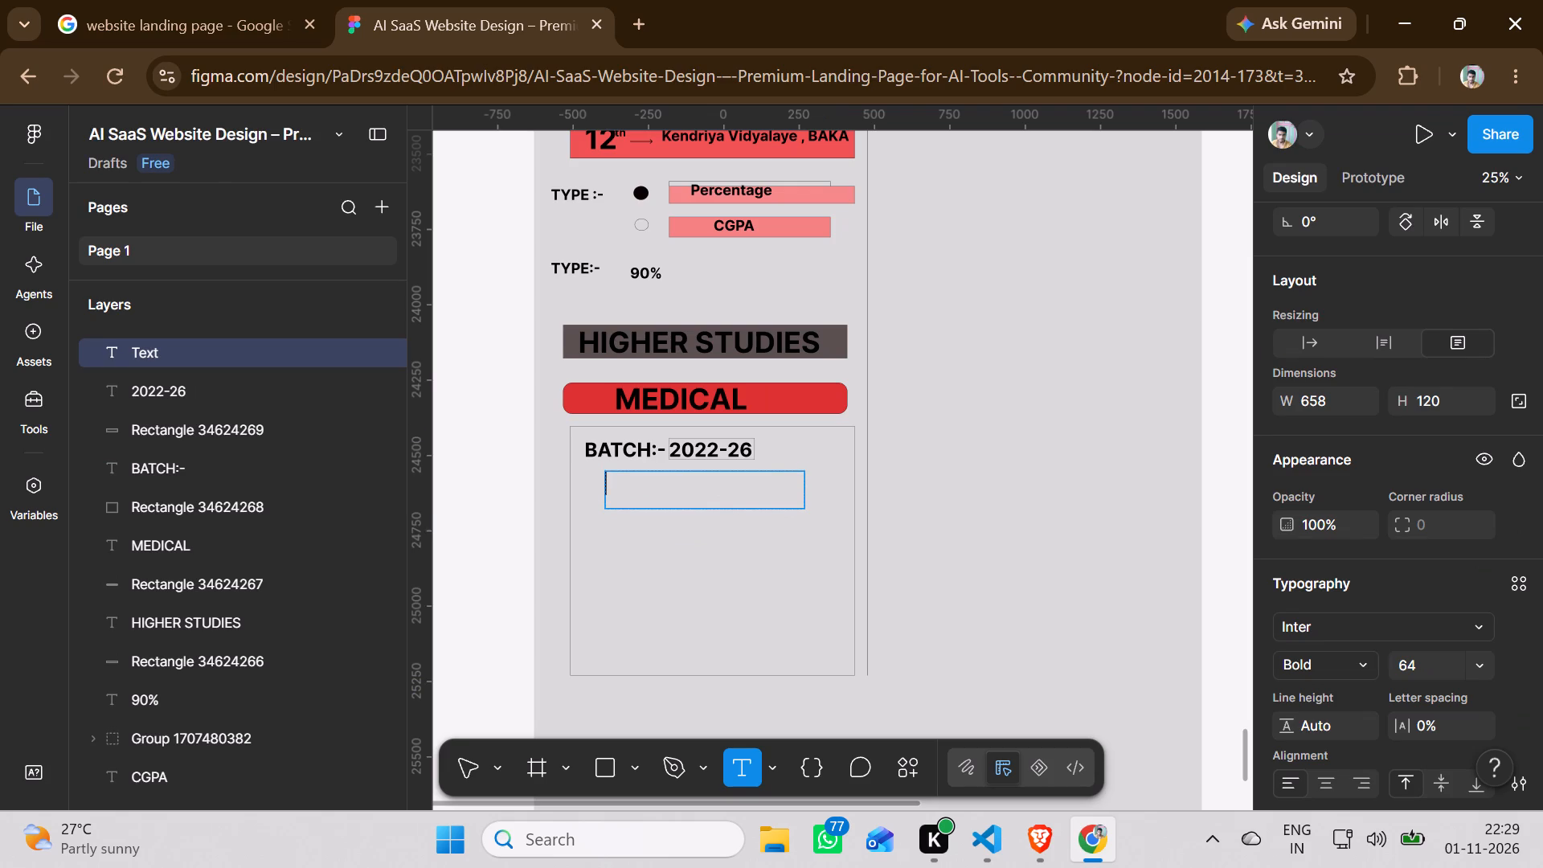
type("COLLEGE NAME")
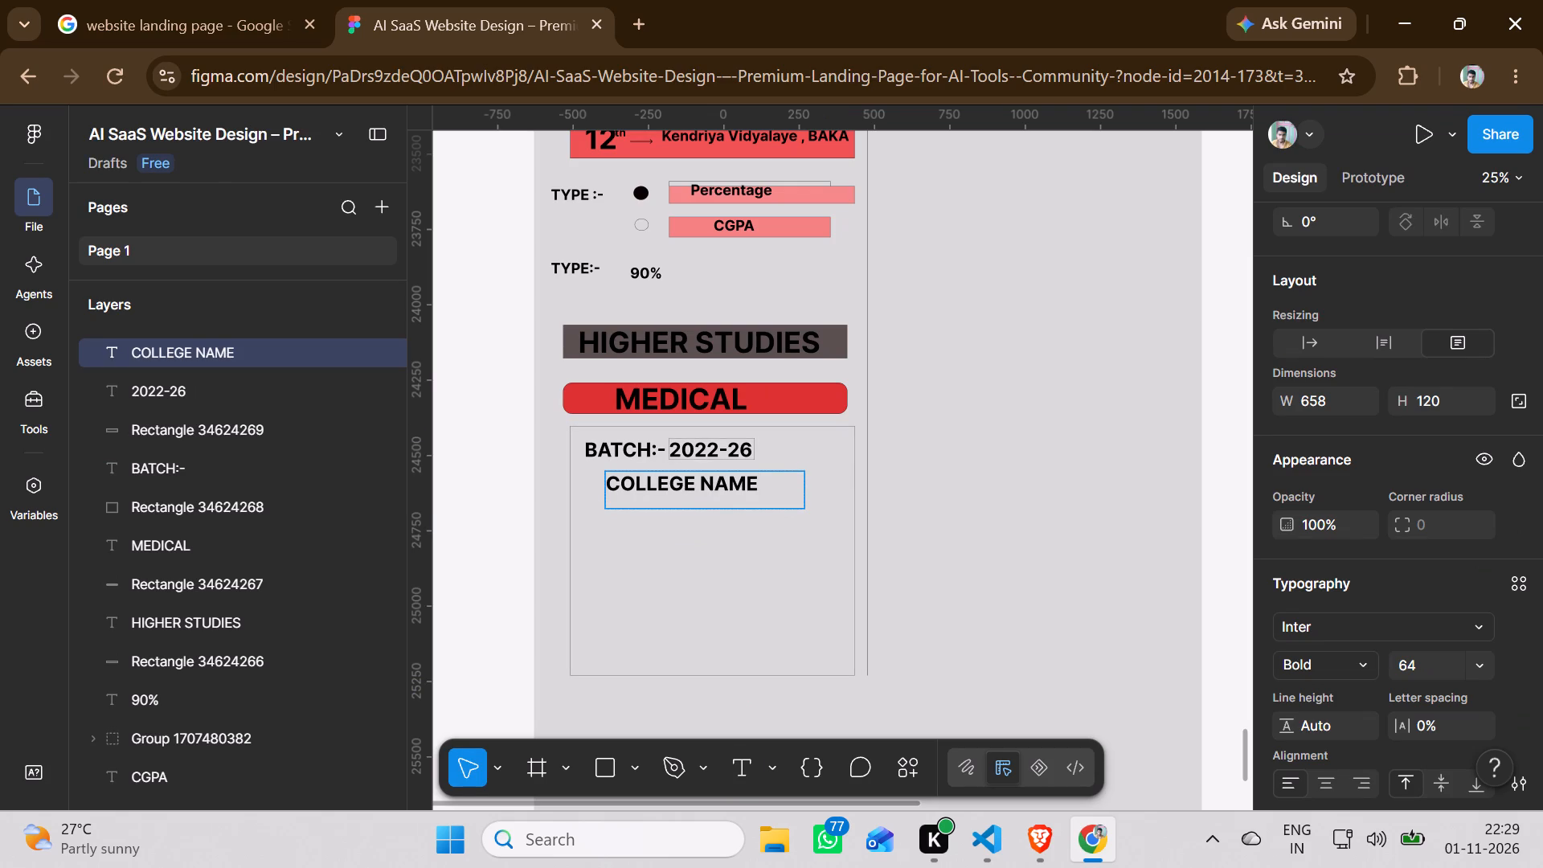
left_click(723, 536)
left_click(669, 501)
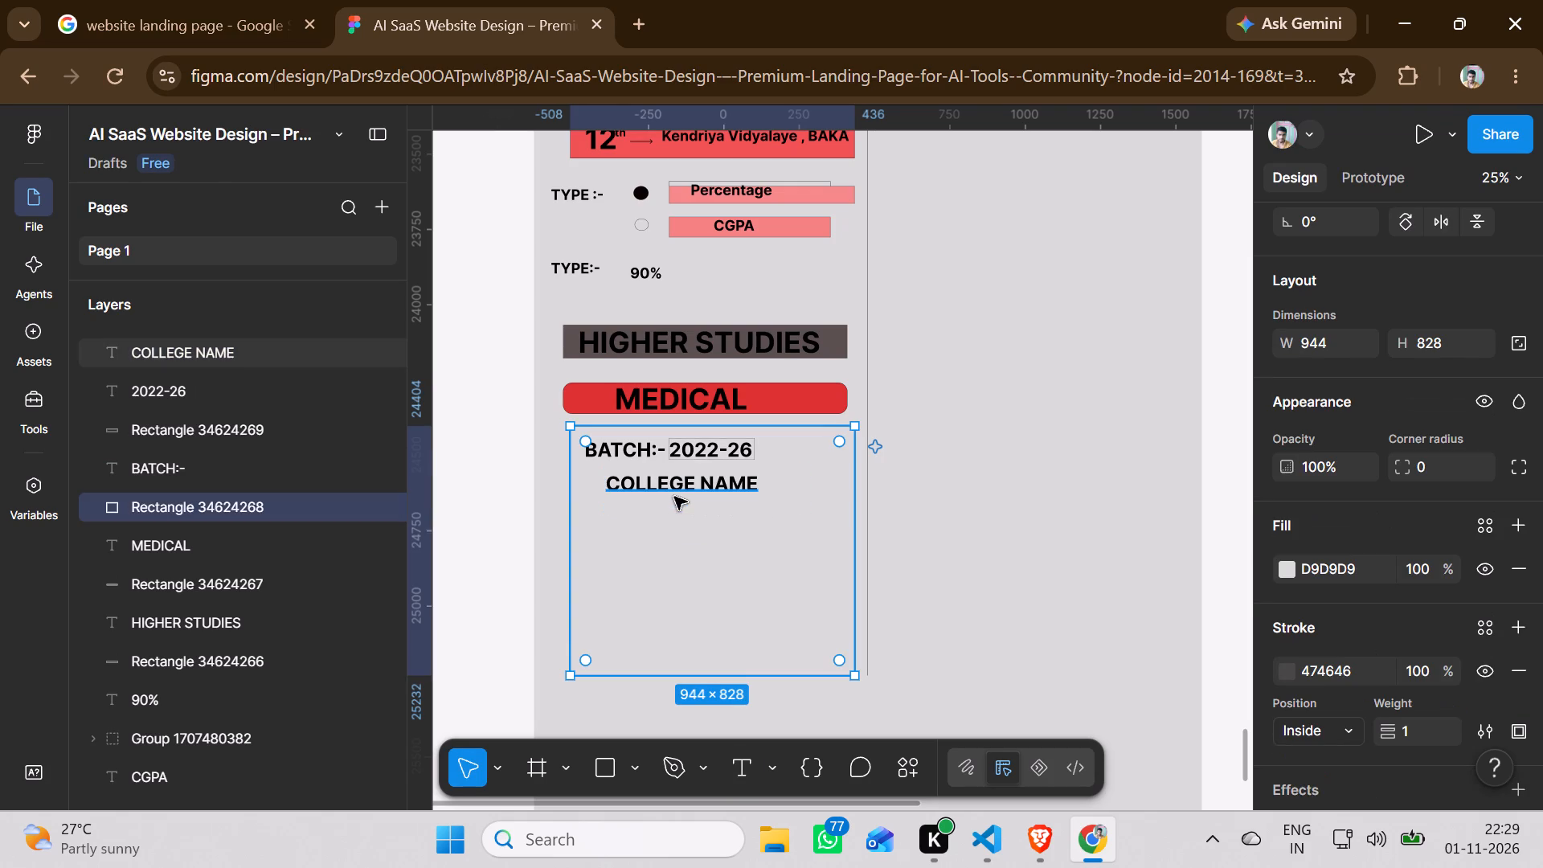
Shrink the COLLEGE NAME text box to about 522 × 84 and nudge it slightly down and to the right.
left_click(687, 485)
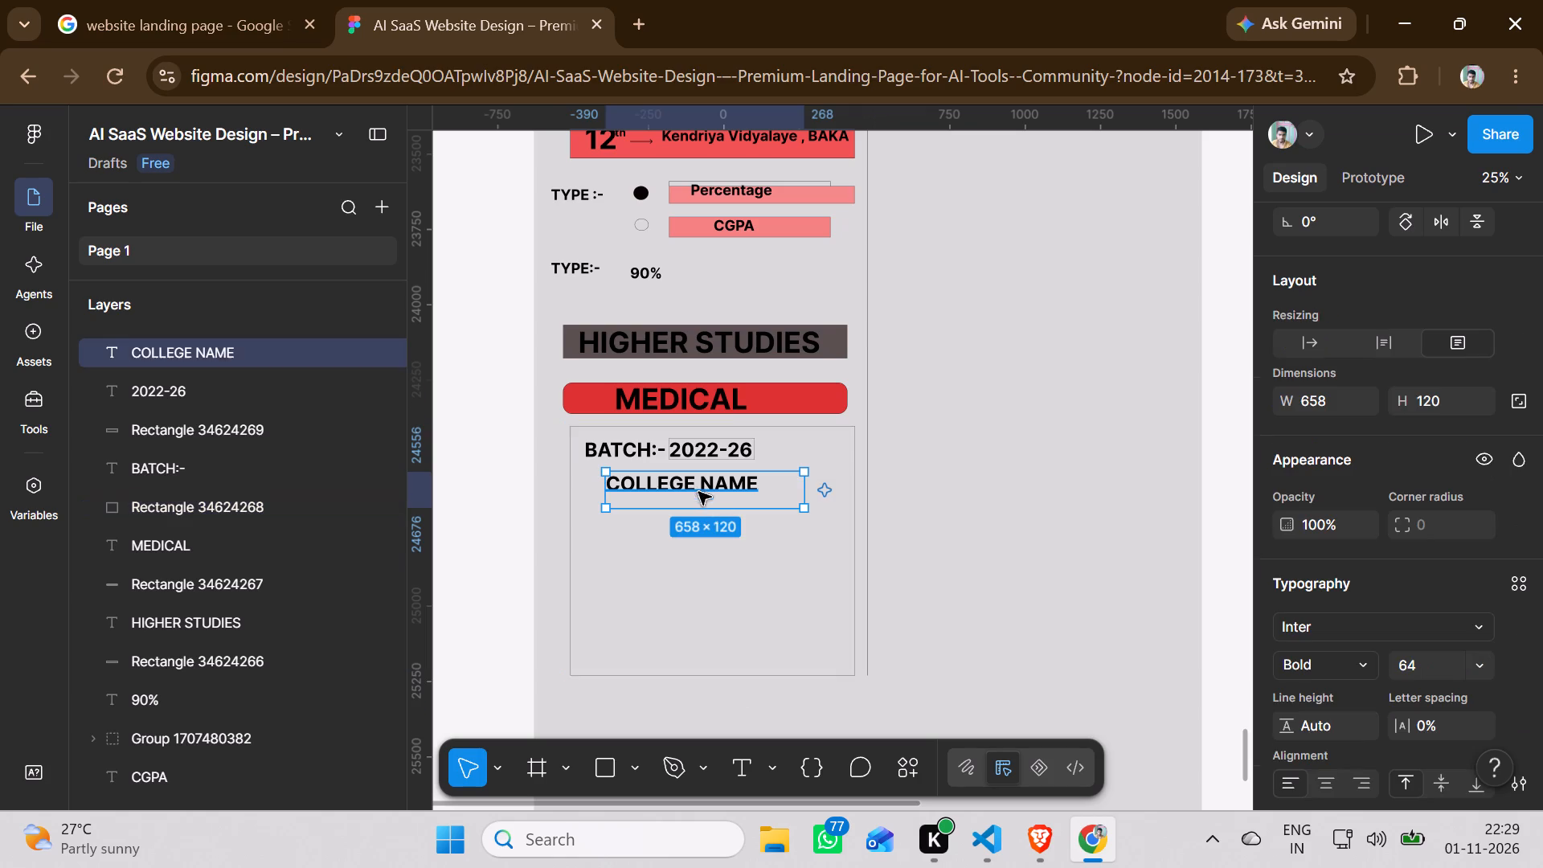
left_click_drag(804, 500, 774, 497)
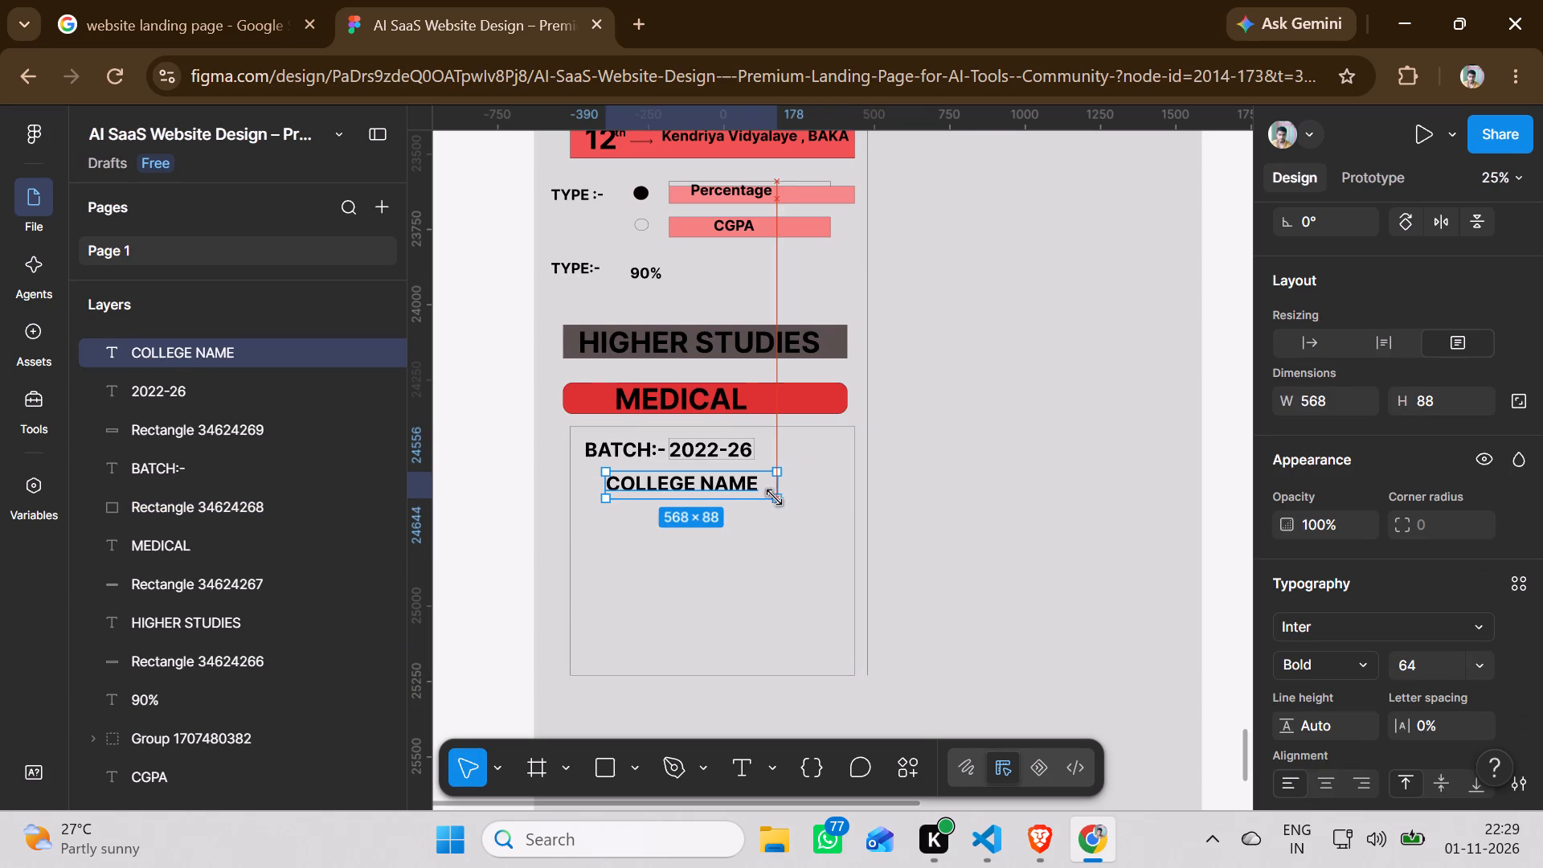
left_click_drag(774, 497, 763, 497)
left_click(700, 480)
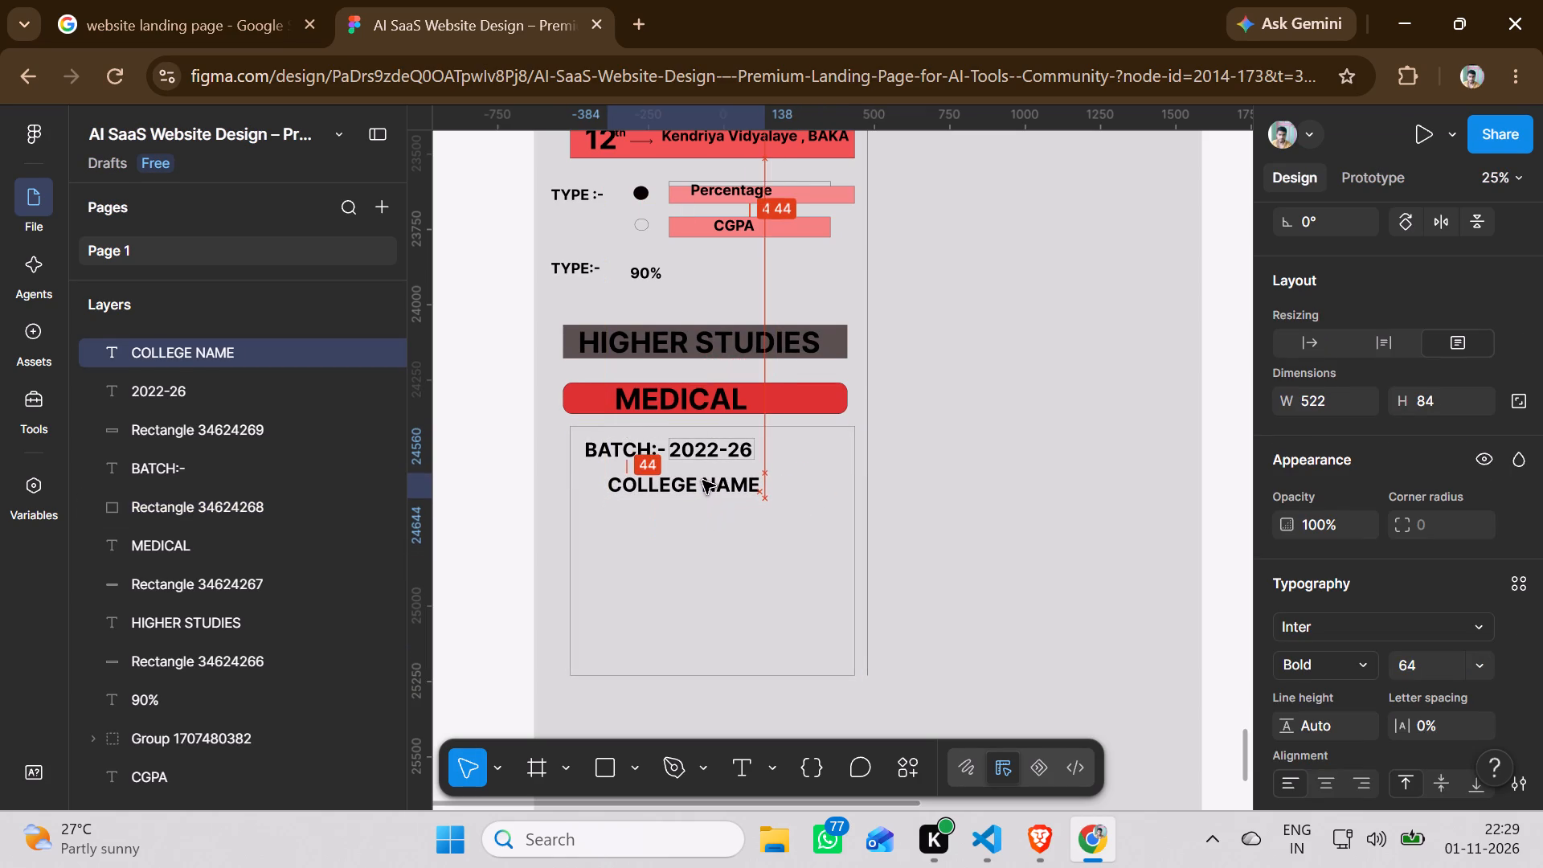
Draw a rectangle about 538 × 156 over the COLLEGE NAME text and send it to the back.
left_click(614, 761)
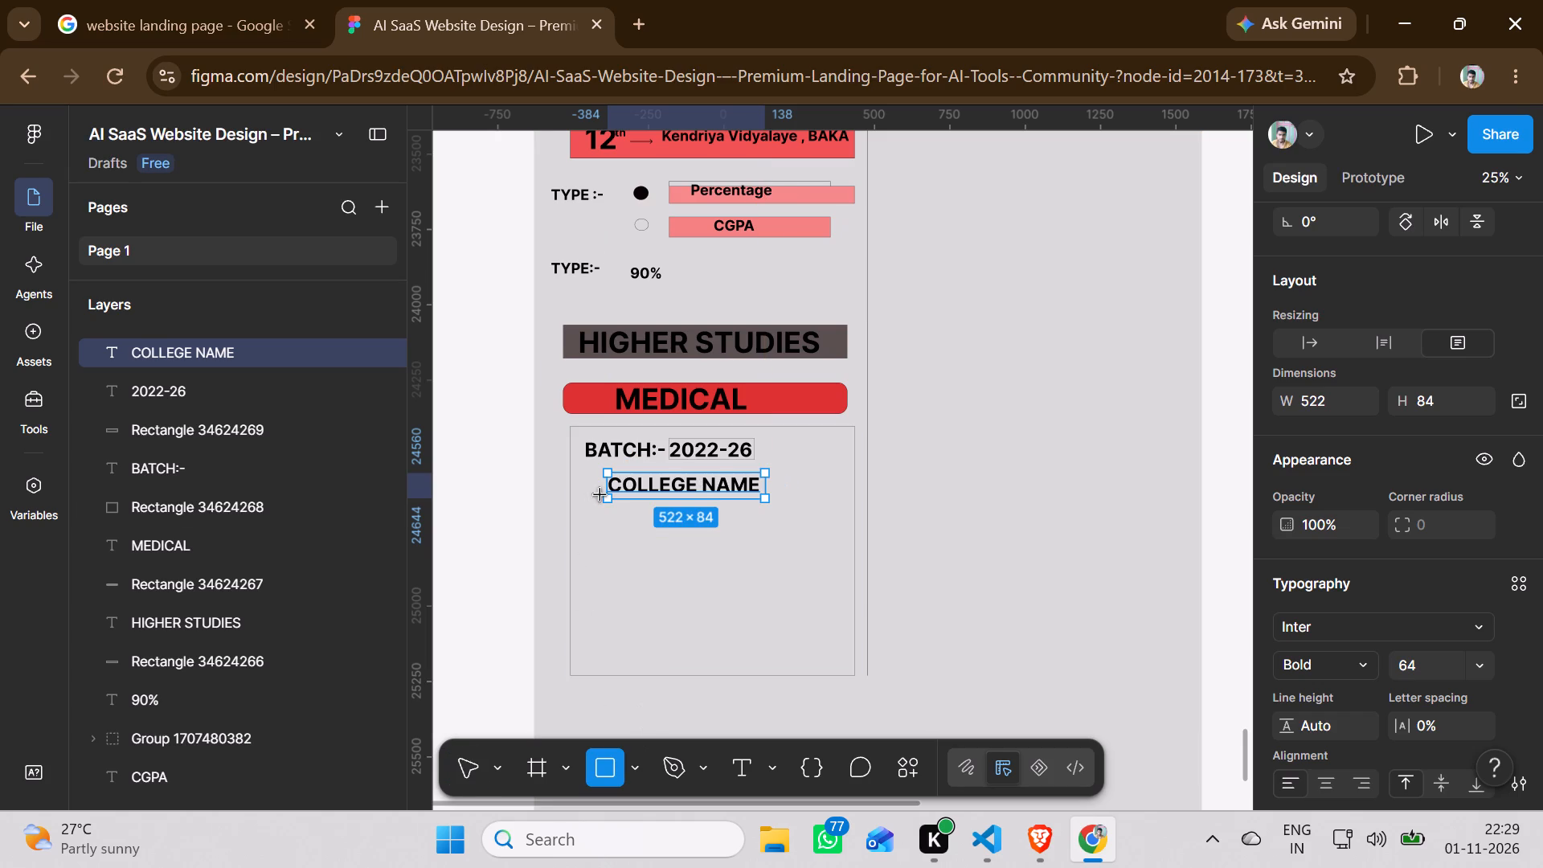
left_click_drag(595, 463, 731, 506)
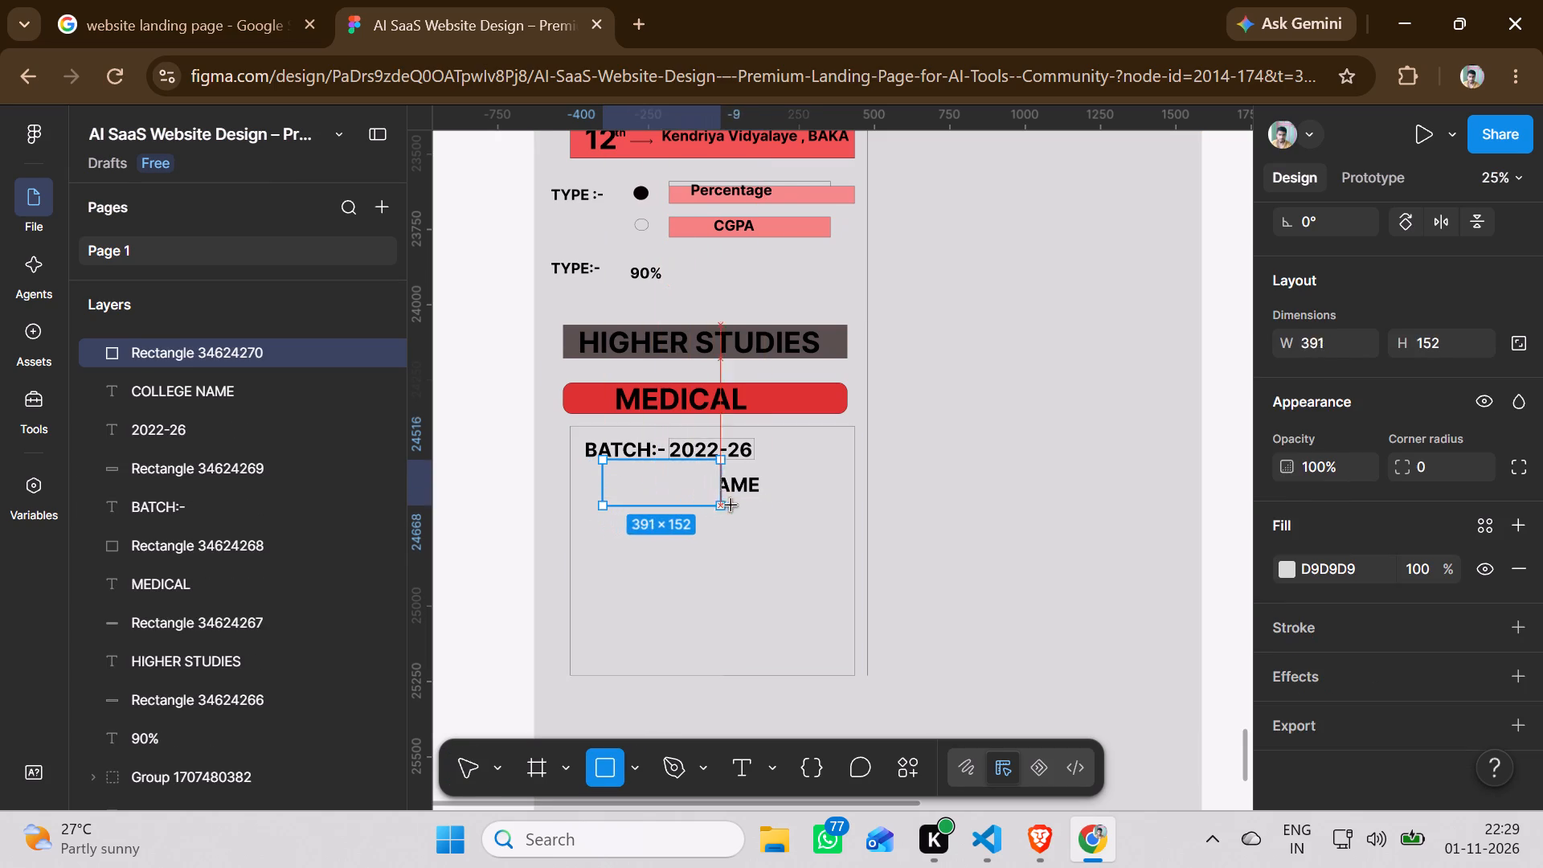
left_click_drag(731, 506, 767, 506)
right_click(684, 487)
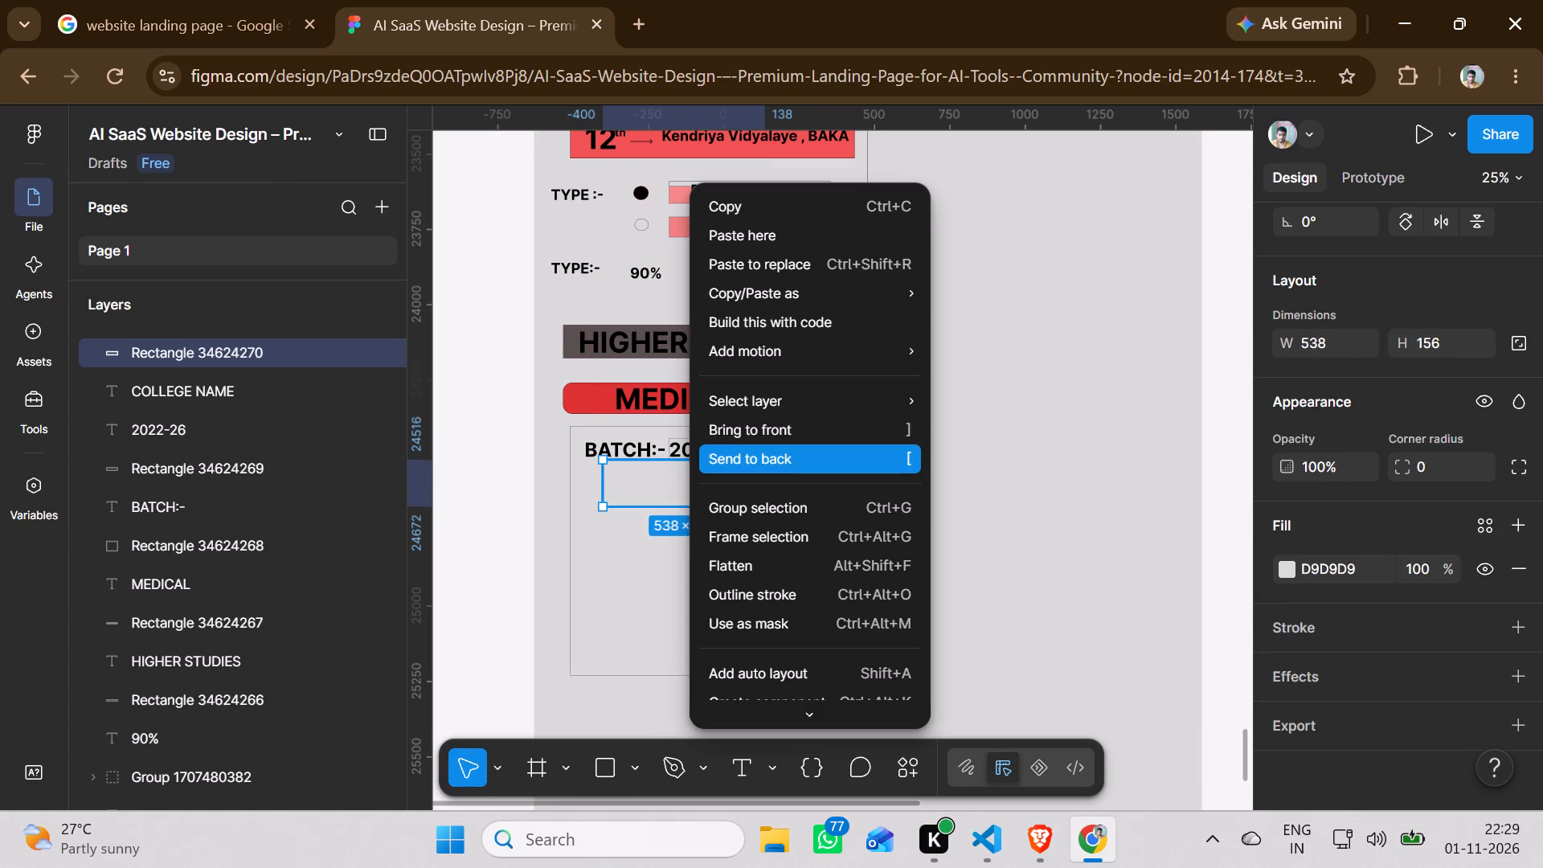
left_click(743, 452)
left_click(701, 573)
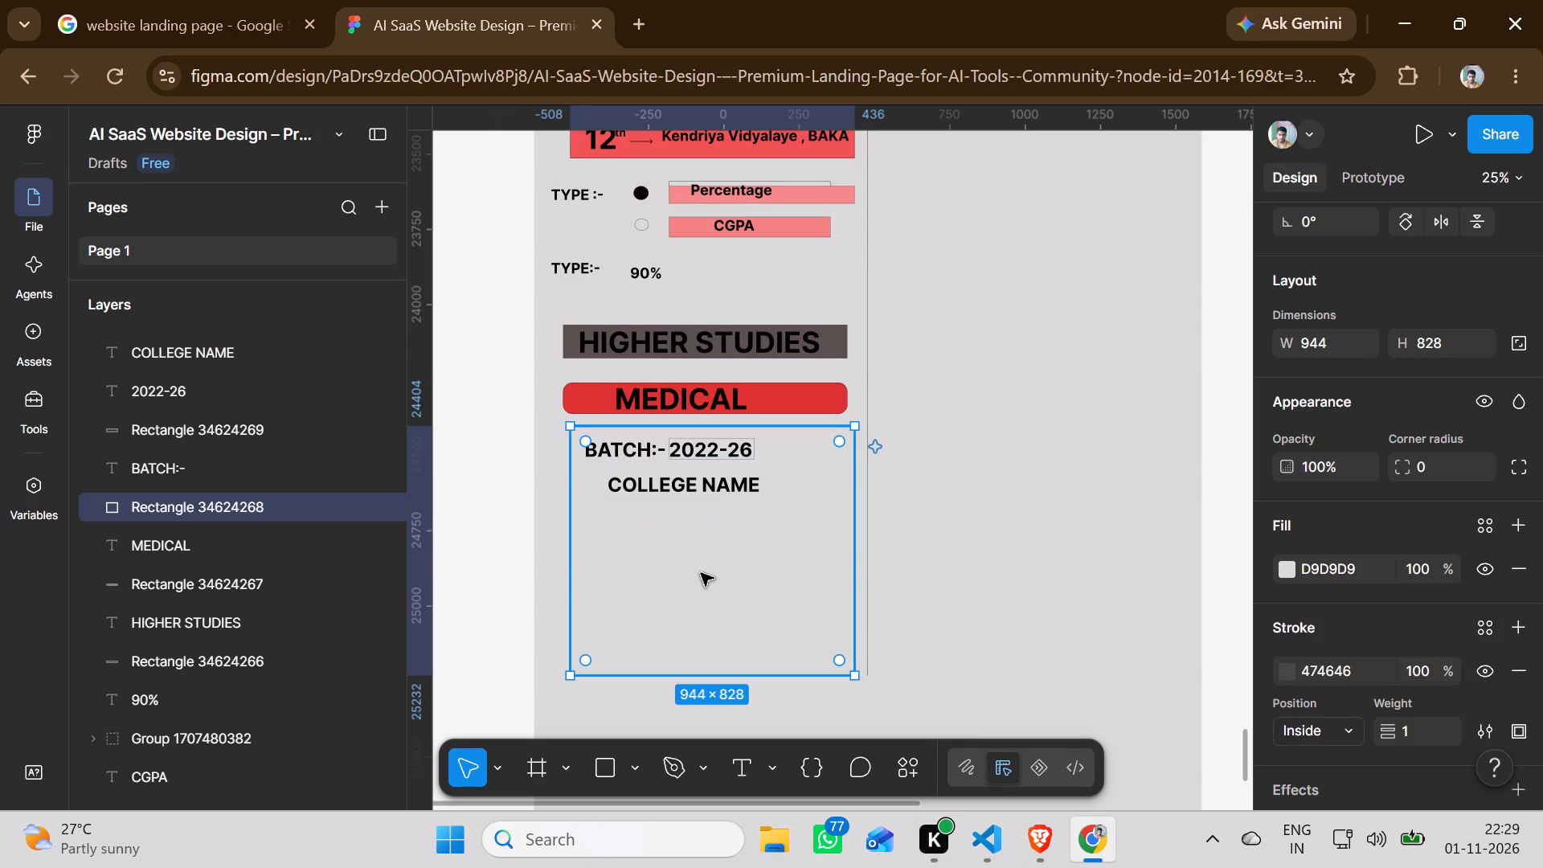
Send the large grey page background rectangle to the back.
right_click(902, 519)
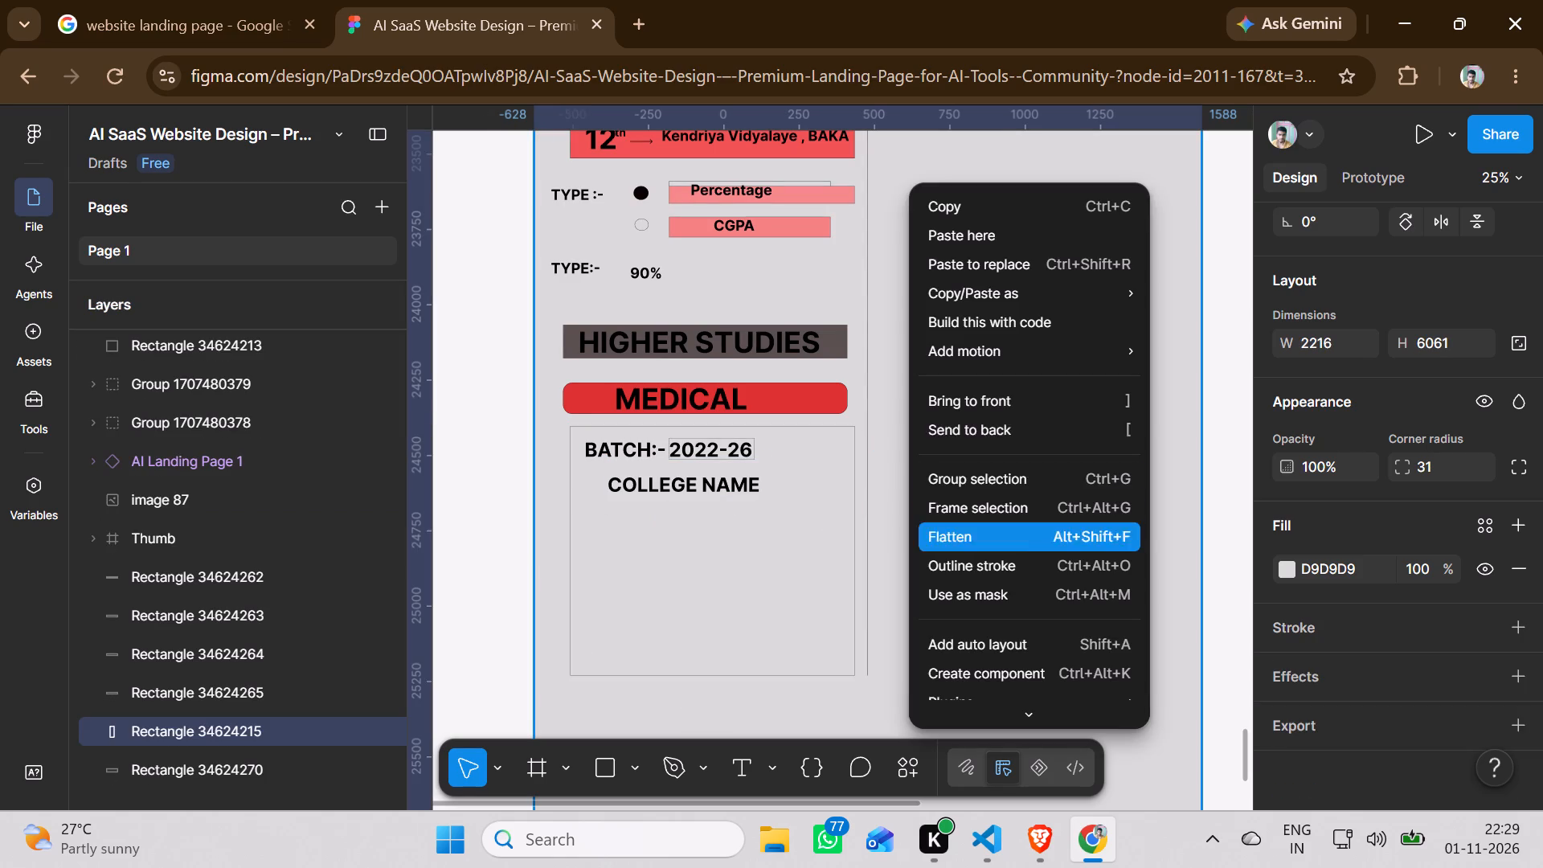
left_click(984, 425)
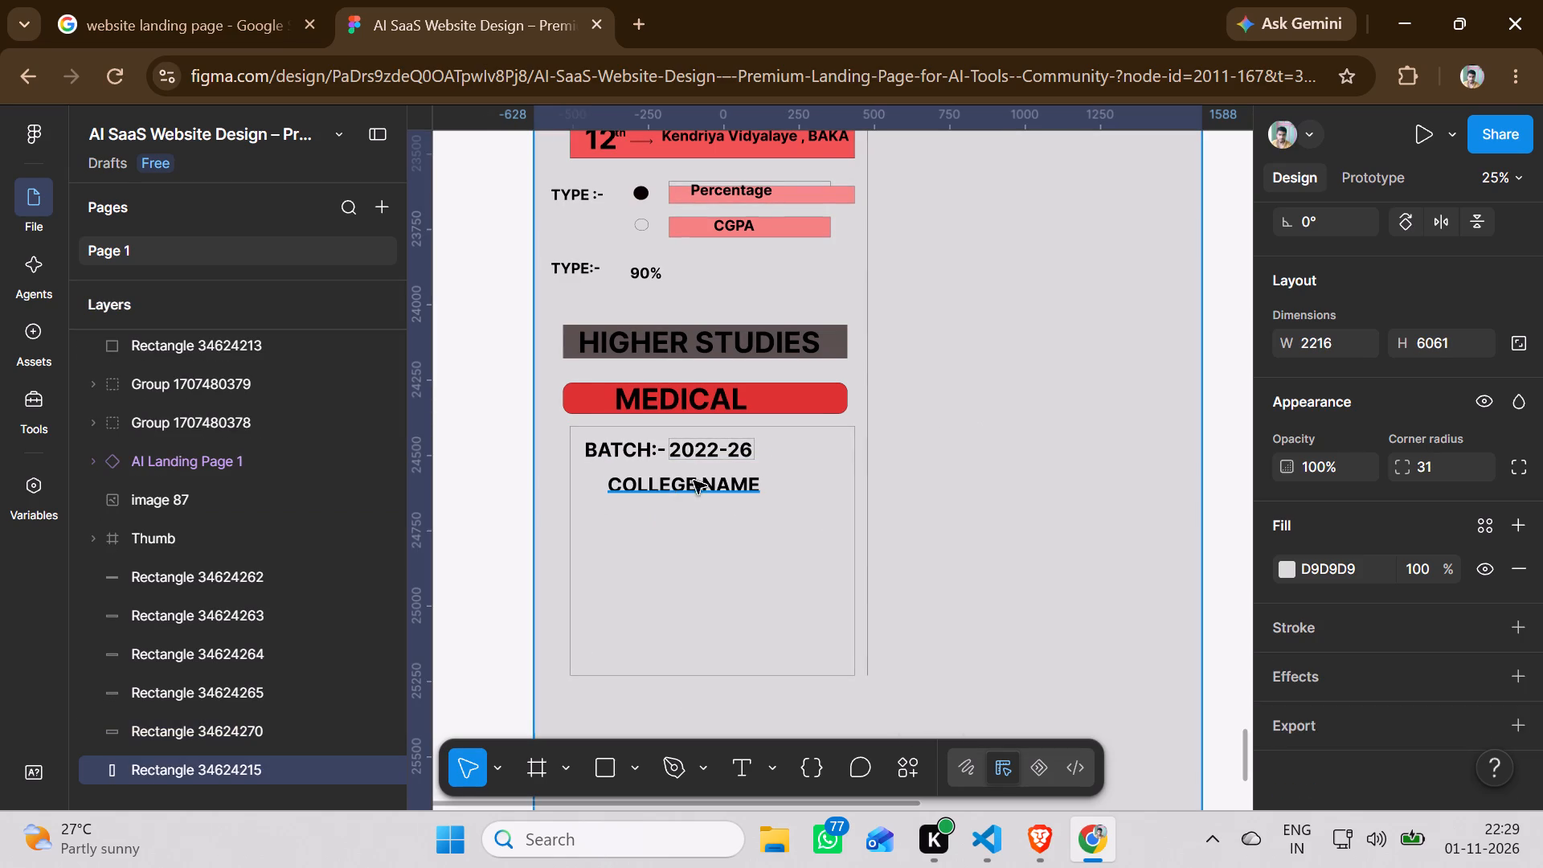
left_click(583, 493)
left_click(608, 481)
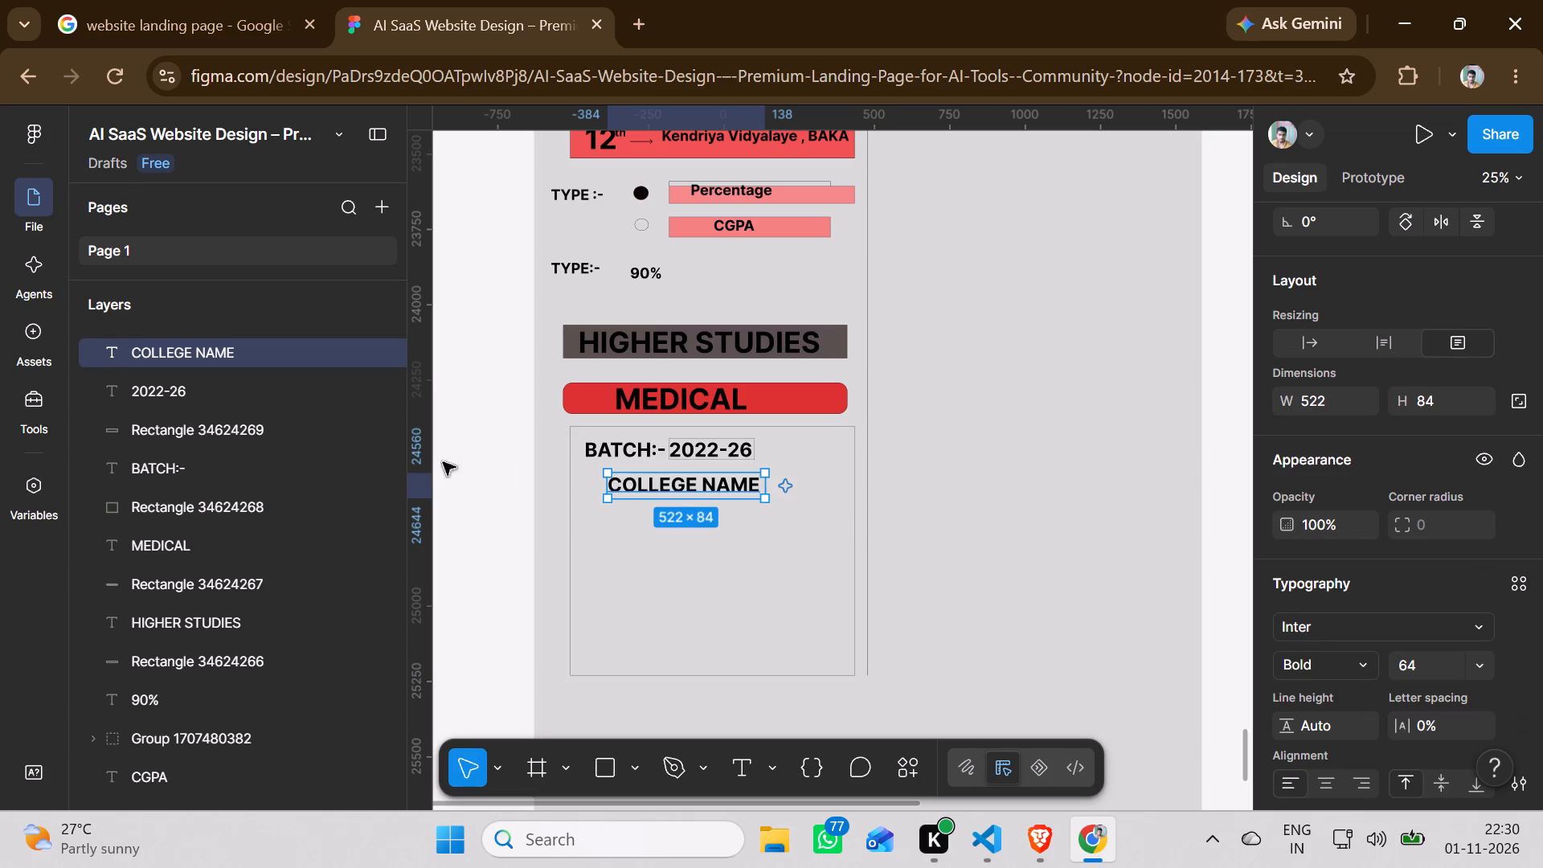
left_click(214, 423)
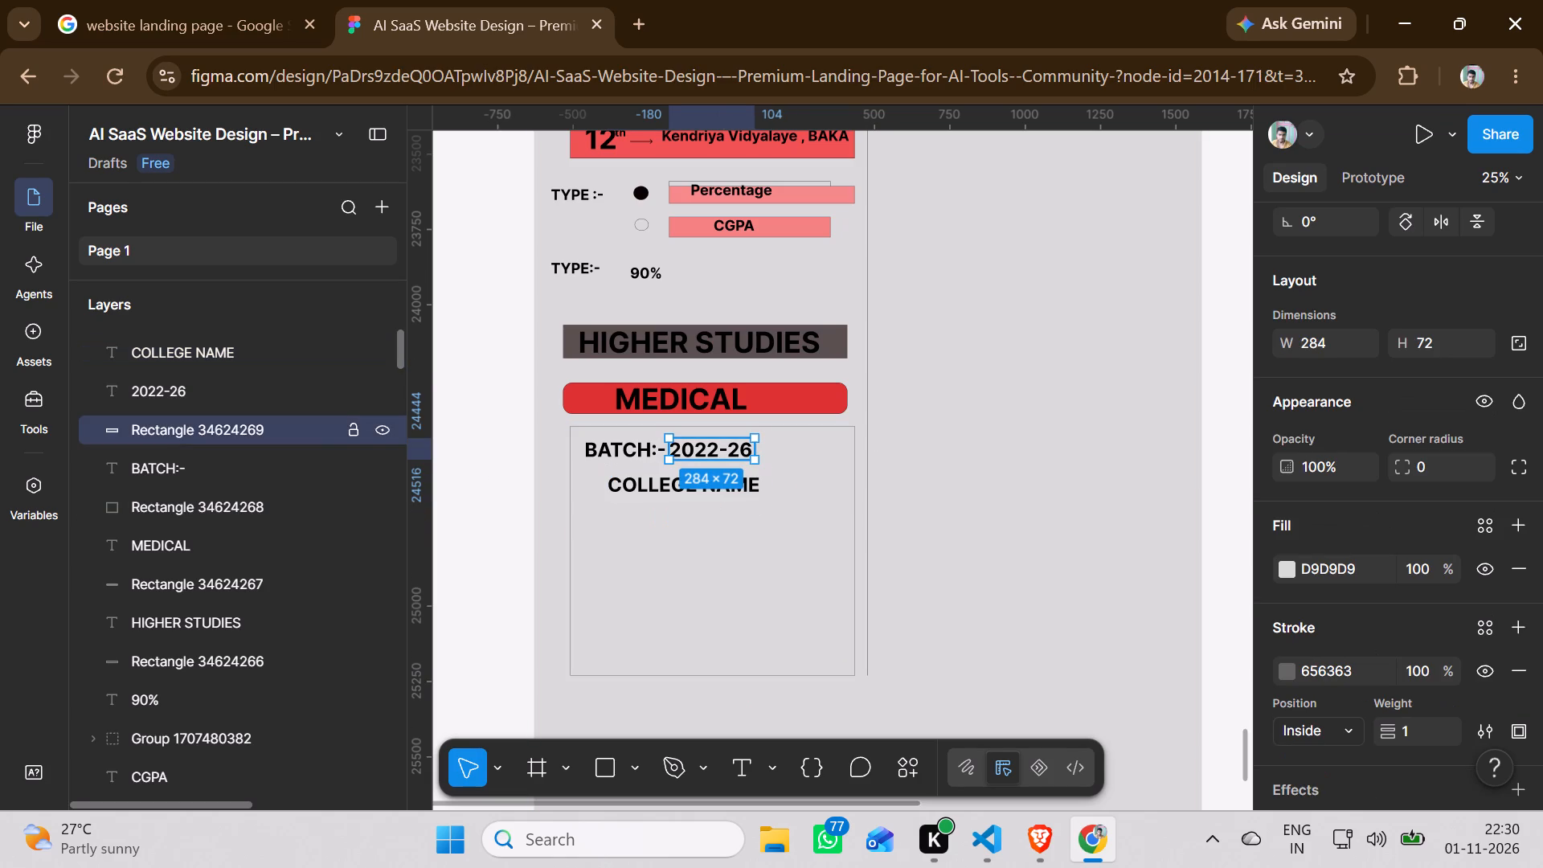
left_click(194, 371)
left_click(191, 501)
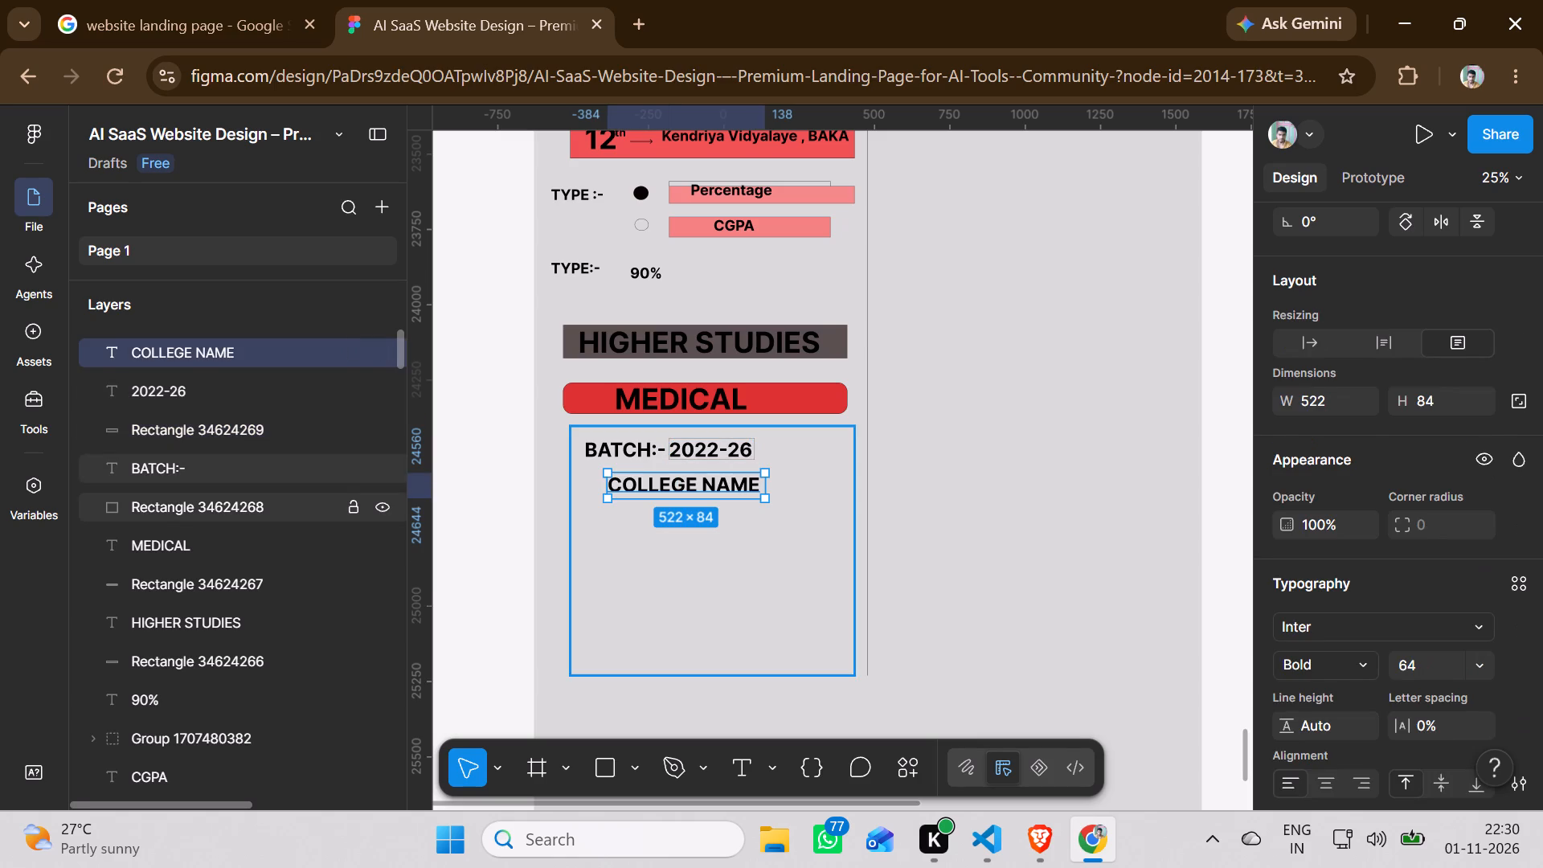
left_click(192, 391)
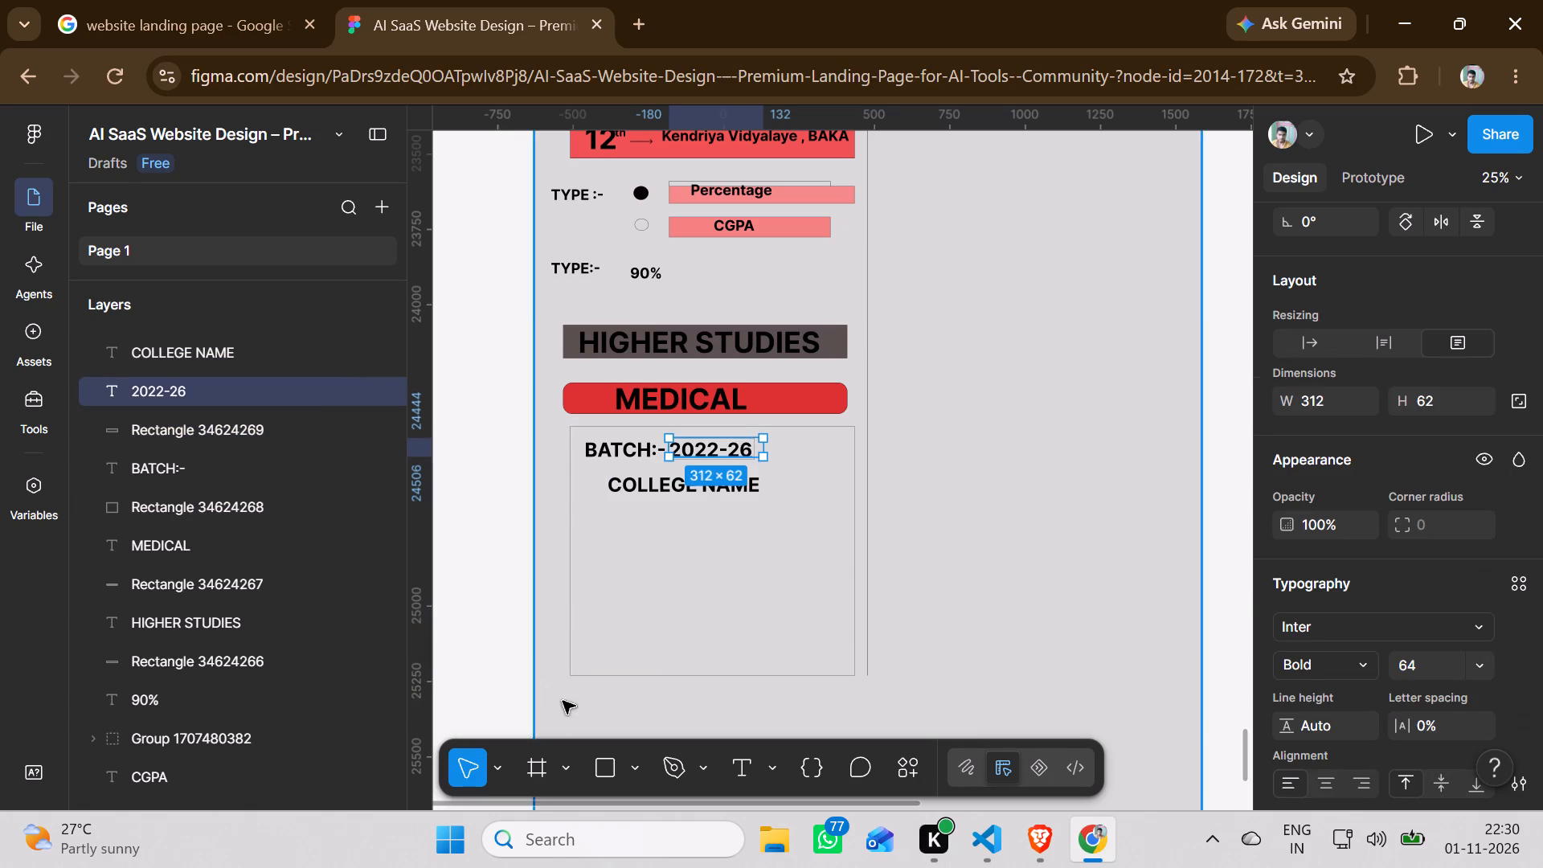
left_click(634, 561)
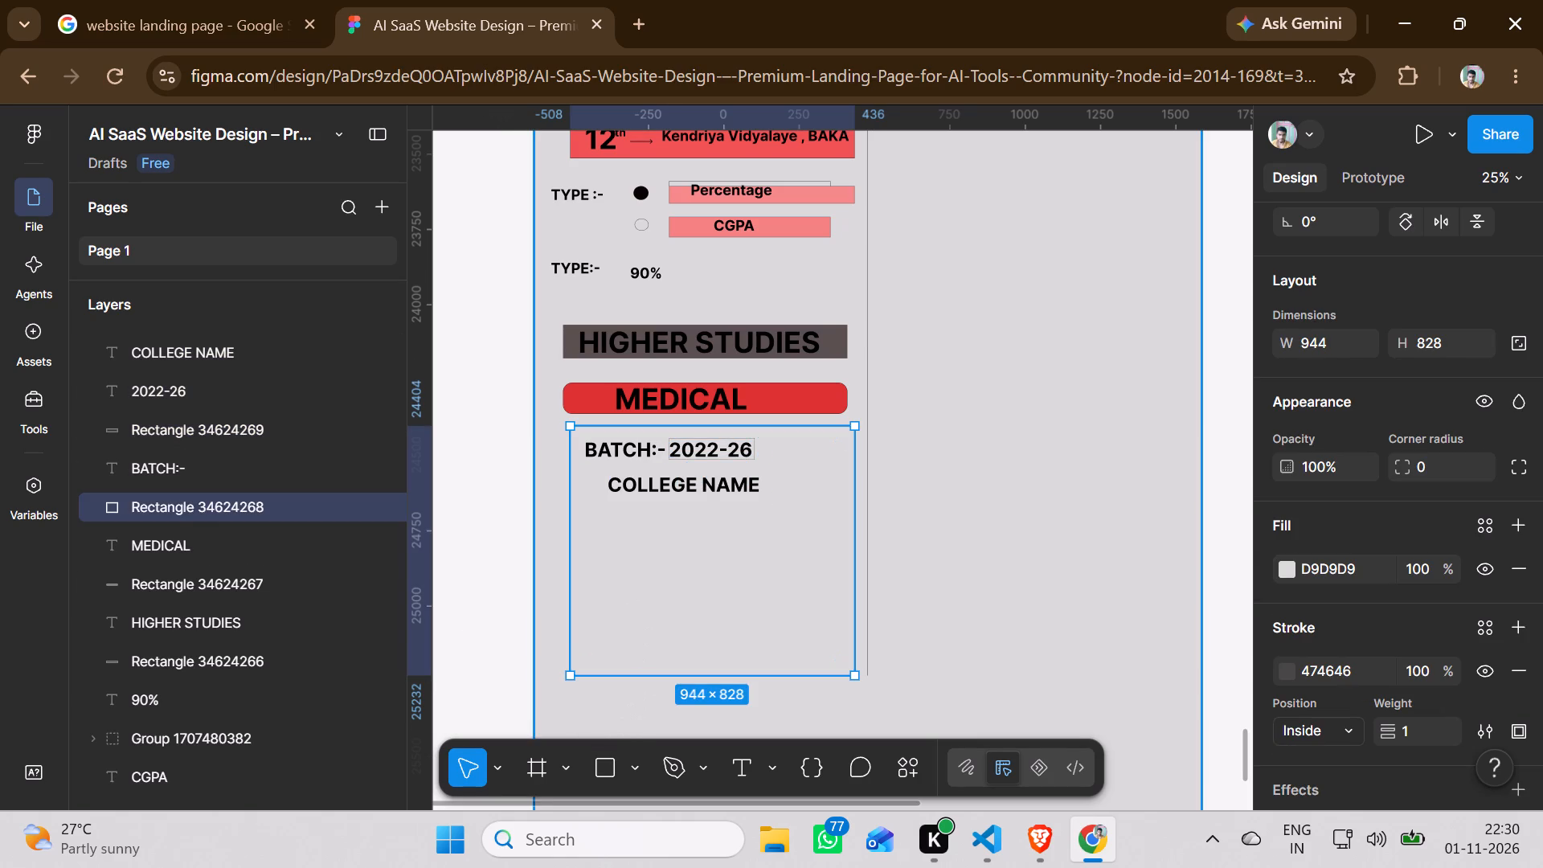
Draw a new rectangle about 578 × 84 over the COLLEGE NAME text.
left_click(612, 764)
left_click_drag(598, 473, 732, 501)
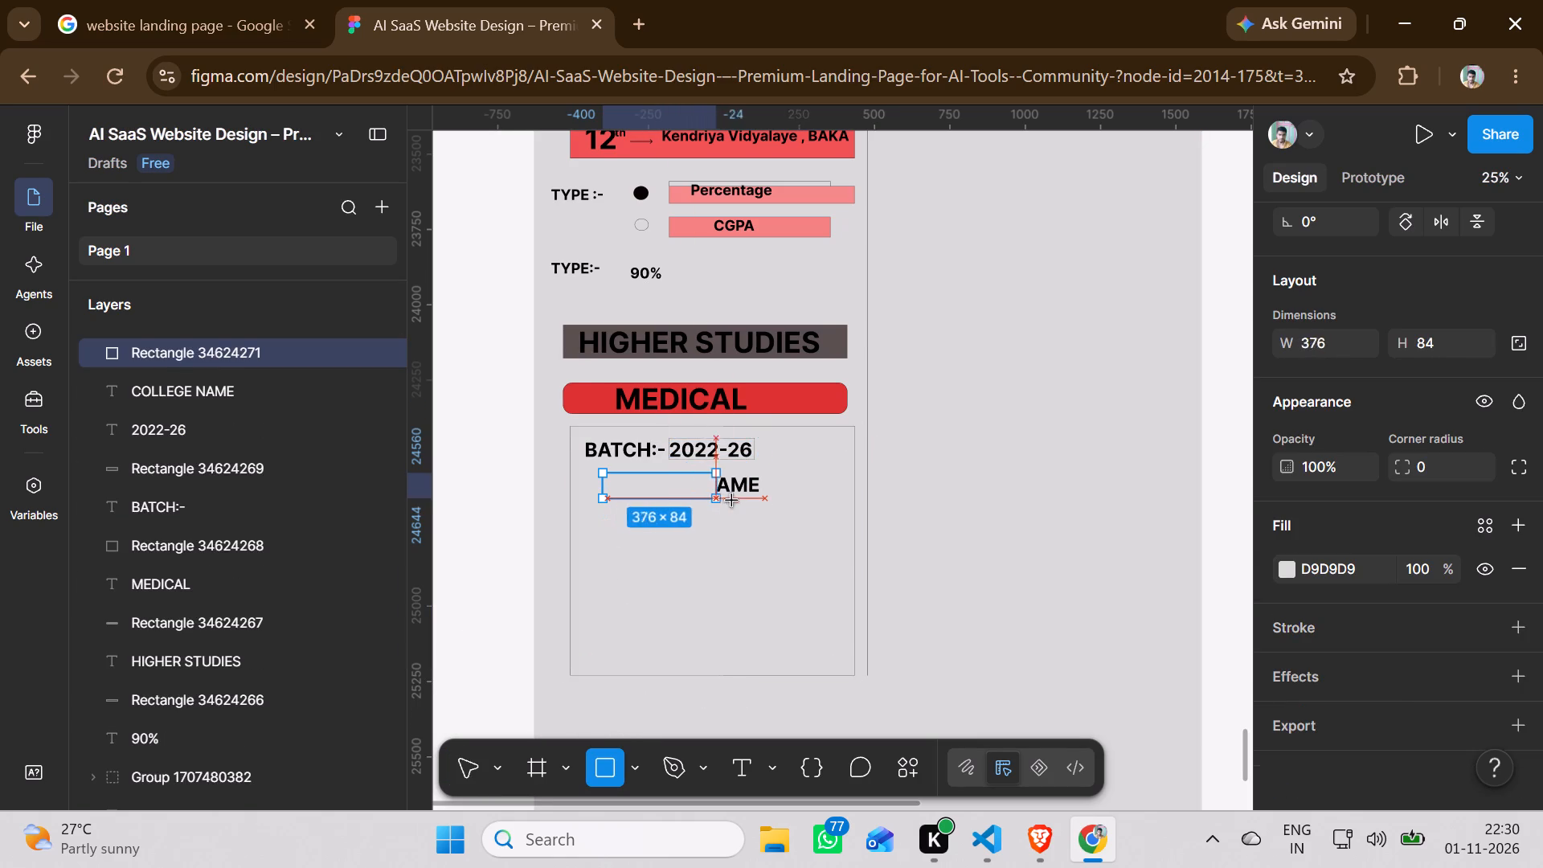
left_click_drag(732, 501, 774, 502)
Add a dark 222121 stroke to the new rectangle over COLLEGE NAME.
left_click(1362, 641)
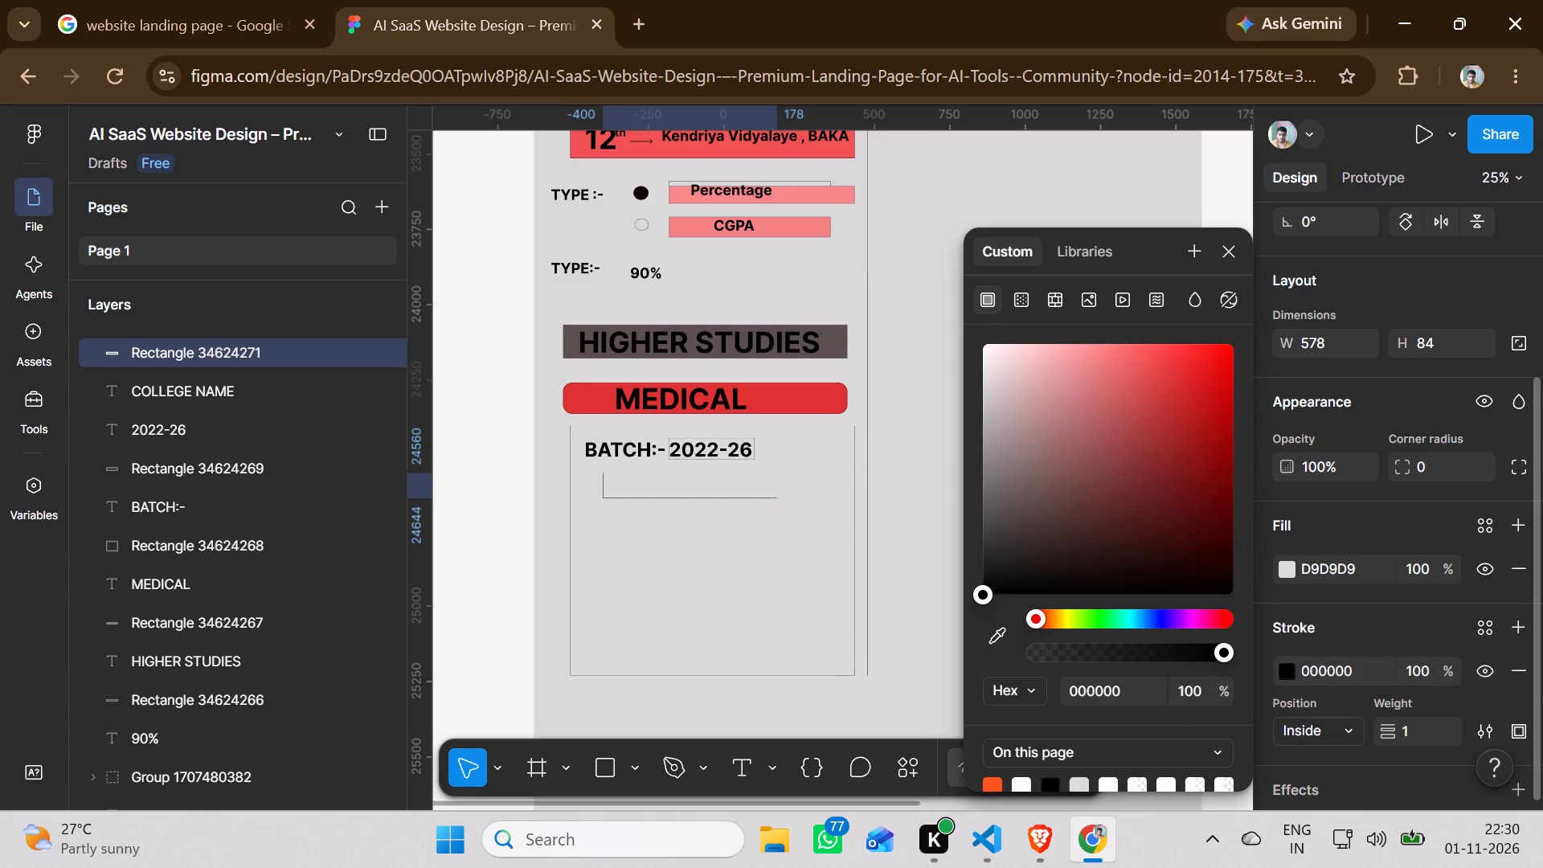
left_click(993, 560)
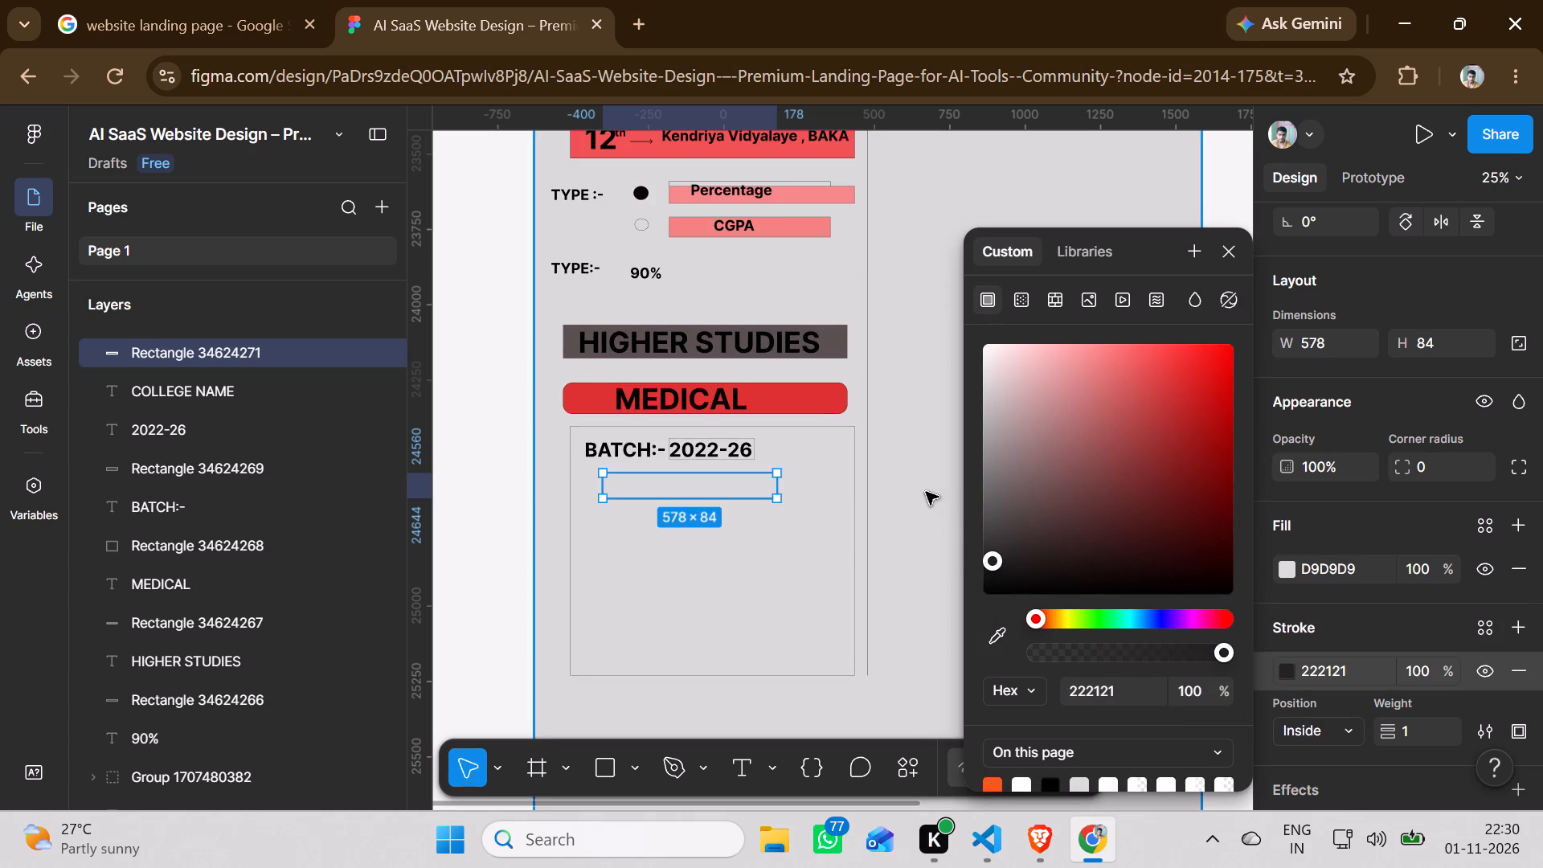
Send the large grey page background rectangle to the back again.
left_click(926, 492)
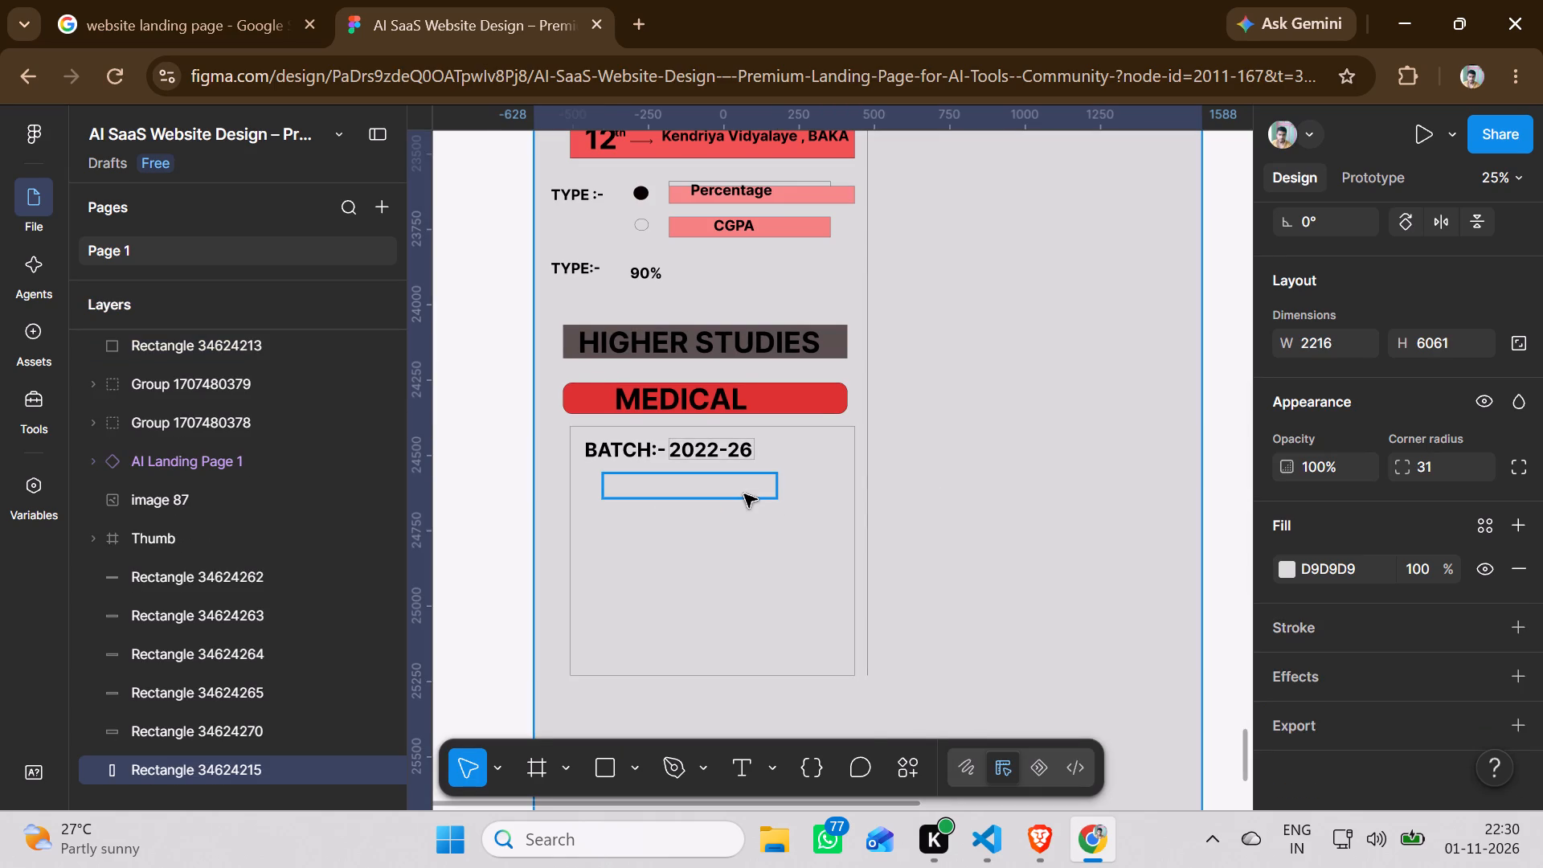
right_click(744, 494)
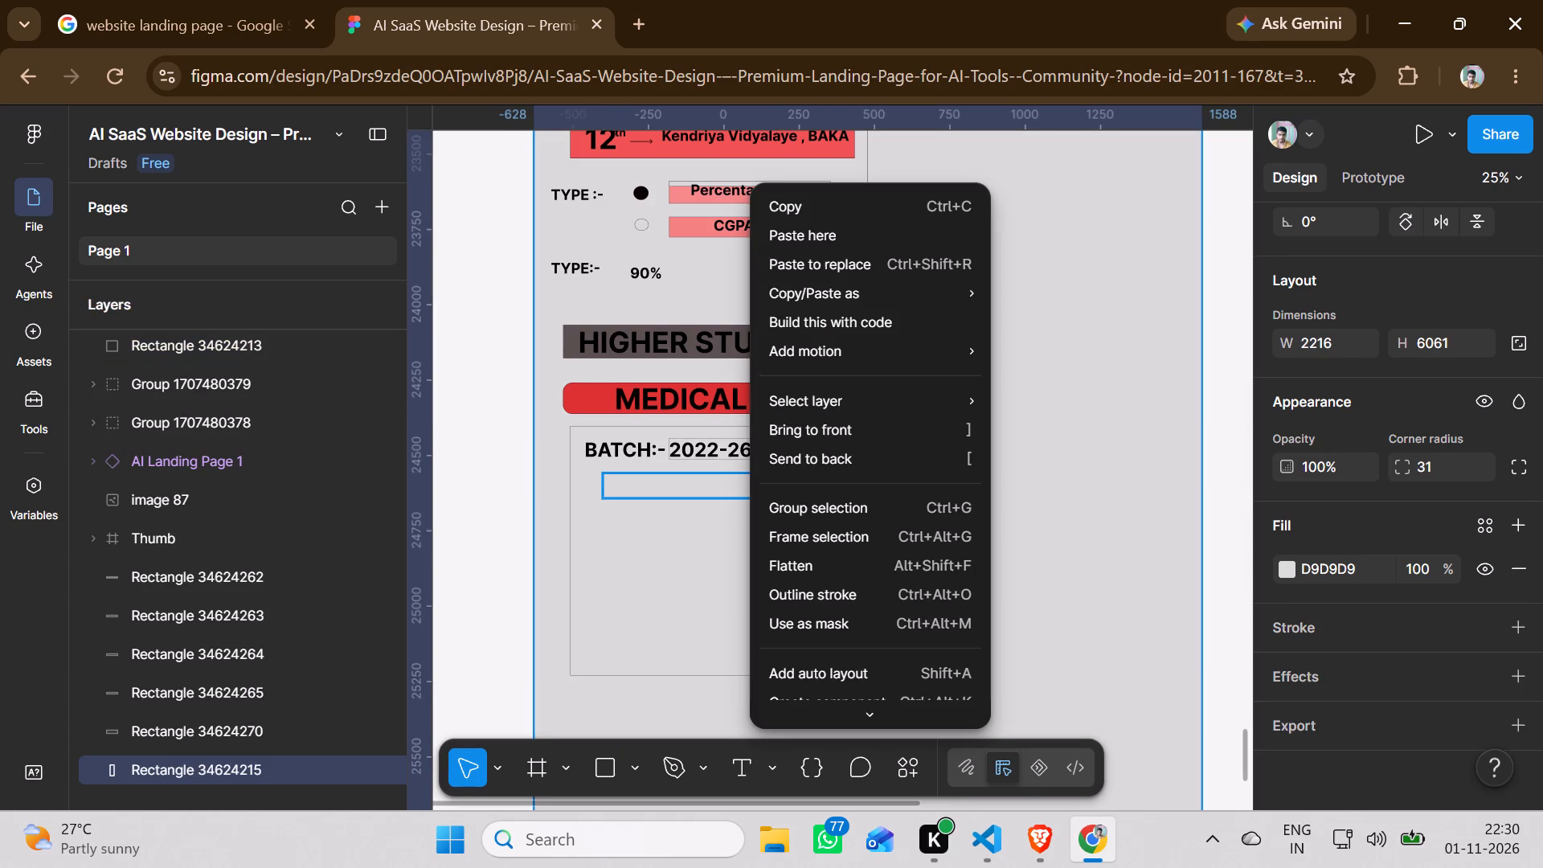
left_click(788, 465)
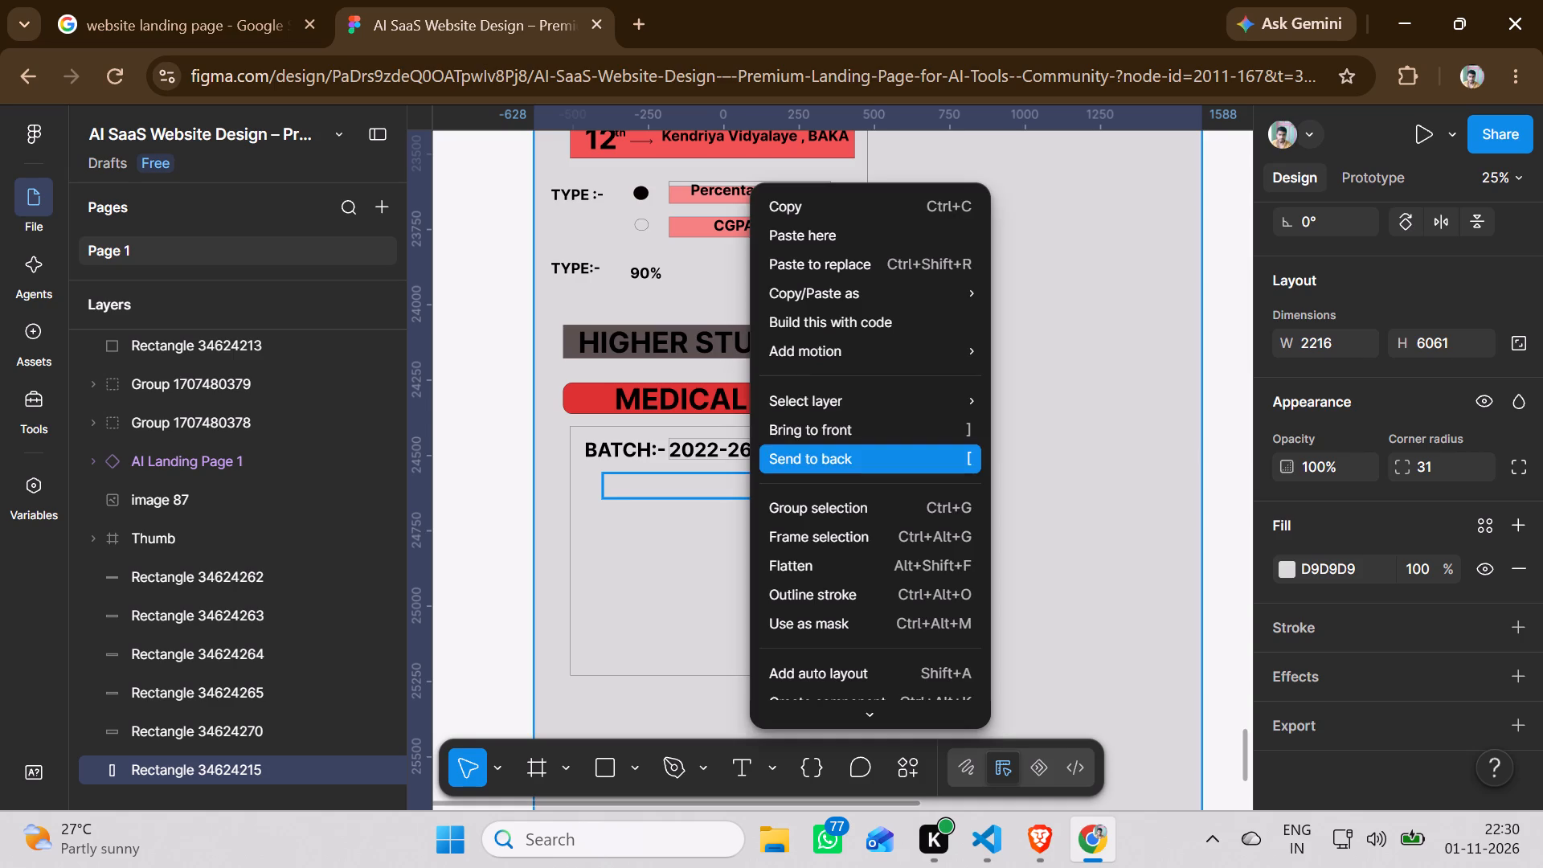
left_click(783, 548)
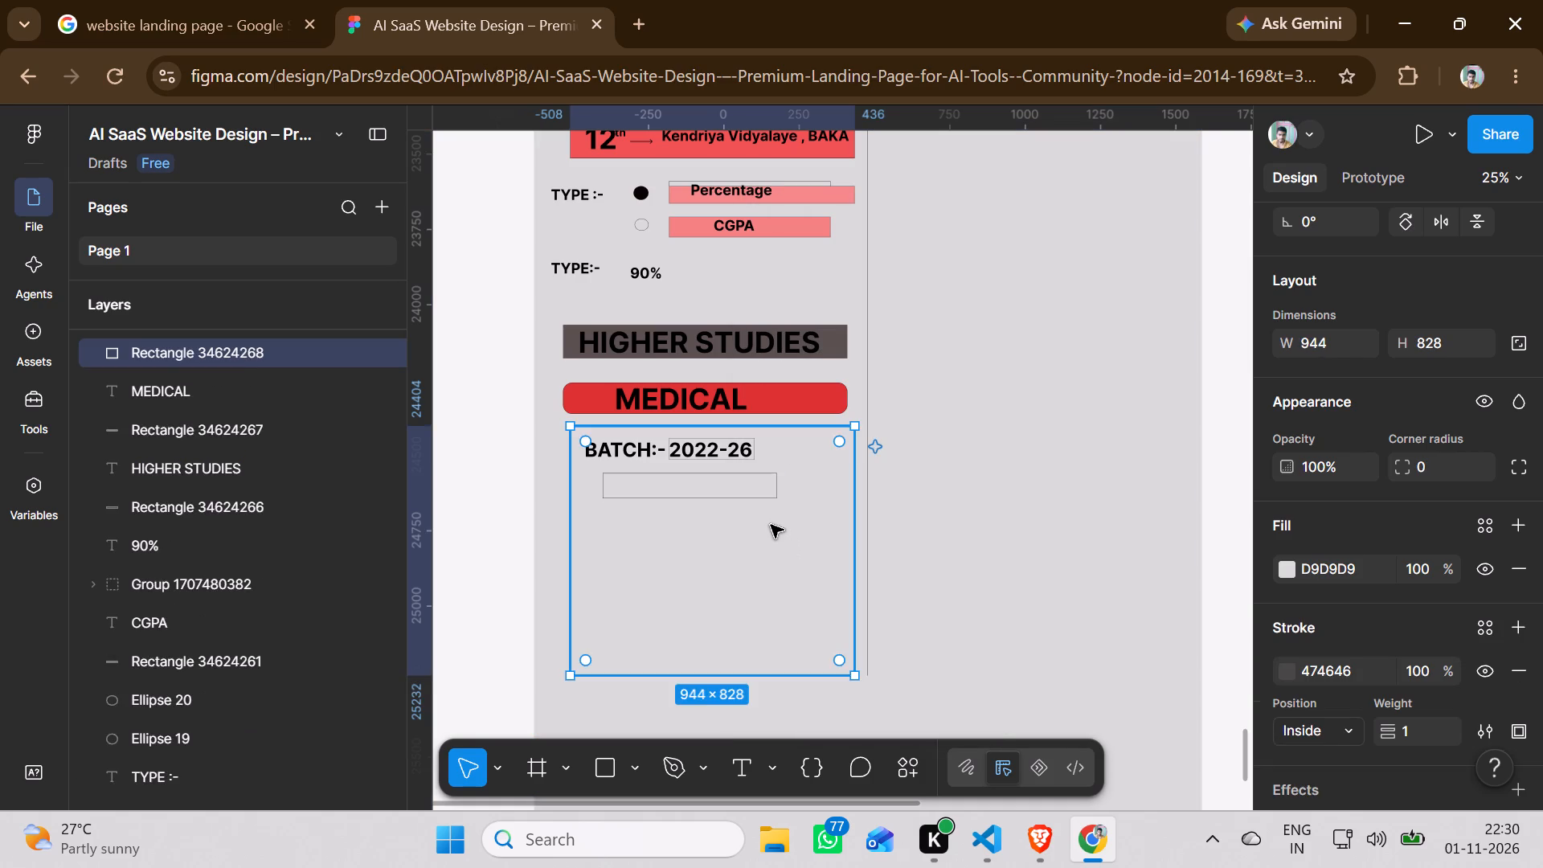
Send the 578 × 84 rectangle covering the COLLEGE NAME text to the back.
left_click(753, 498)
right_click(753, 498)
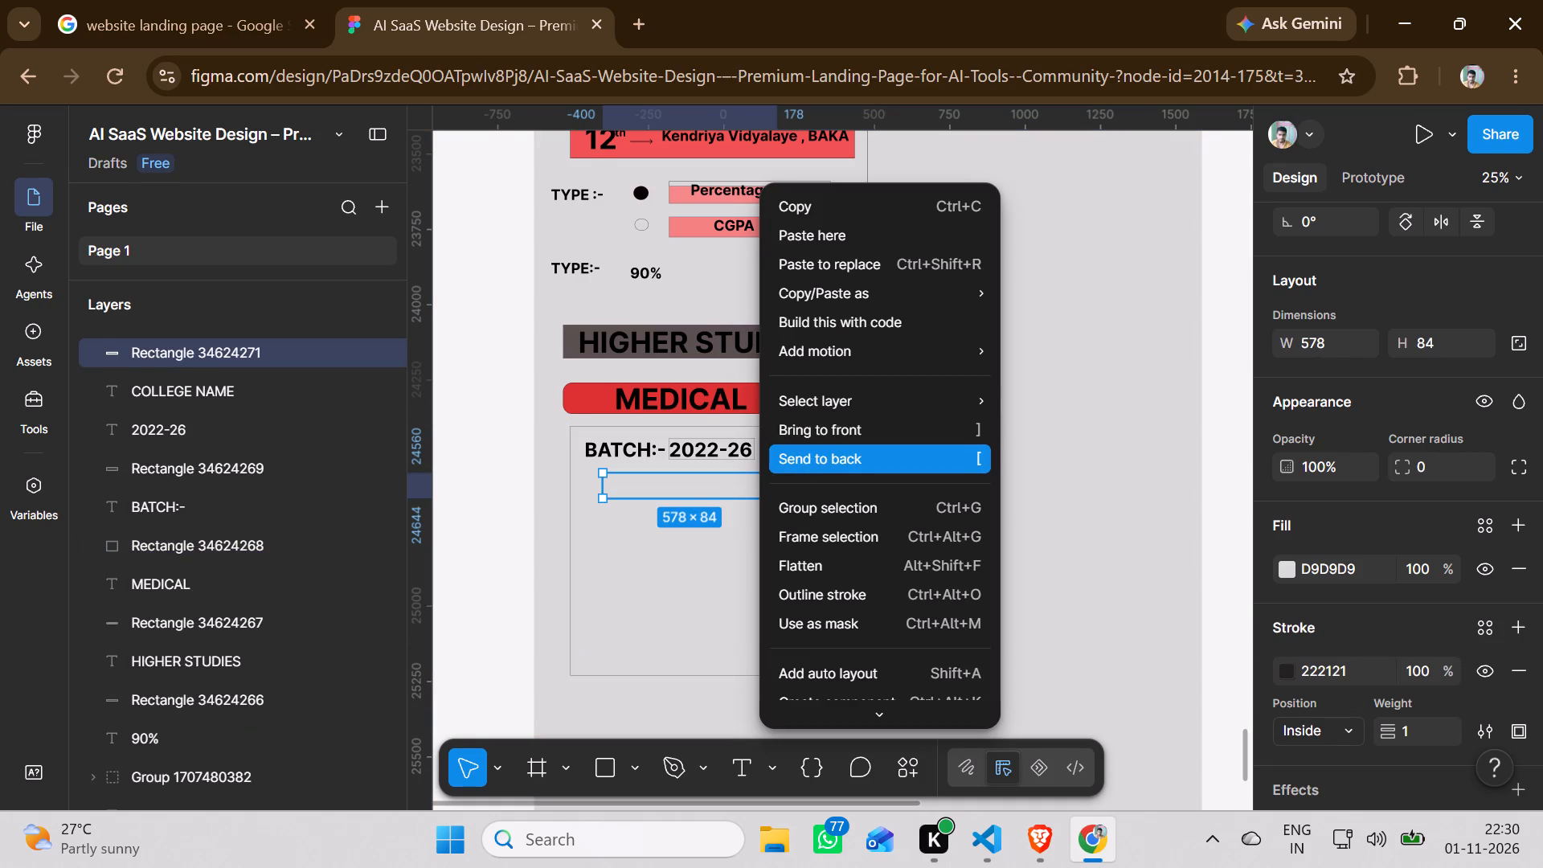
left_click(809, 458)
left_click(777, 551)
Send the large grey page background rectangle behind all other layers.
right_click(947, 519)
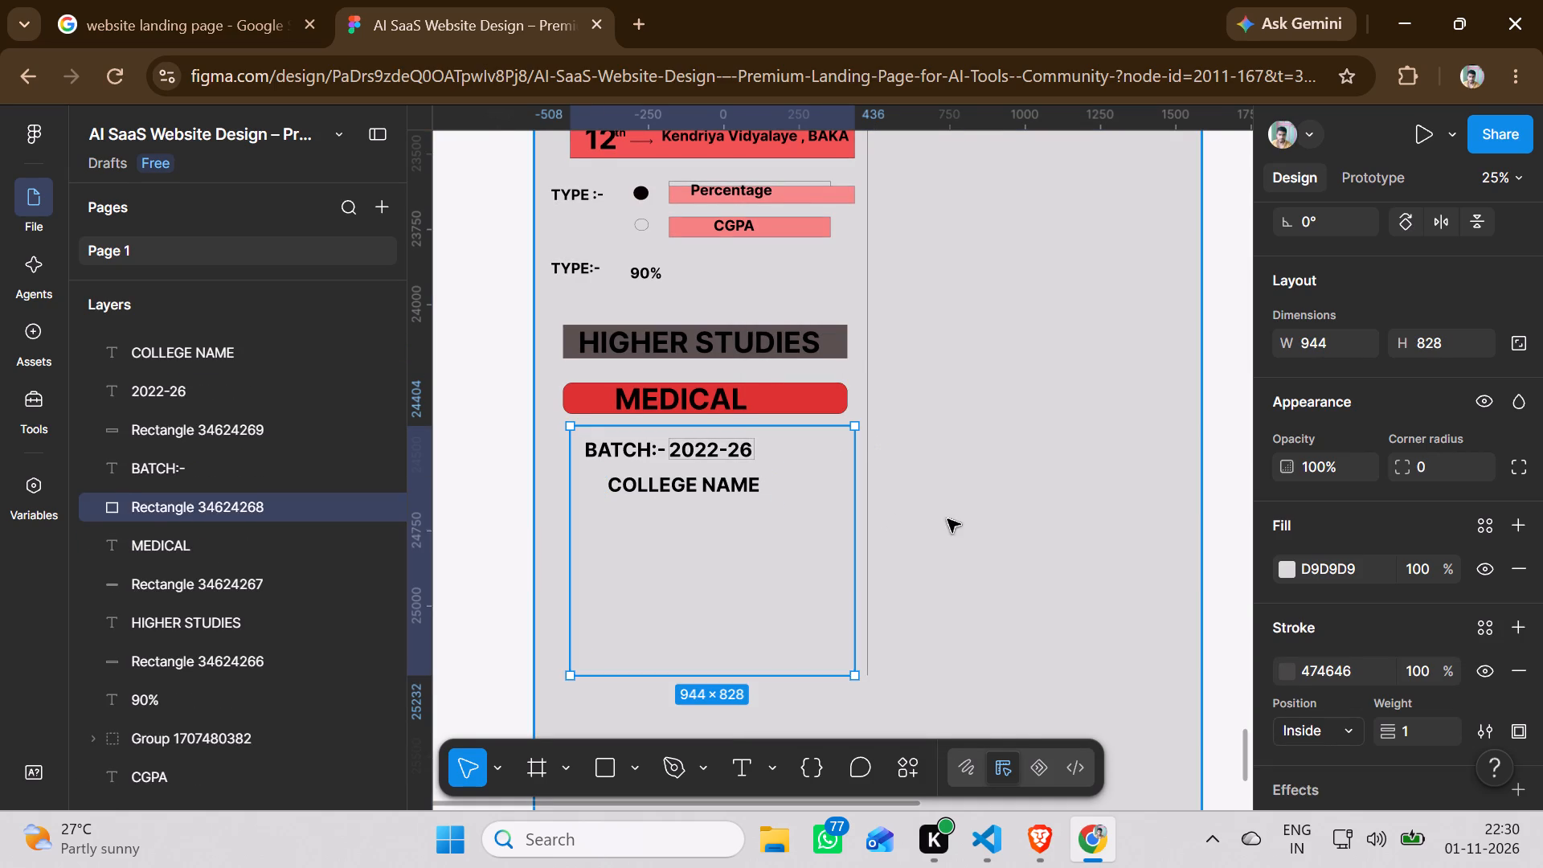
left_click(1008, 438)
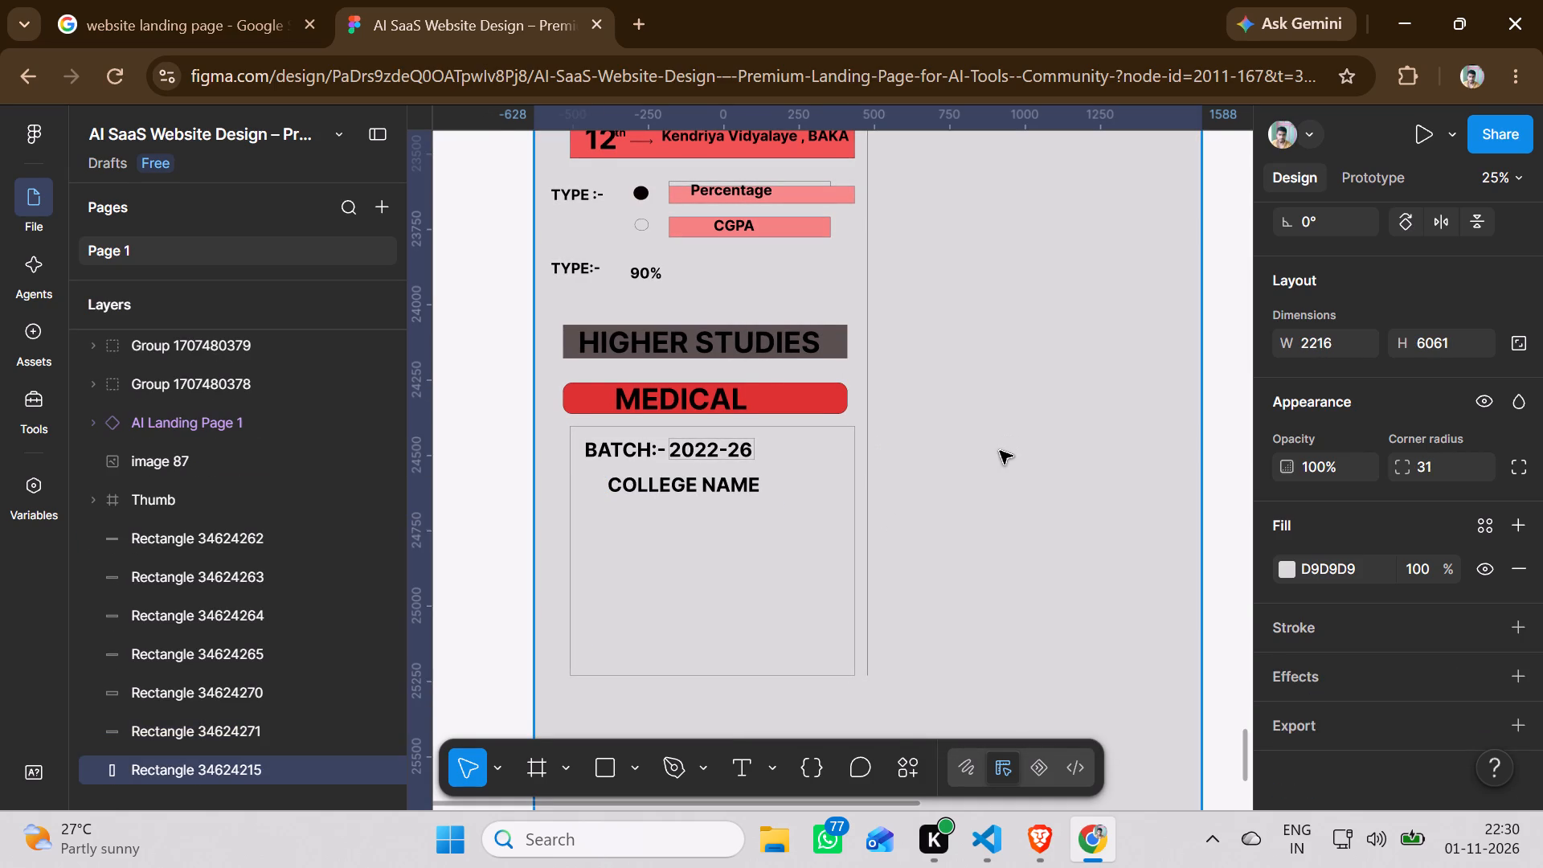
right_click(946, 533)
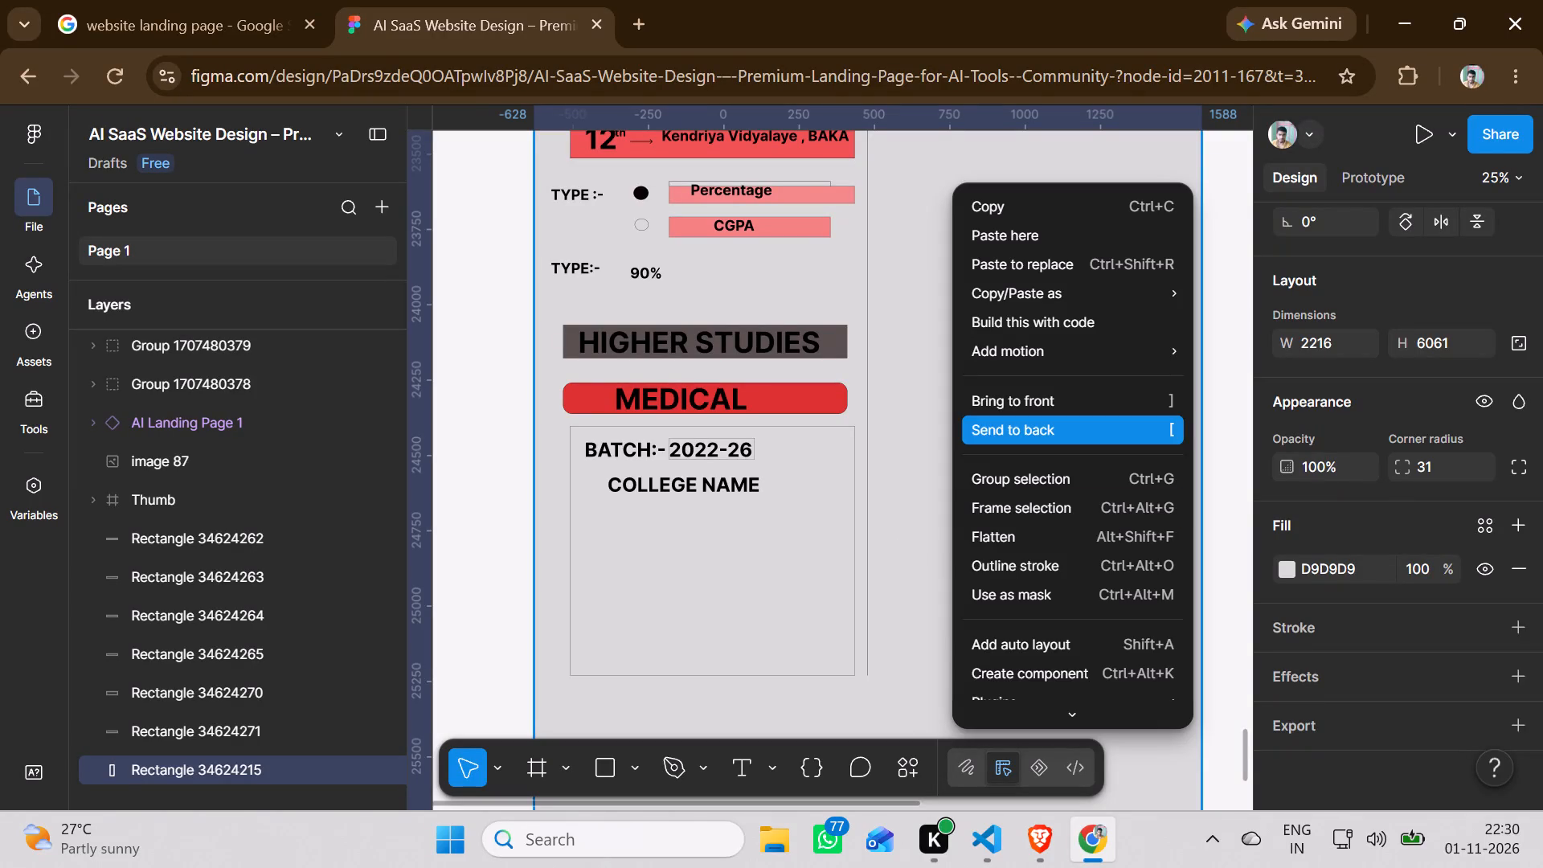
left_click(1013, 436)
right_click(723, 488)
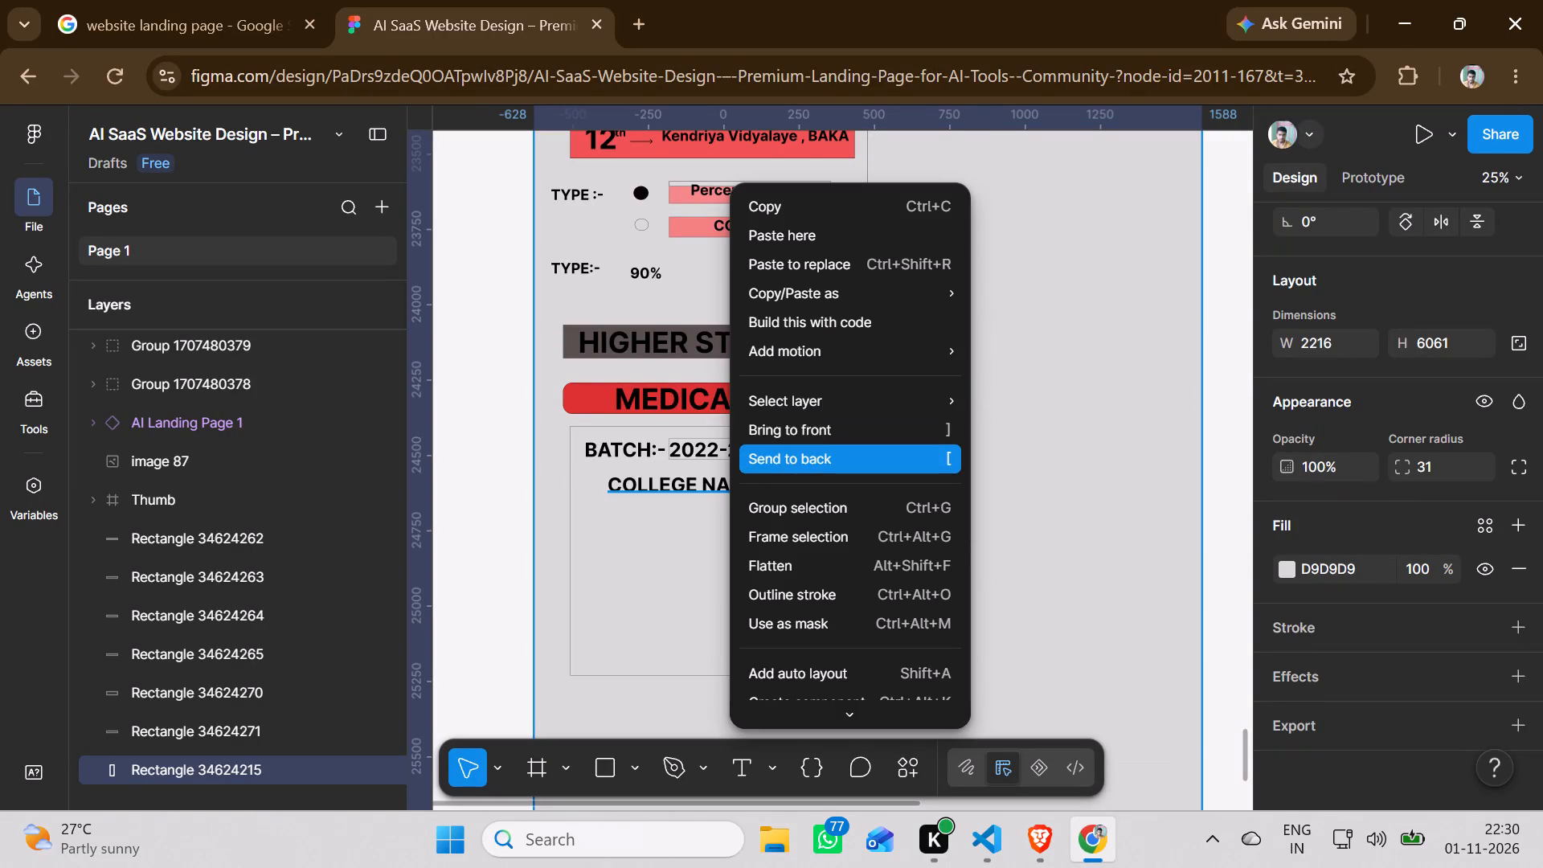
left_click(787, 457)
Send the COLLEGE NAME text in the details form to the back and delete it.
left_click(729, 492)
left_click(706, 479)
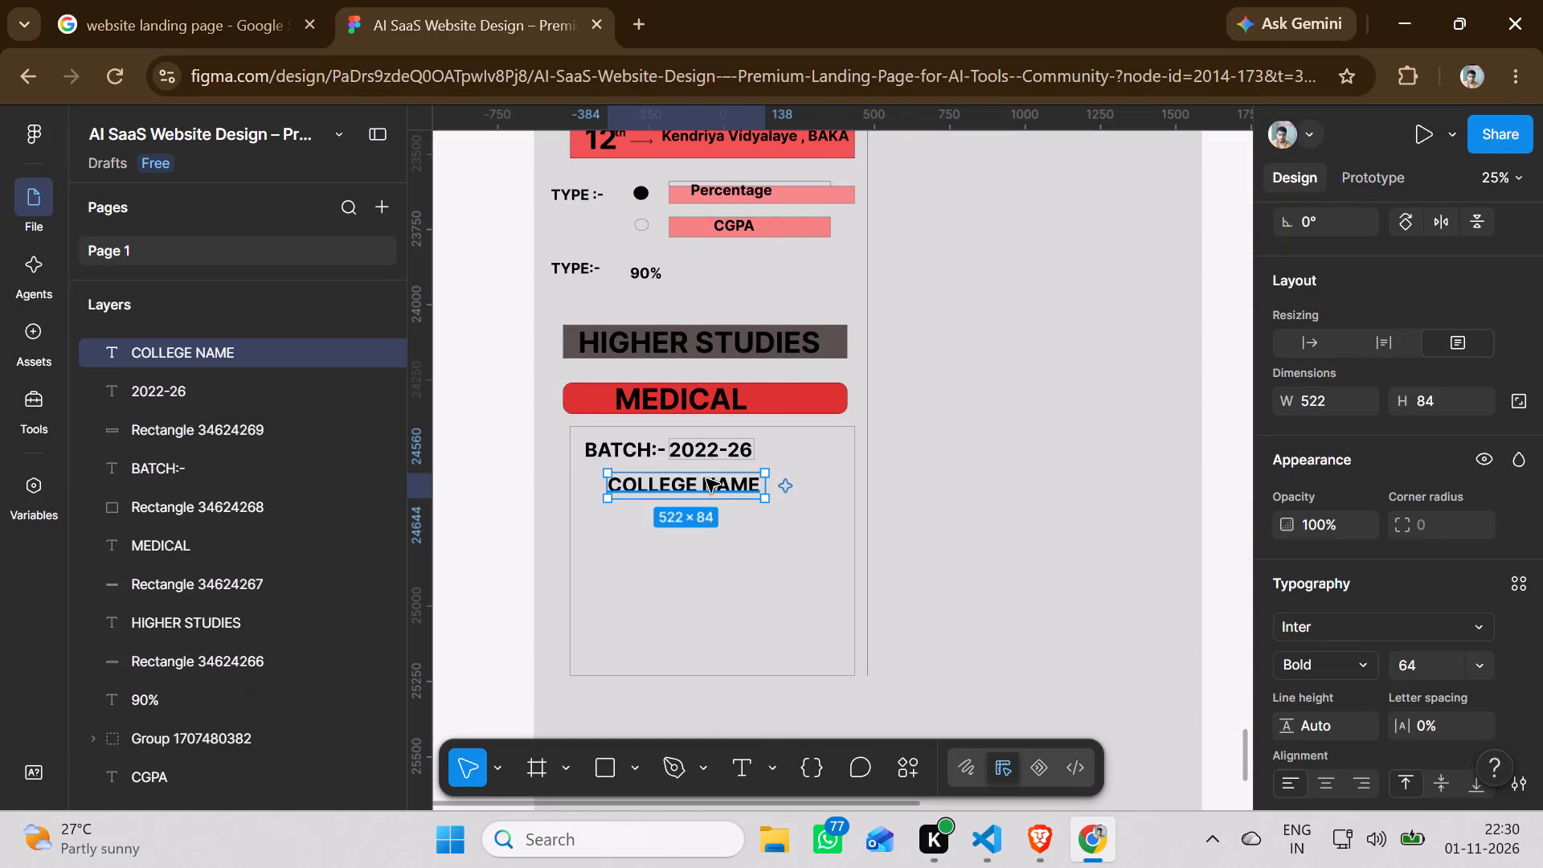
right_click(706, 479)
left_click(758, 464)
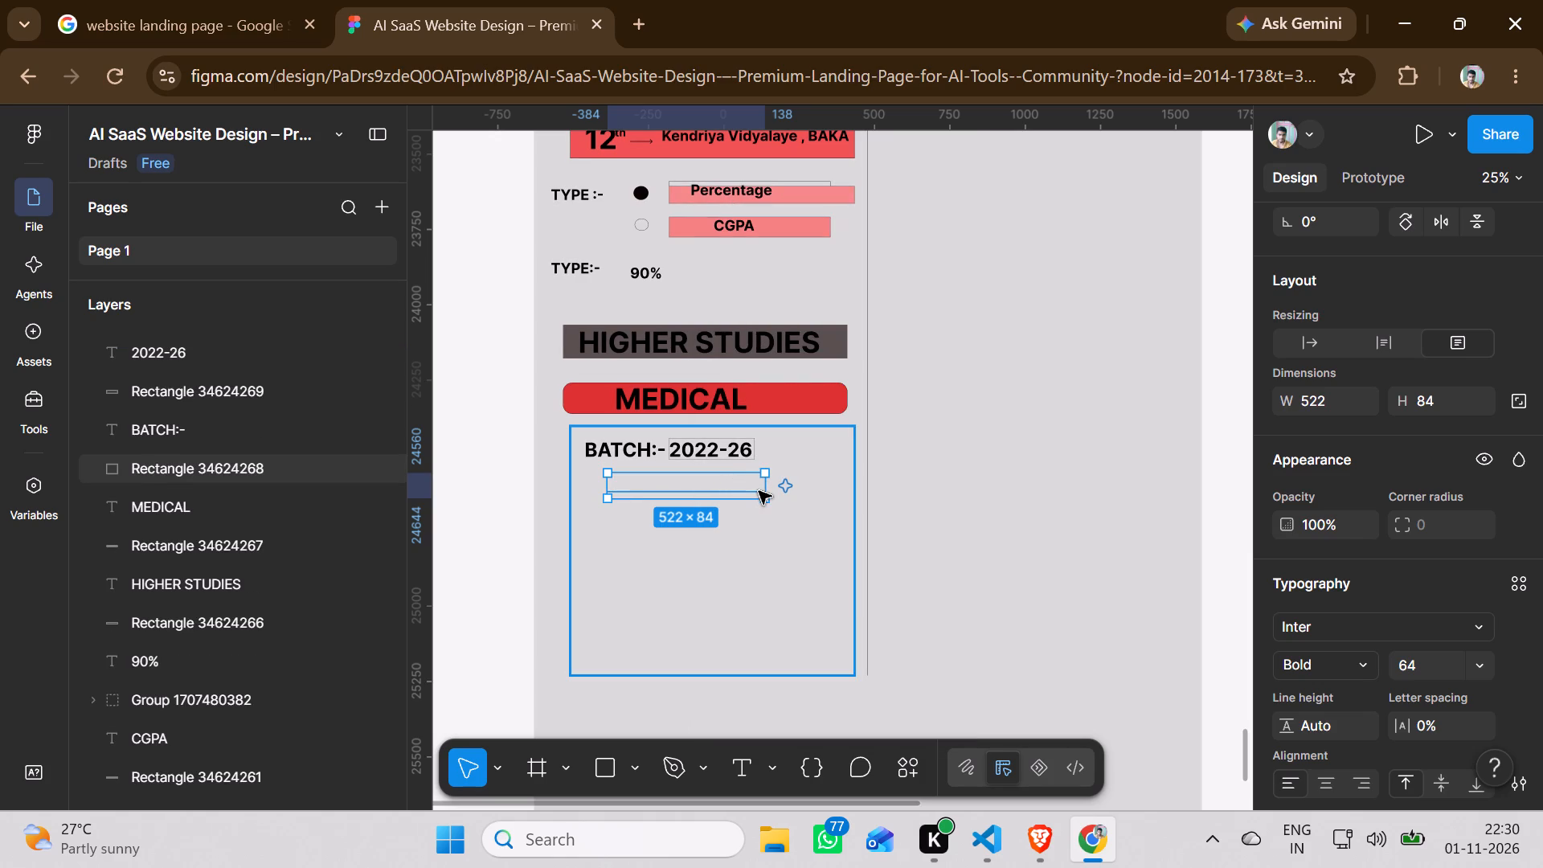
key("Delete")
Send the large outlined details form rectangle under MEDICAL to the back.
left_click(673, 488)
right_click(673, 488)
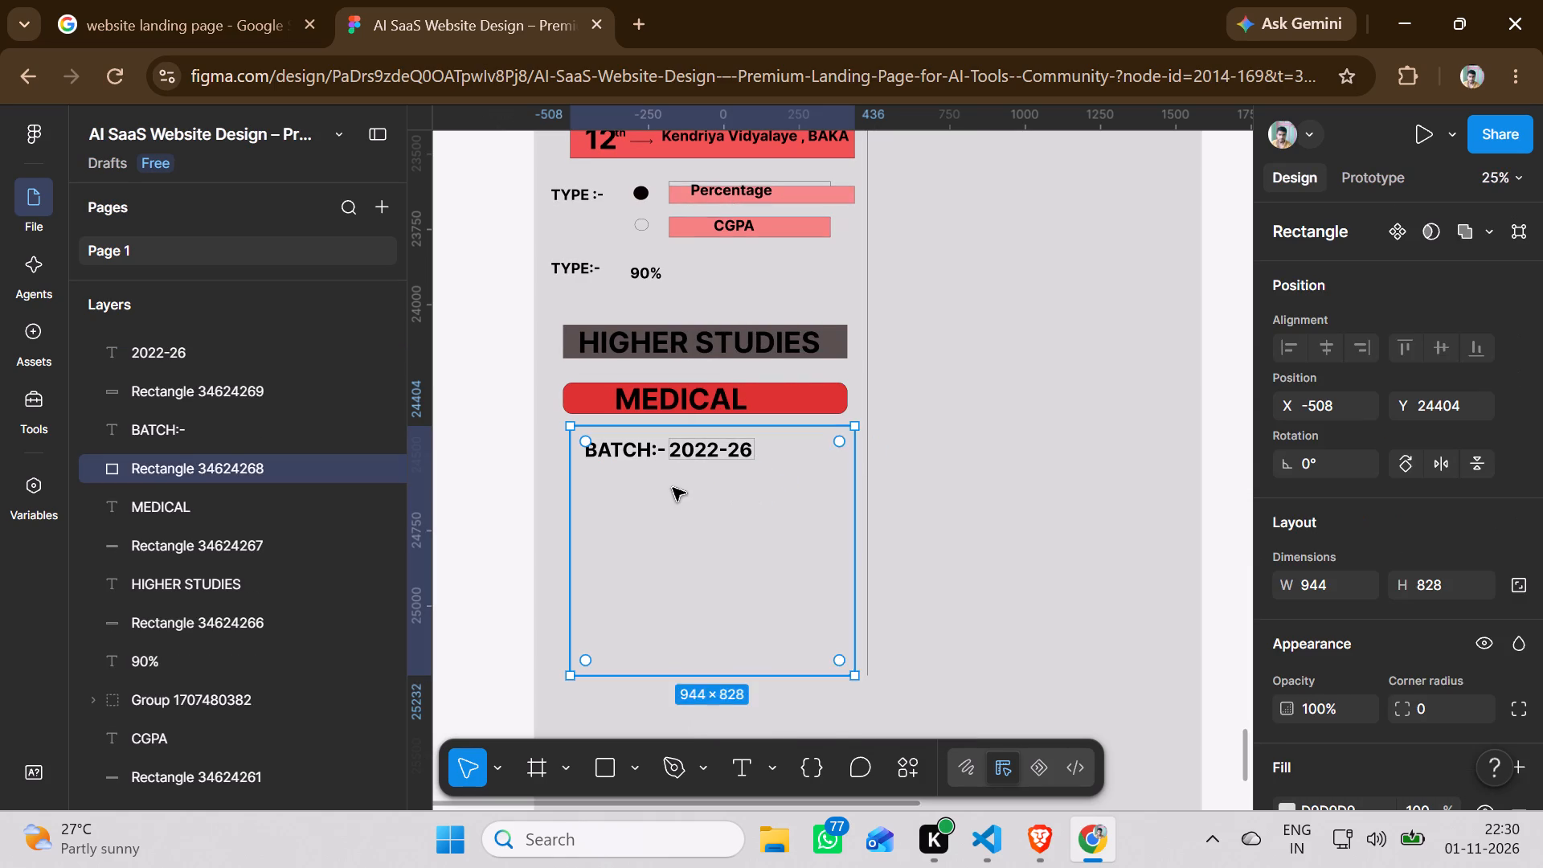
left_click(707, 452)
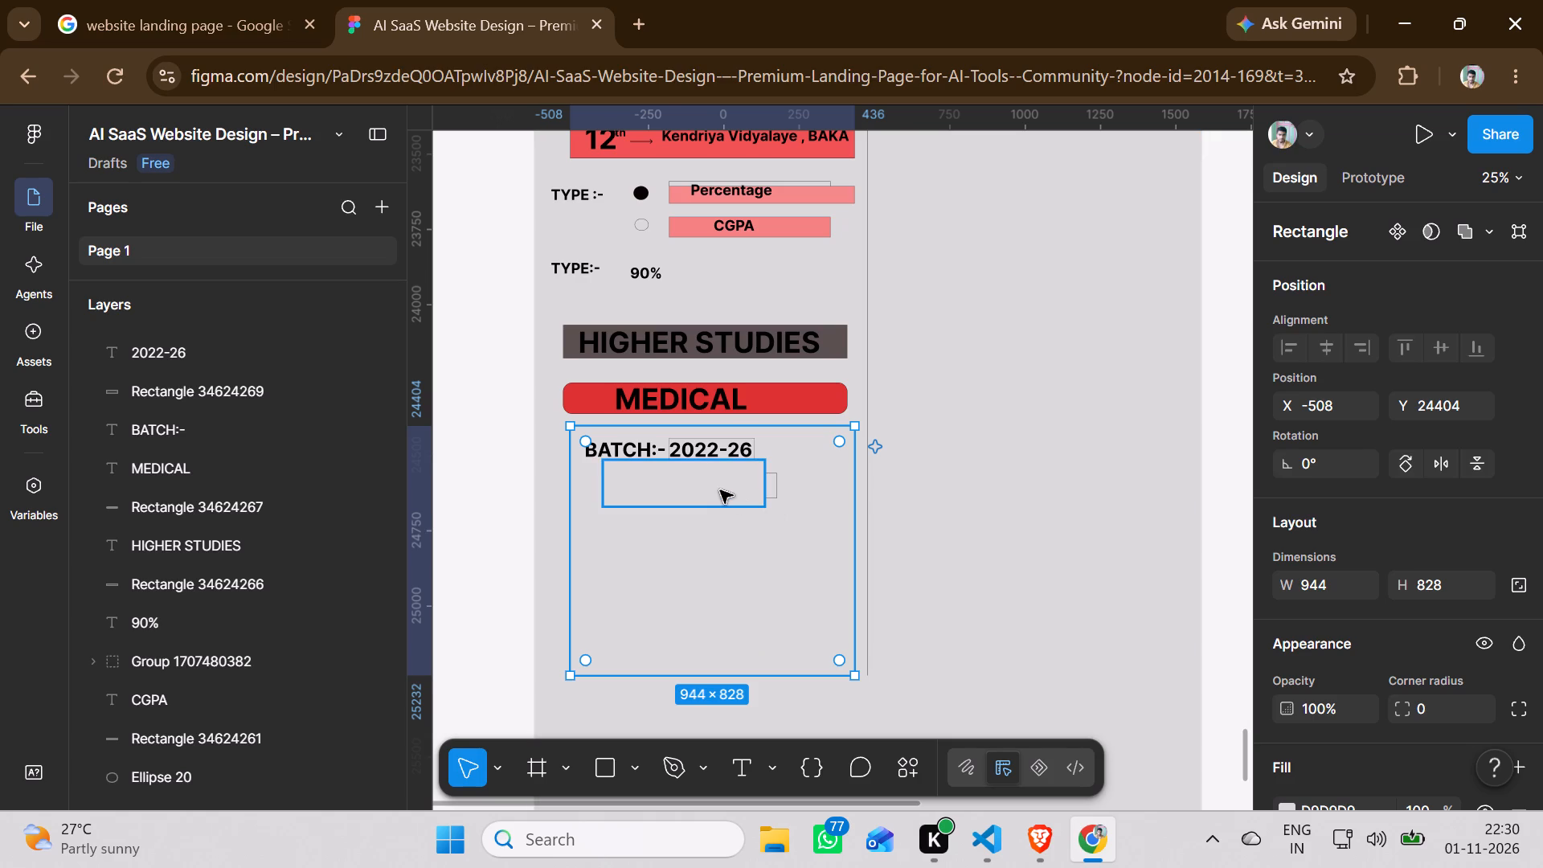
Delete the borderless 538 × 156 rectangle below the BATCH line.
left_click(720, 490)
key("Delete")
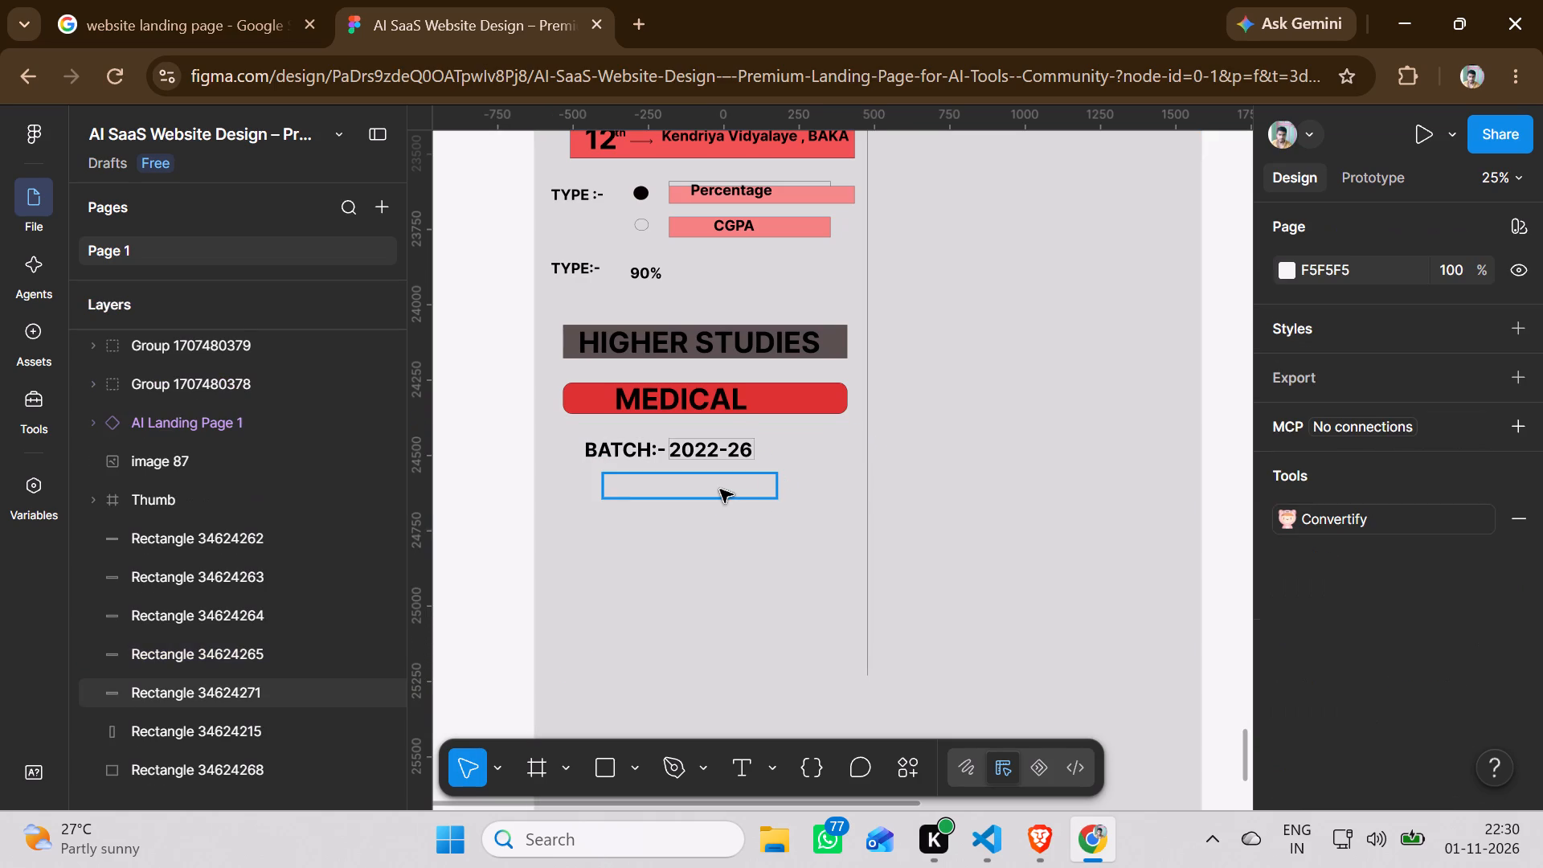
Send the remaining 578 × 84 rectangle below the BATCH line to the back.
left_click(697, 491)
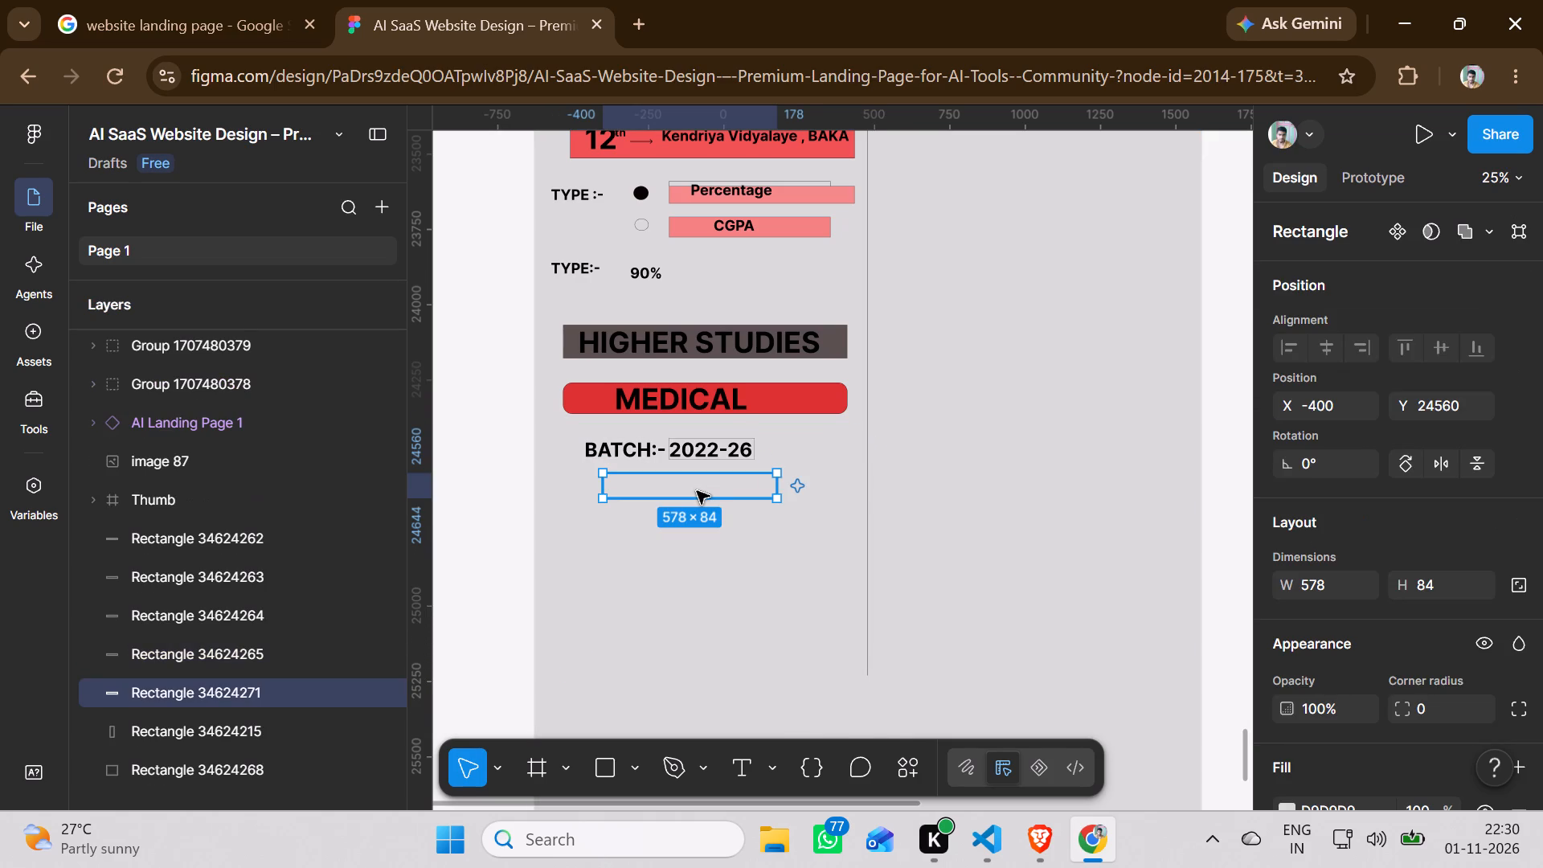
right_click(697, 491)
left_click(746, 454)
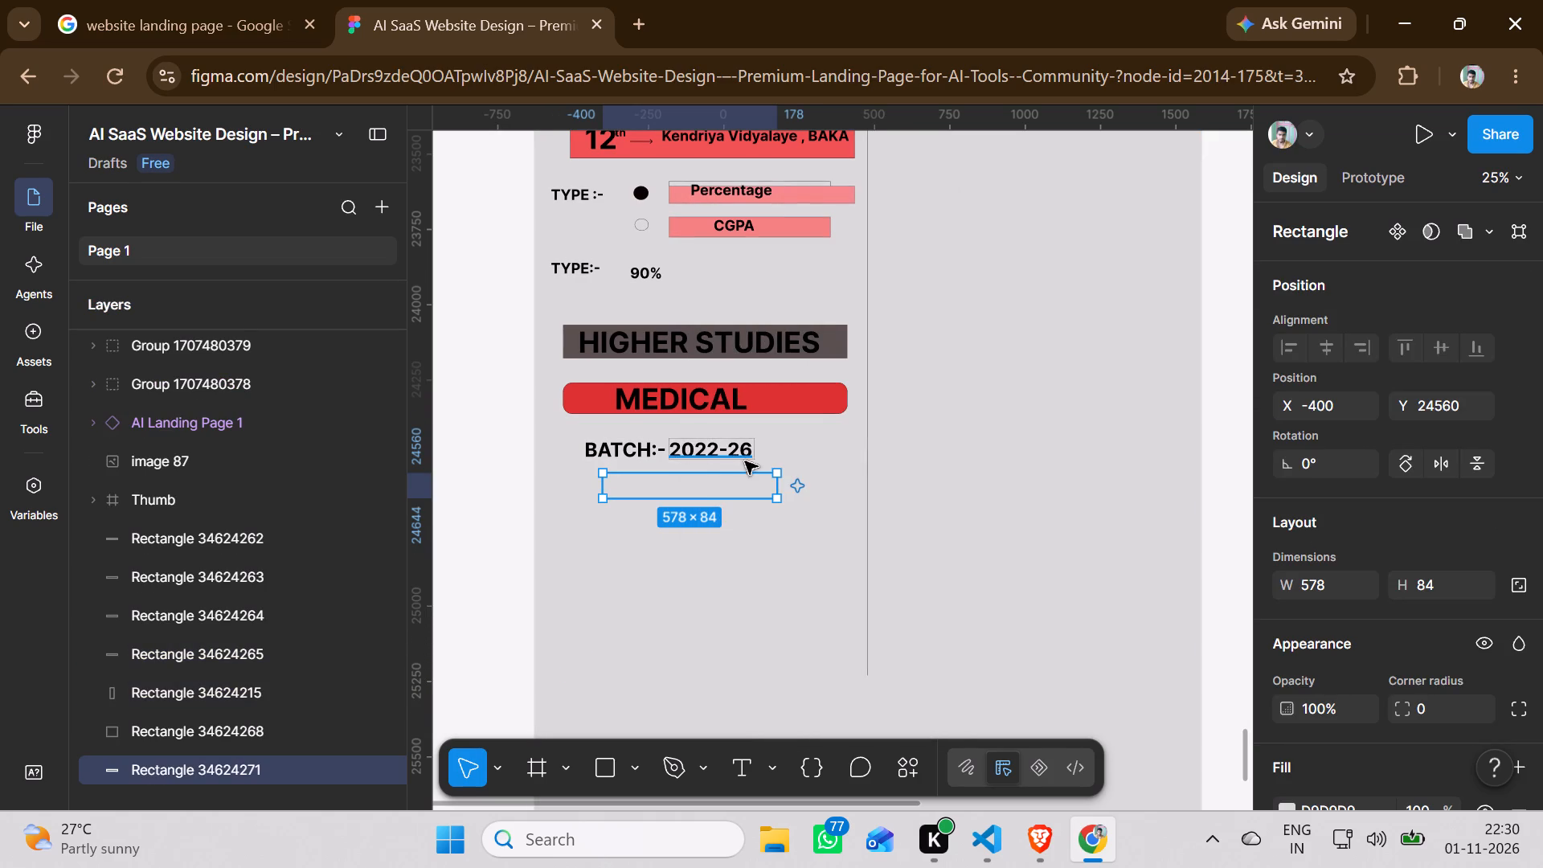
right_click(698, 486)
left_click(630, 568)
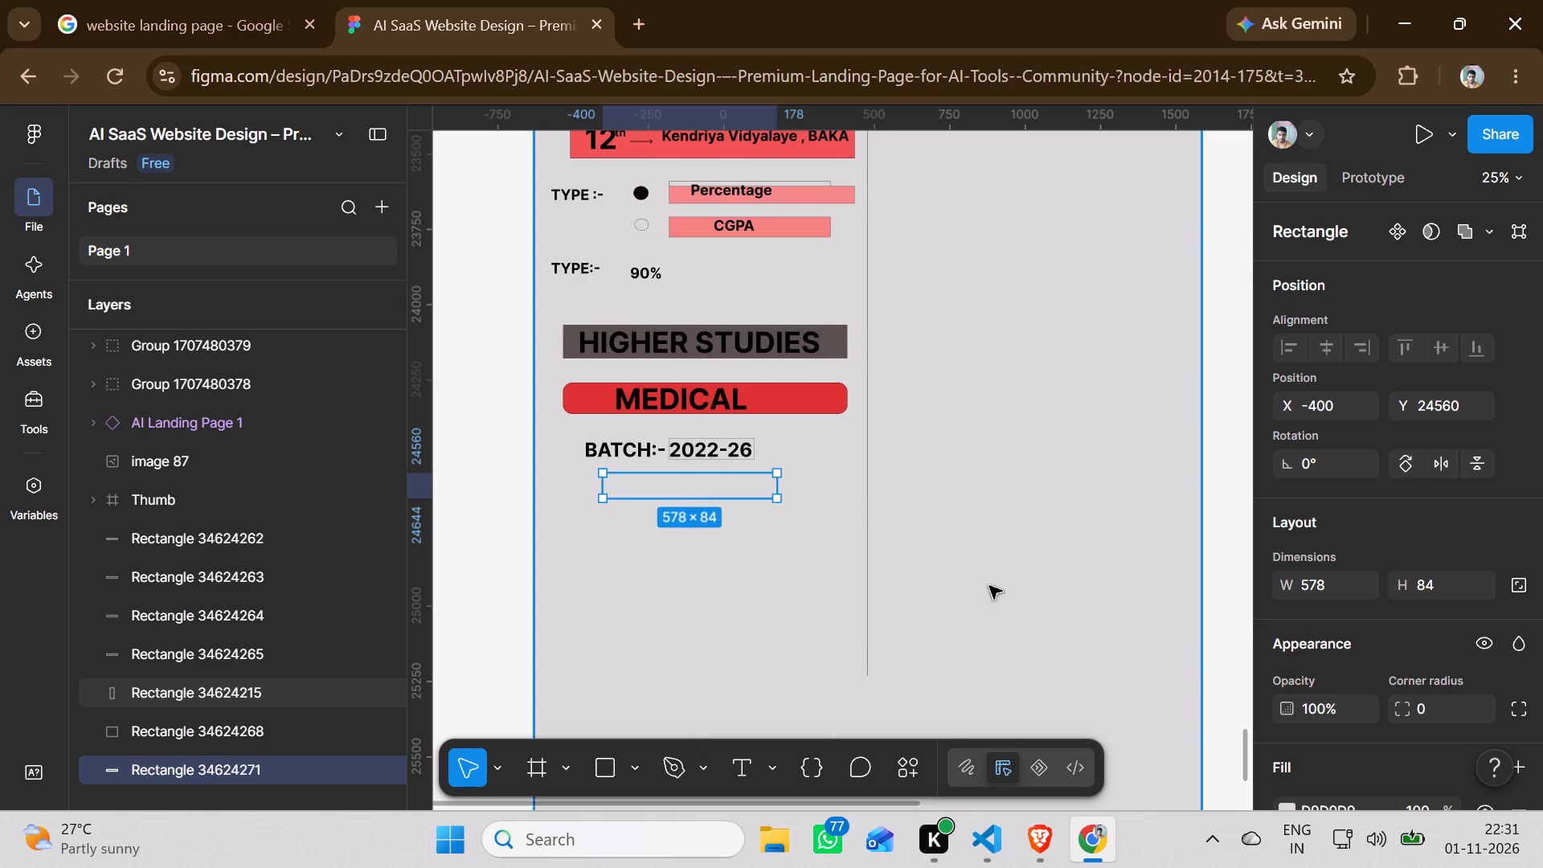
Change the fill of the 578 × 84 rectangle to blue 162DF4.
scroll(1345, 566, "down", 1)
scroll(1345, 566, "up", 1)
scroll(1345, 566, "down", 3)
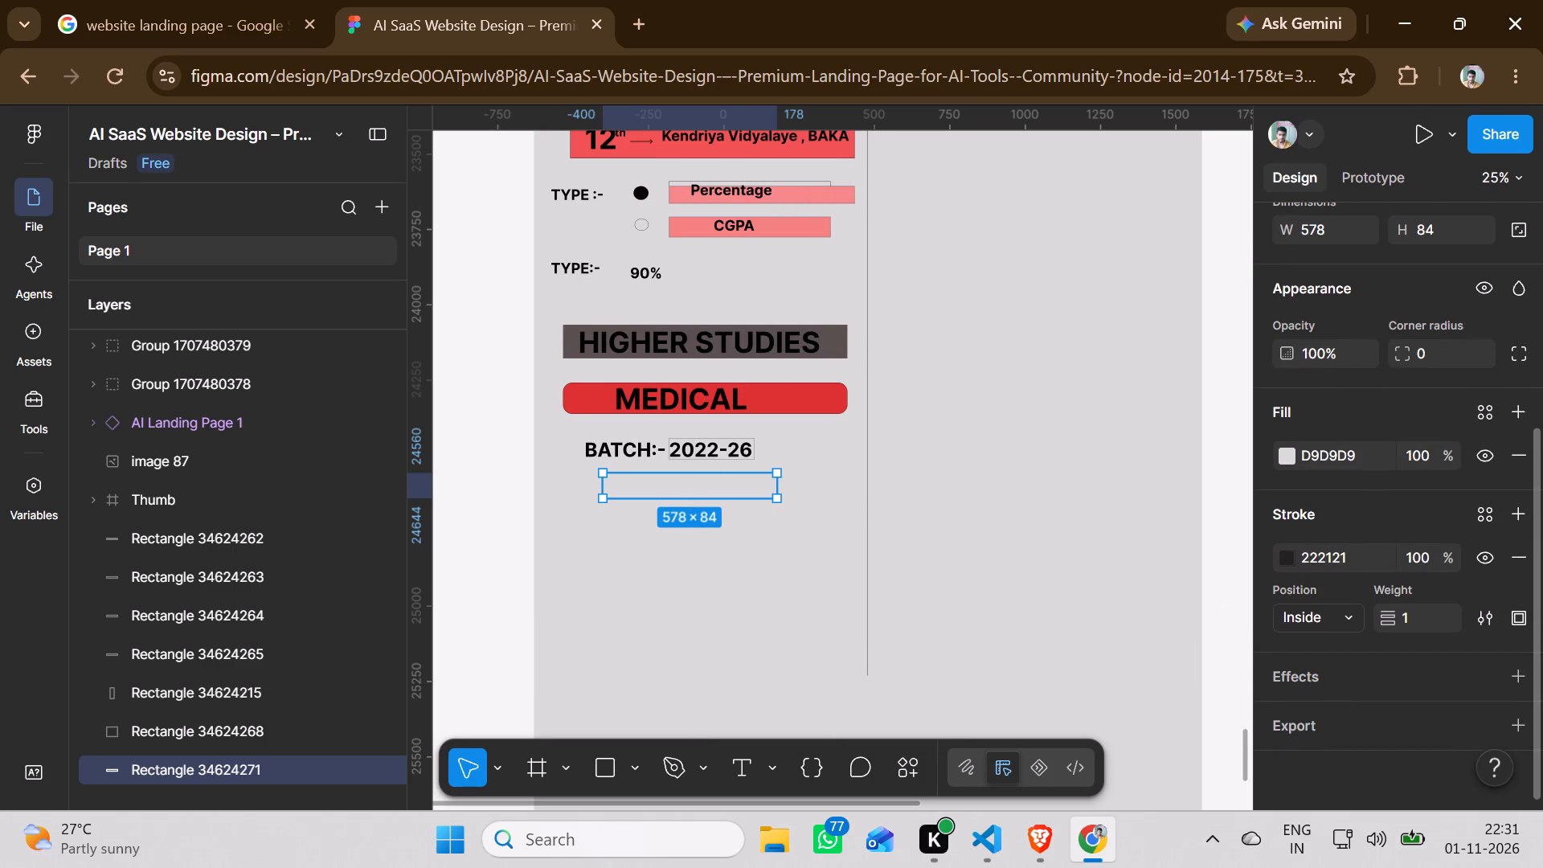
left_click(1296, 457)
left_click(1292, 457)
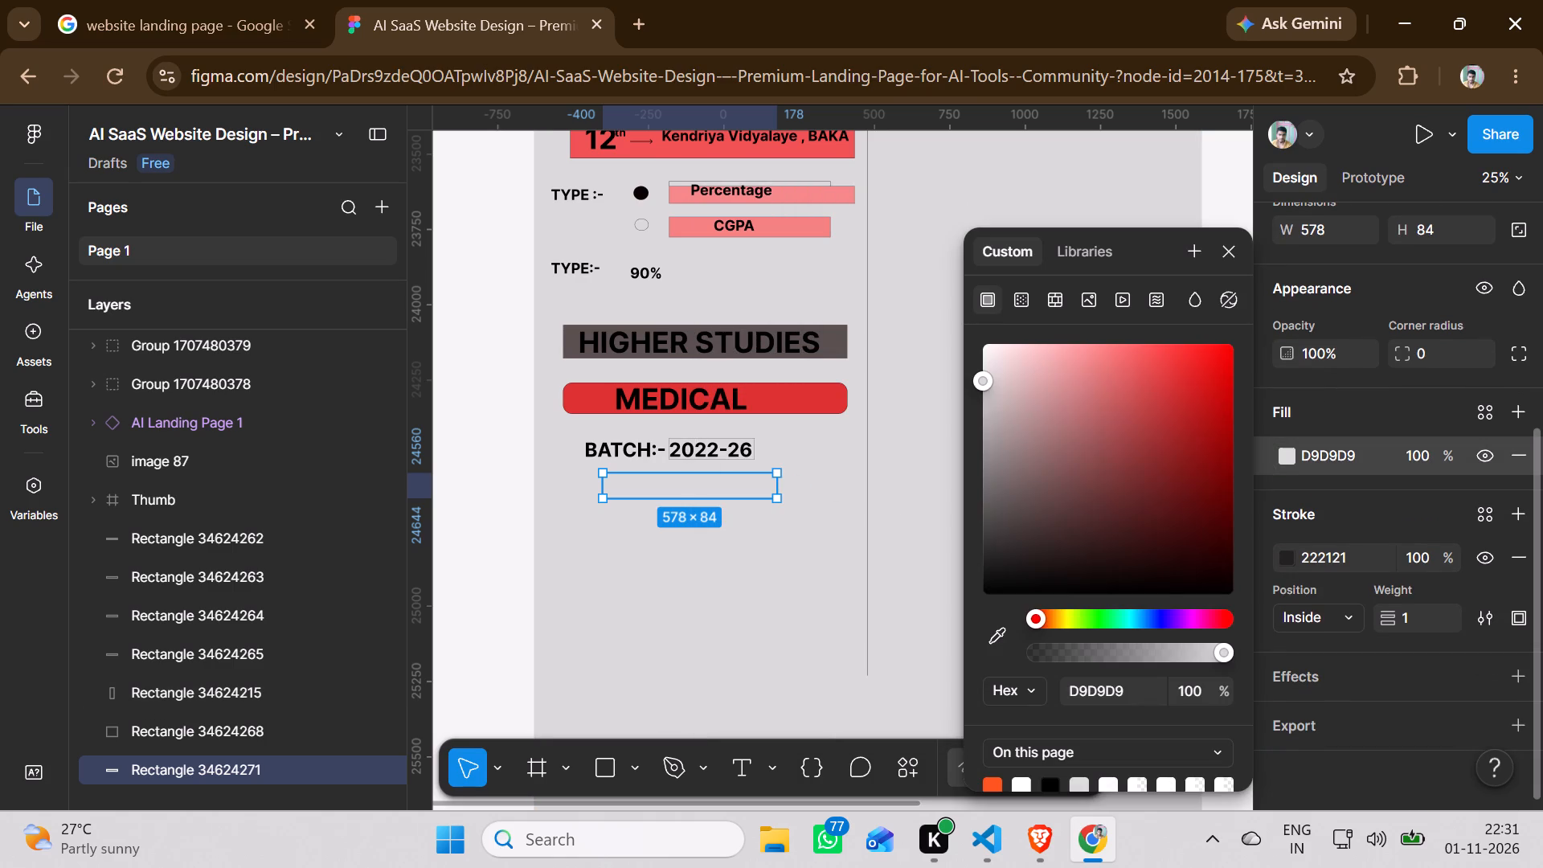
left_click(1158, 620)
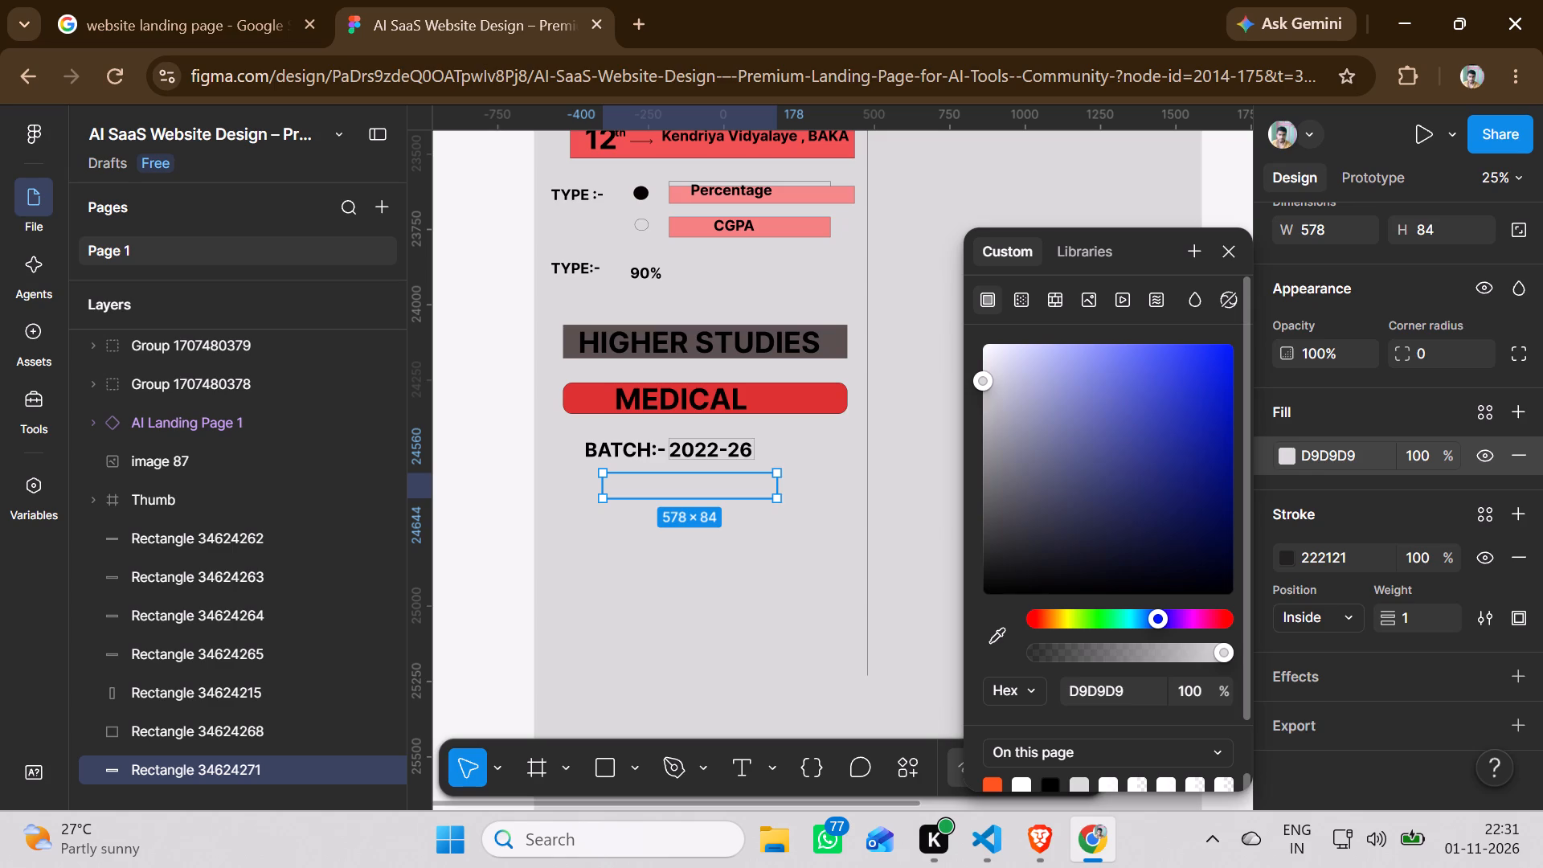
left_click(1210, 354)
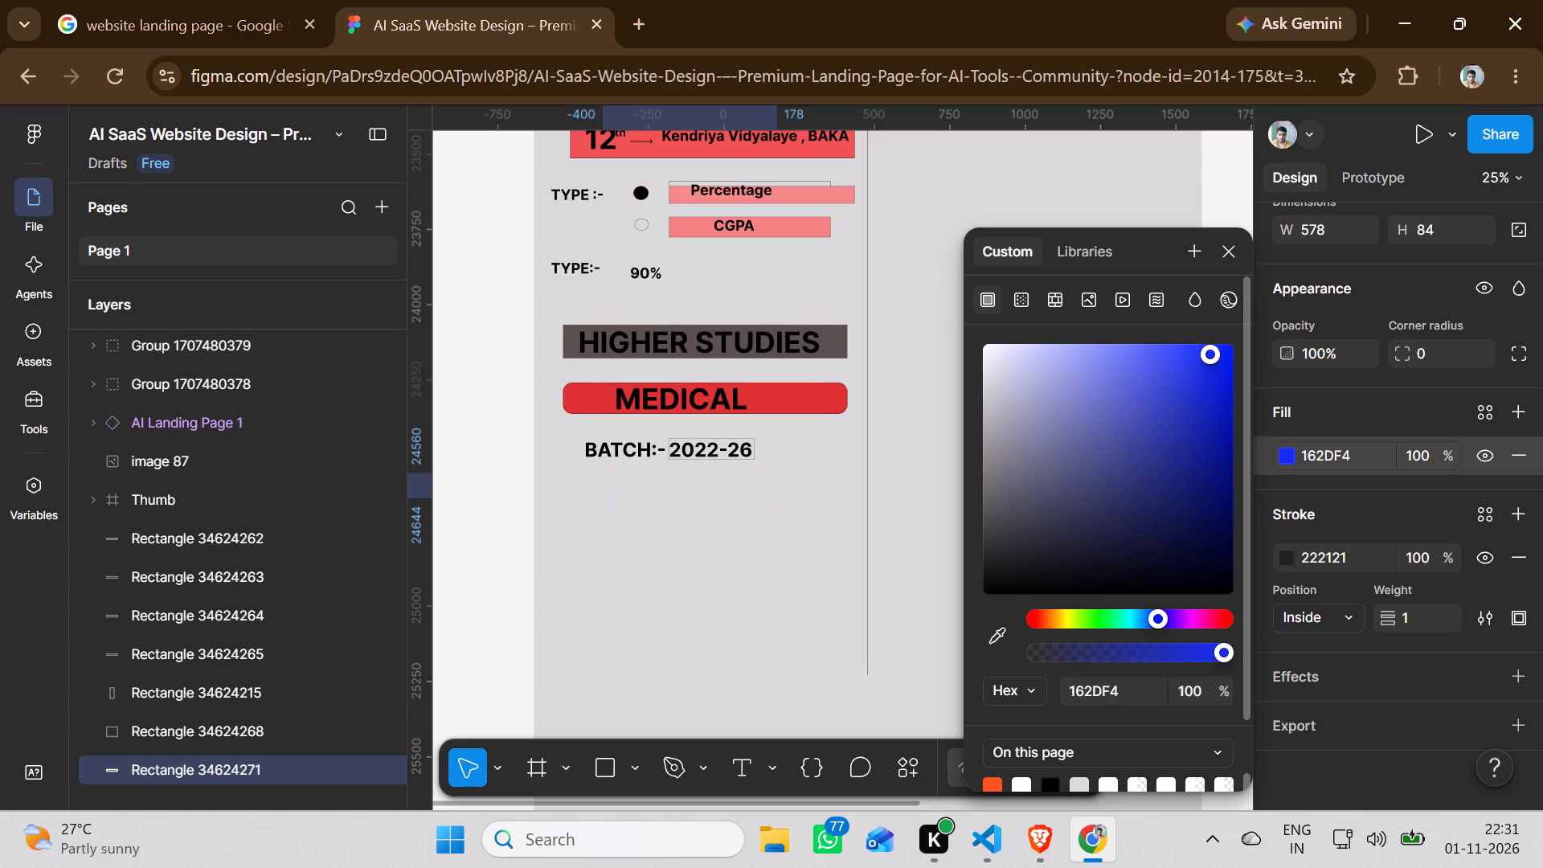
Select the large grey page background rectangle and send it behind the details form rectangle.
left_click(667, 495)
left_click(685, 497)
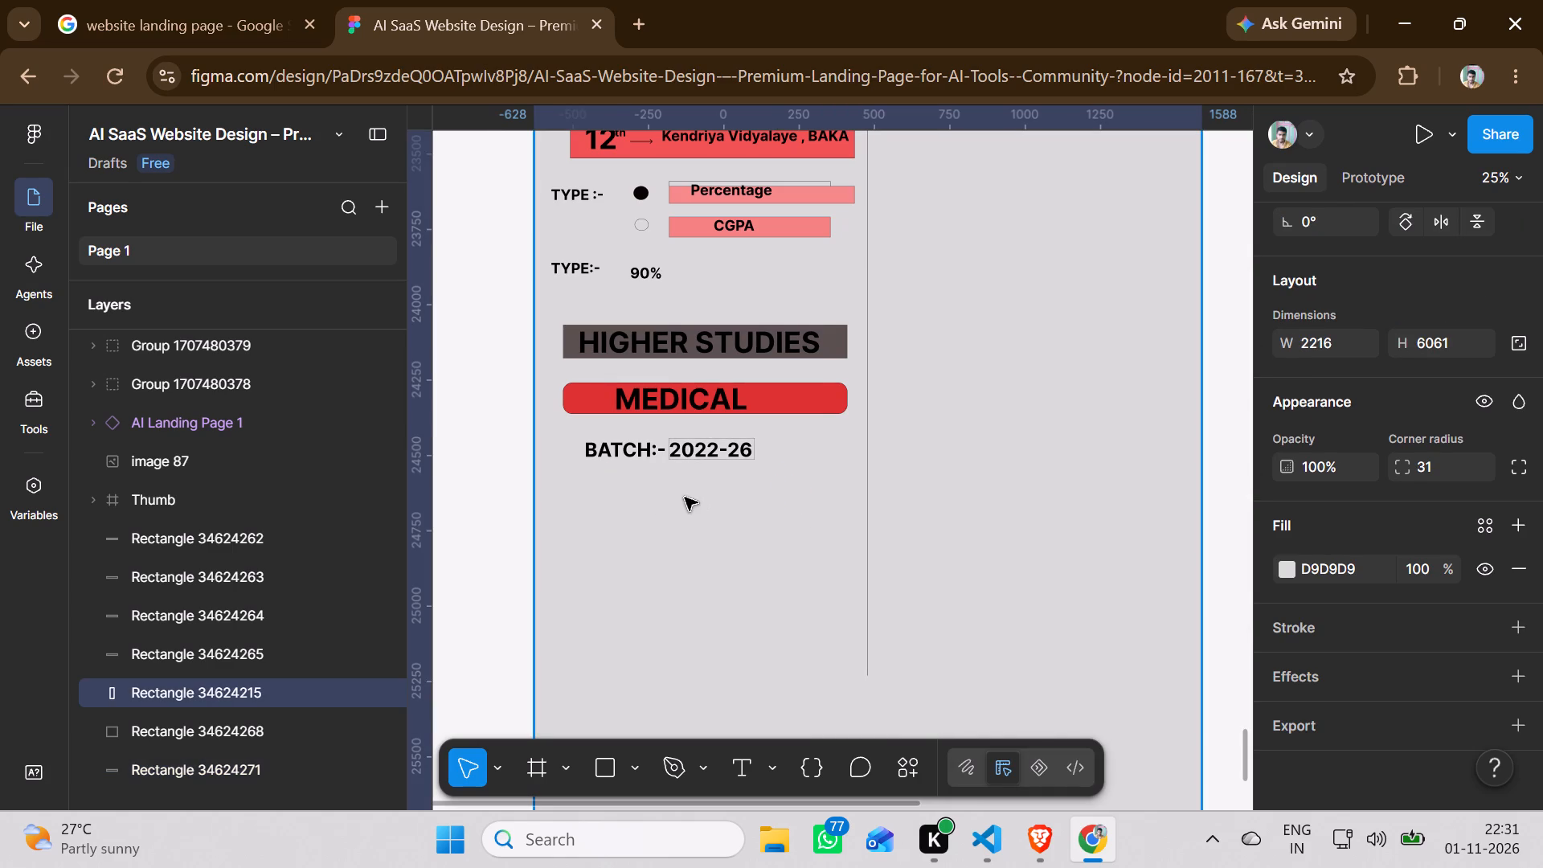
left_click(224, 704)
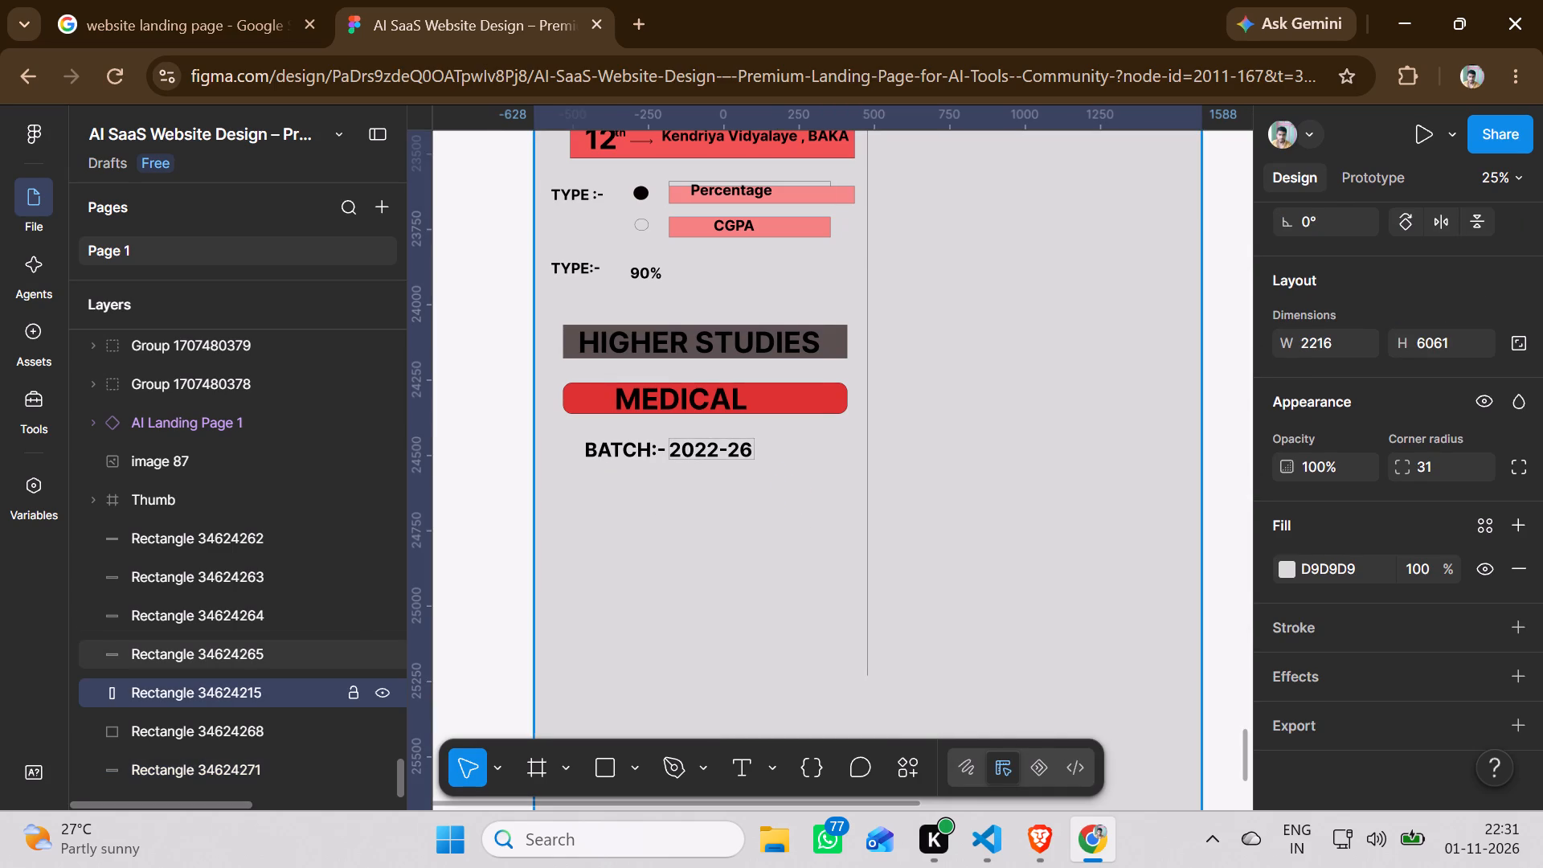
right_click(1048, 445)
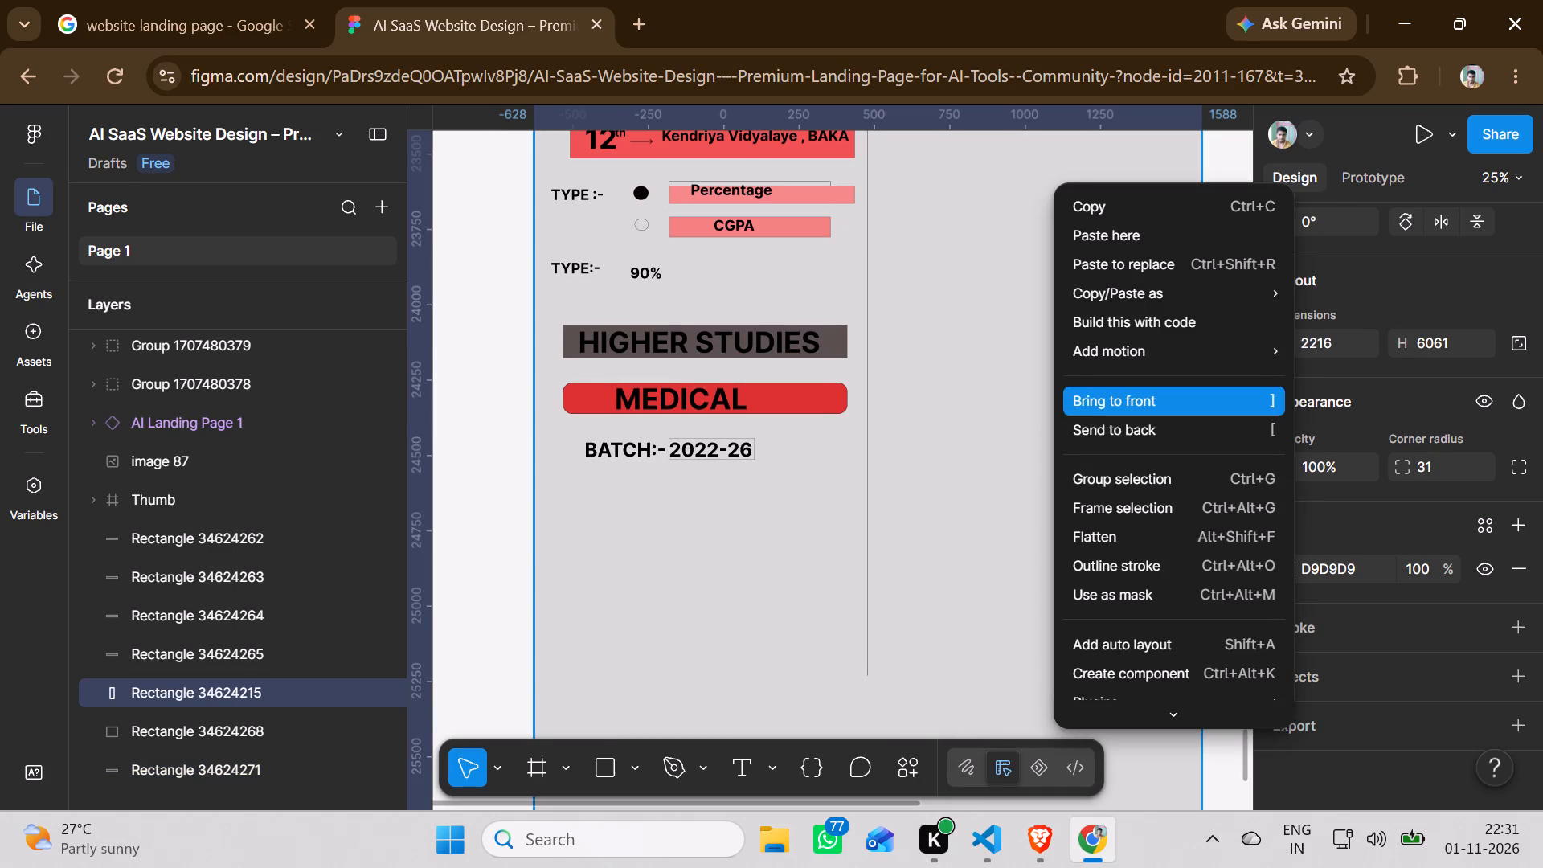
left_click(1107, 419)
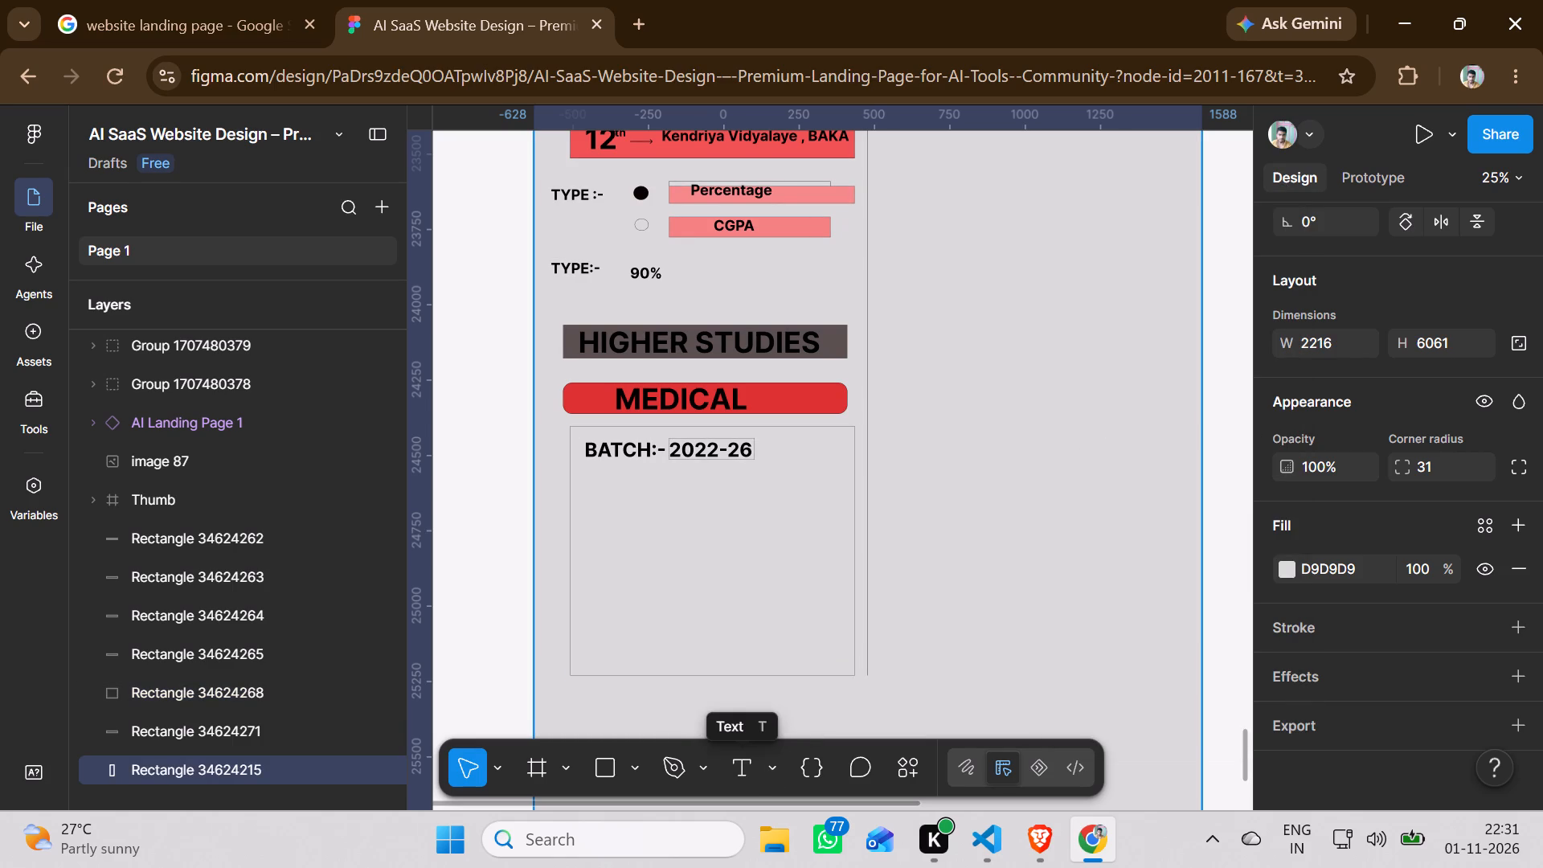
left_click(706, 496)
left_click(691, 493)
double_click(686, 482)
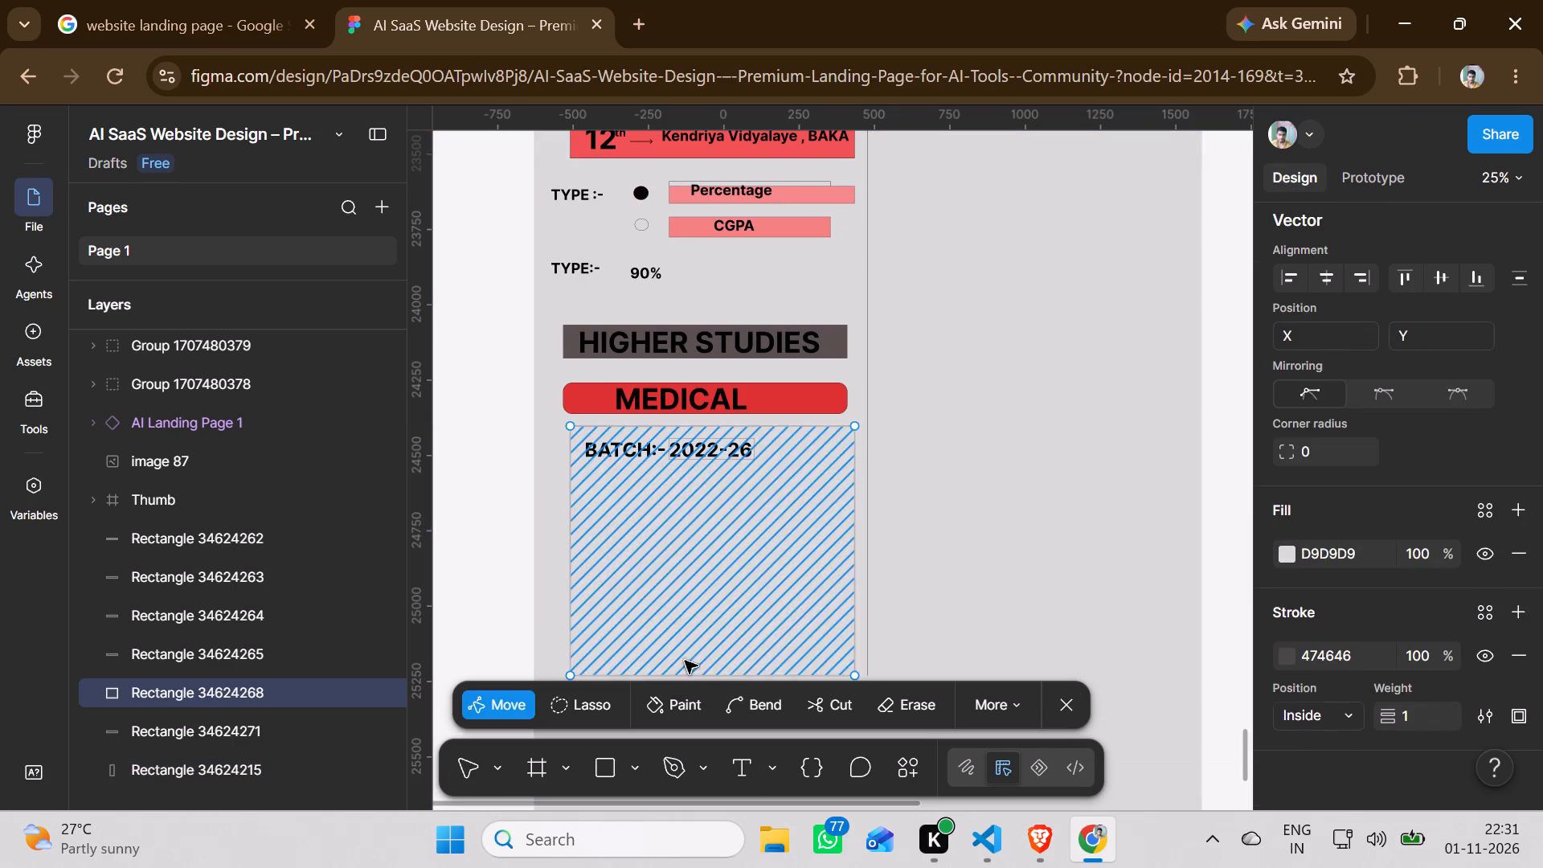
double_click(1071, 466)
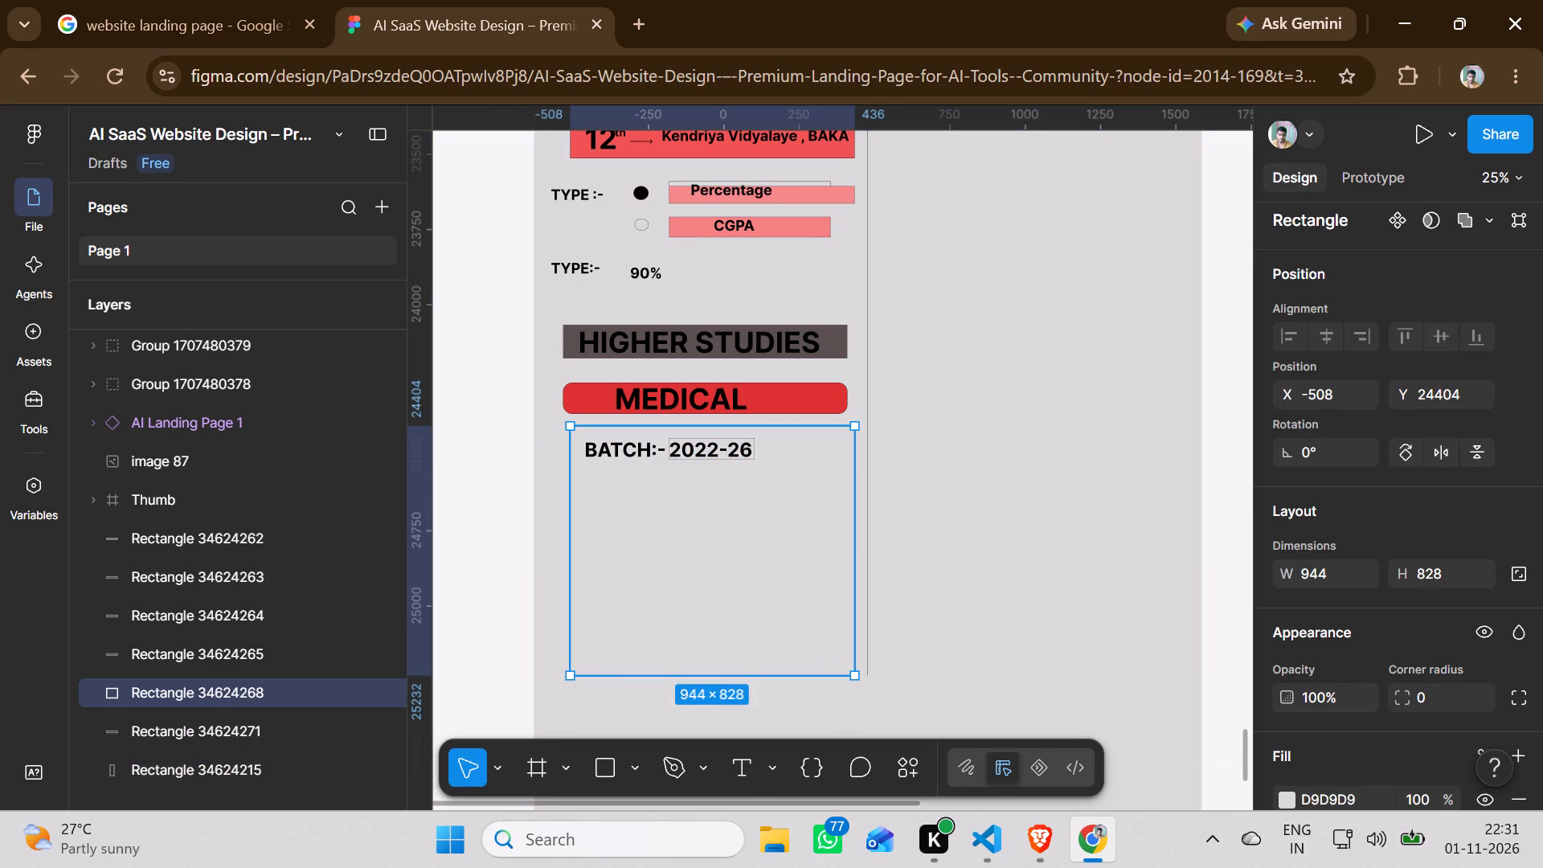
Draw a rectangle about 688 × 82 below the BATCH line and give it a dark 211F1F stroke.
left_click(604, 776)
left_click_drag(603, 490, 809, 510)
scroll(1327, 698, "down", 5)
left_click(1333, 624)
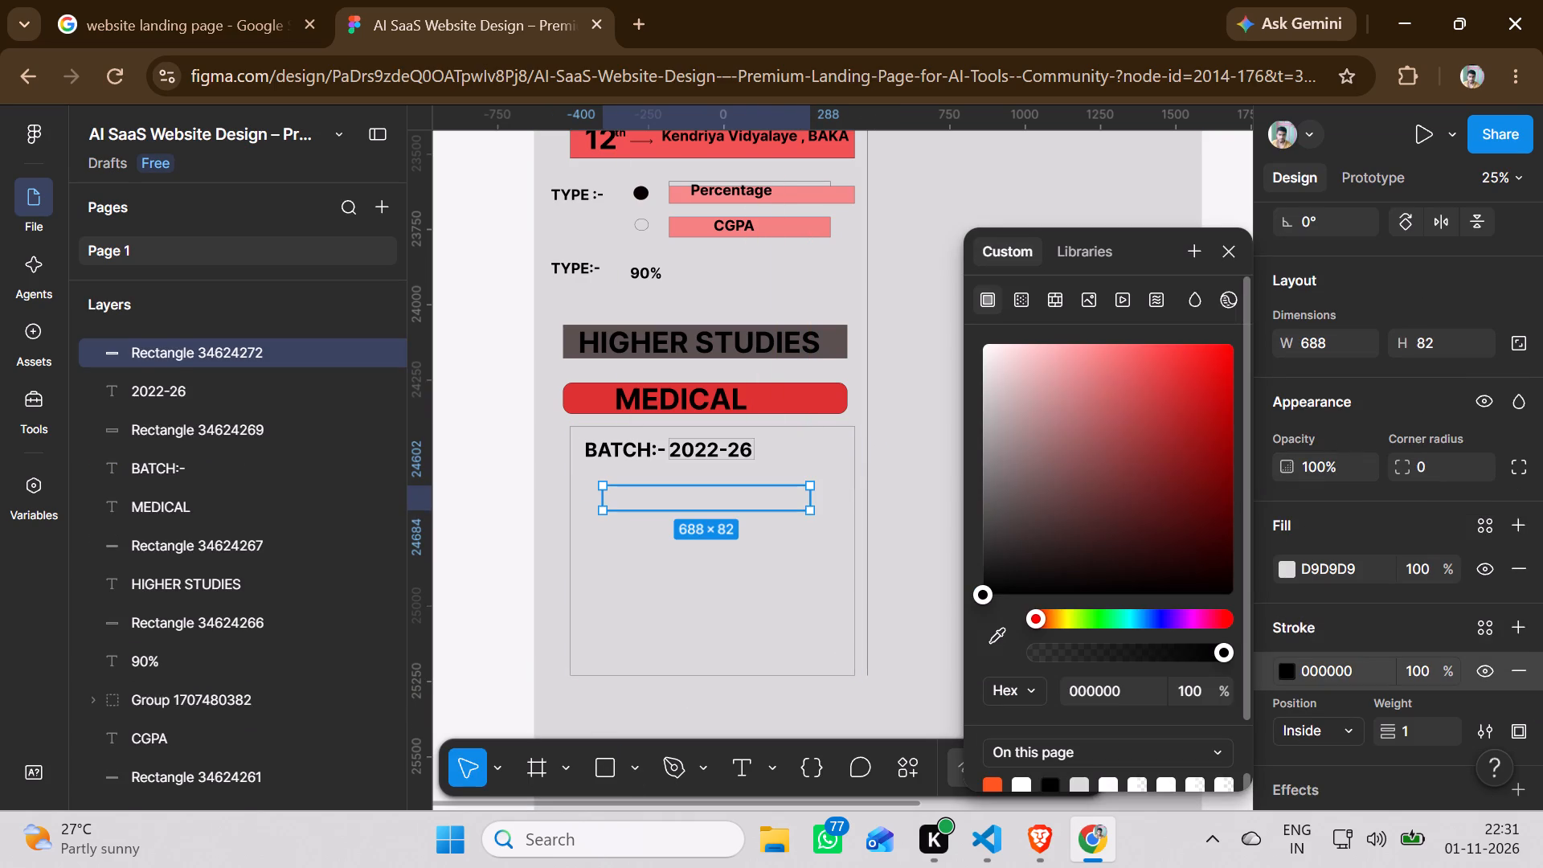
left_click(997, 562)
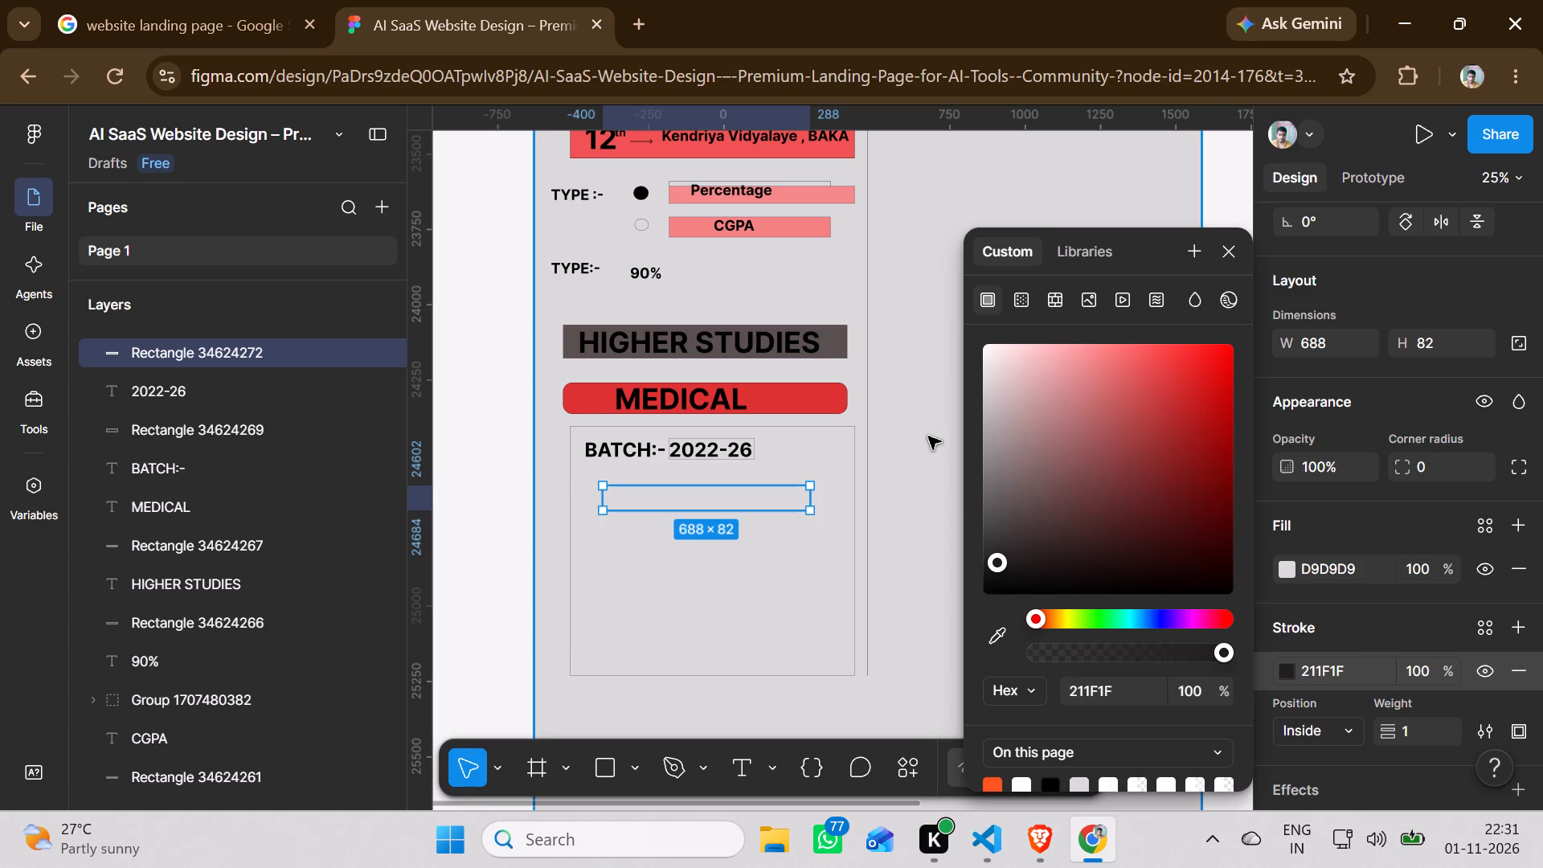
Change the fill of the large page background rectangle to blue 224AD0.
left_click(928, 436)
left_click(1292, 567)
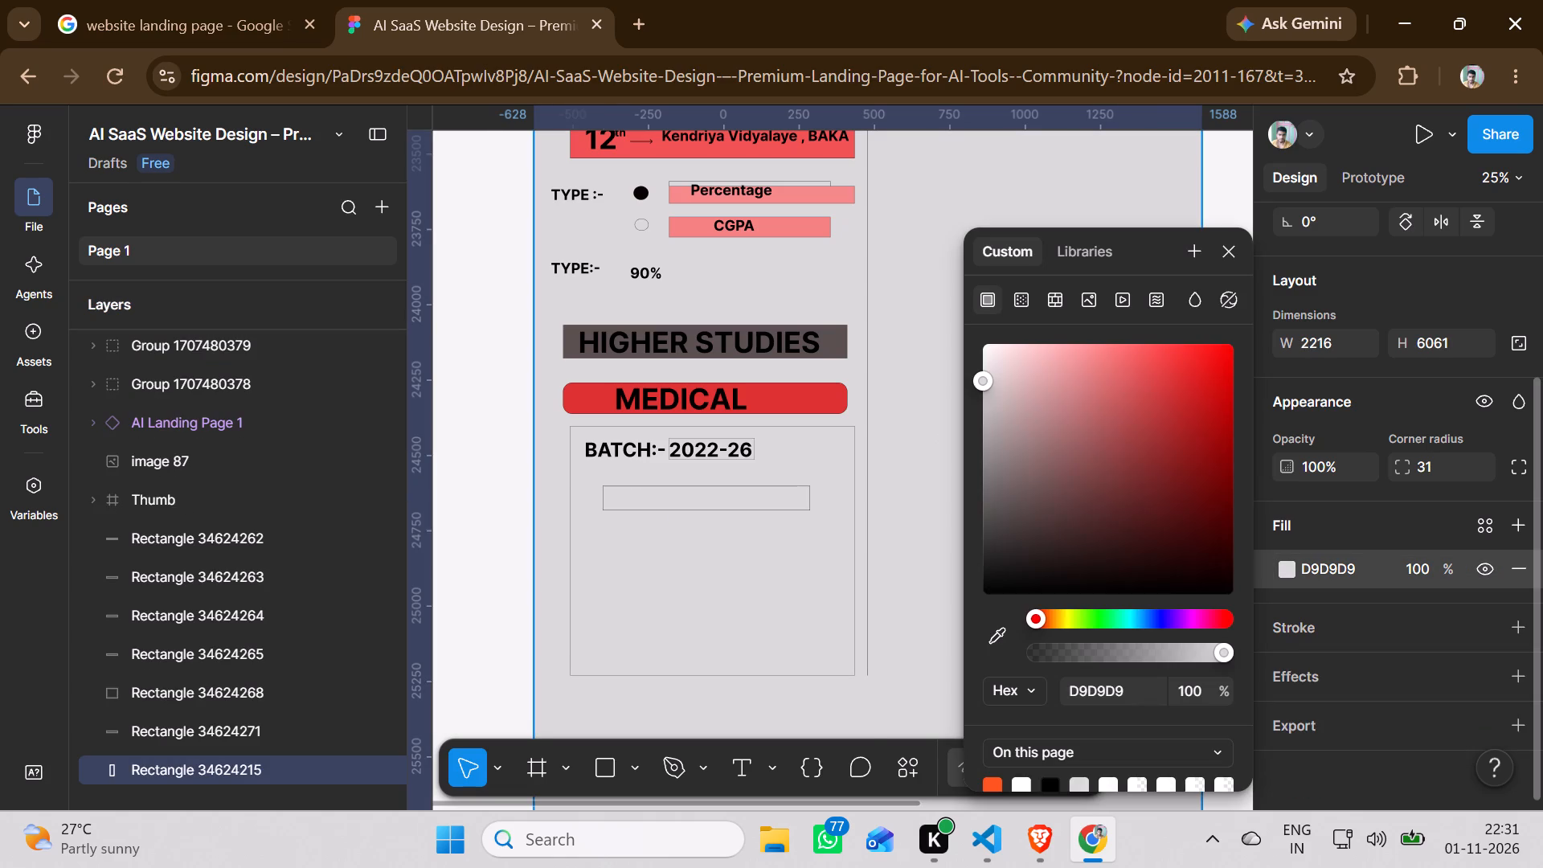
left_click(1154, 609)
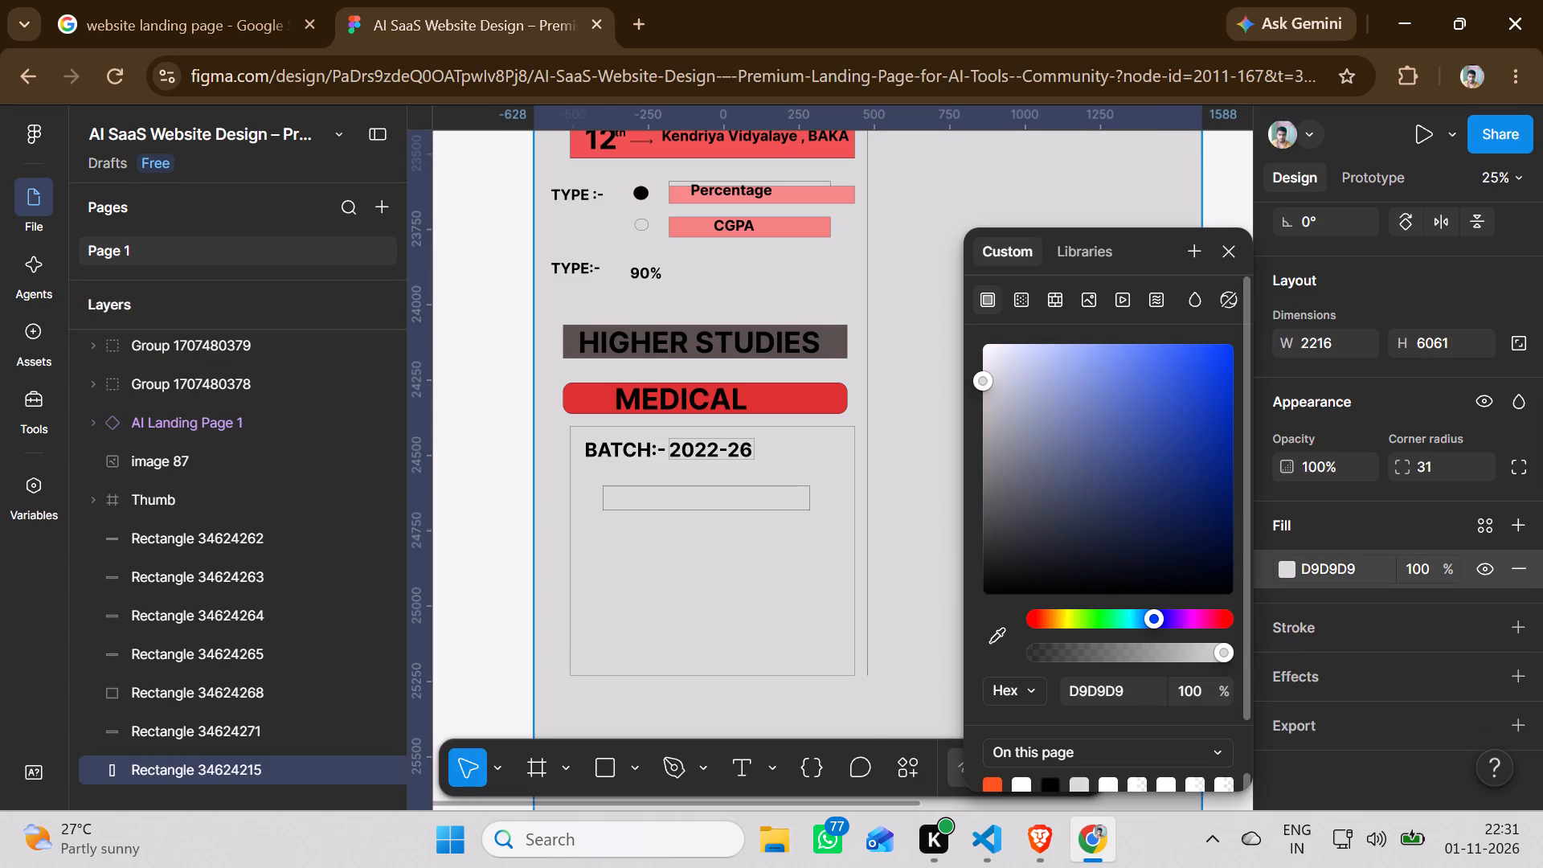
left_click(1193, 390)
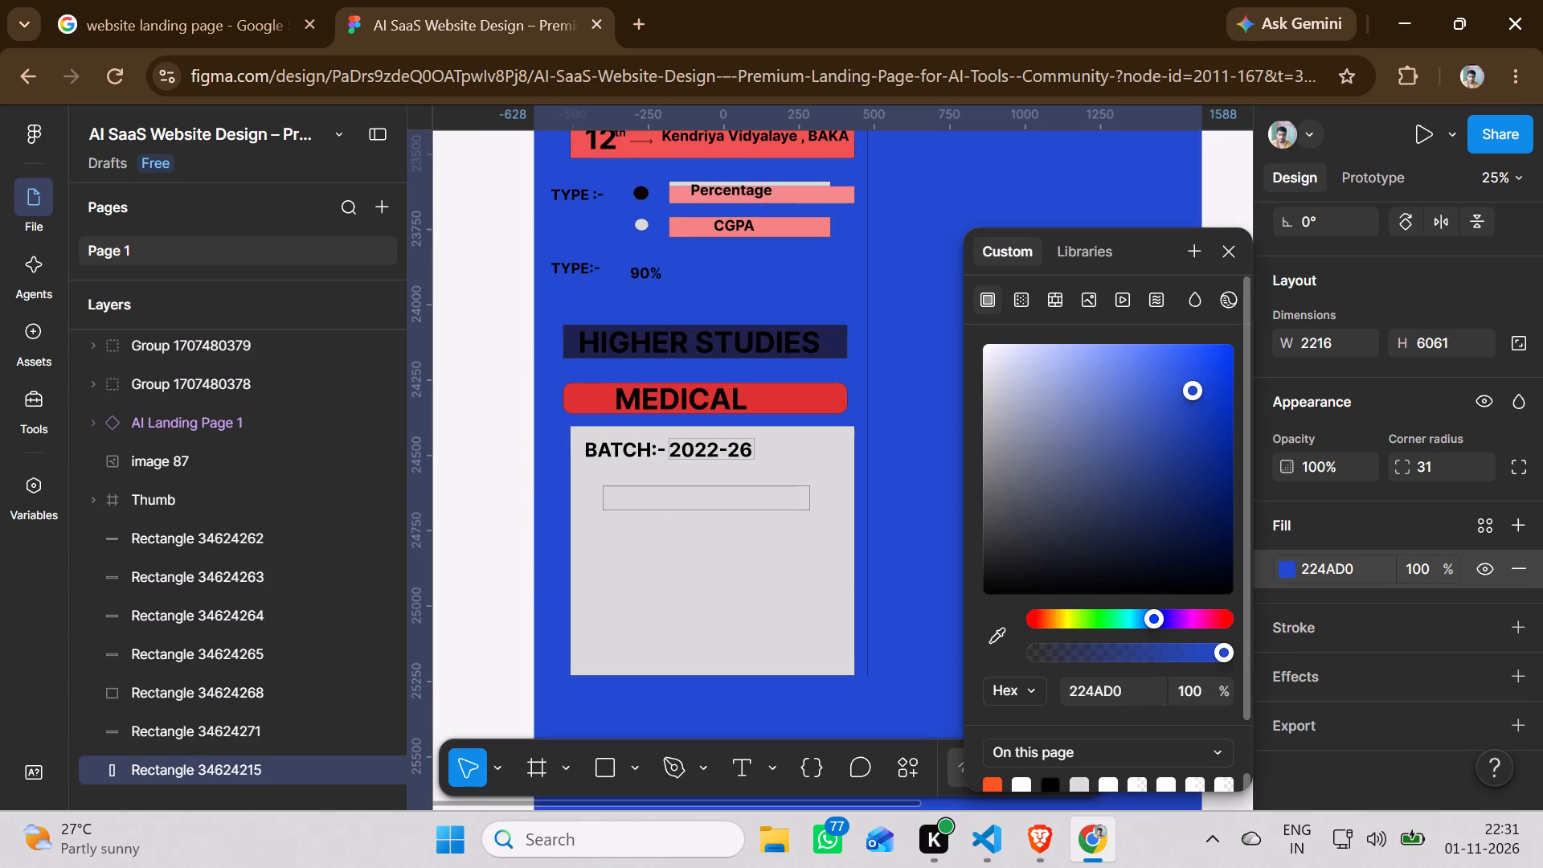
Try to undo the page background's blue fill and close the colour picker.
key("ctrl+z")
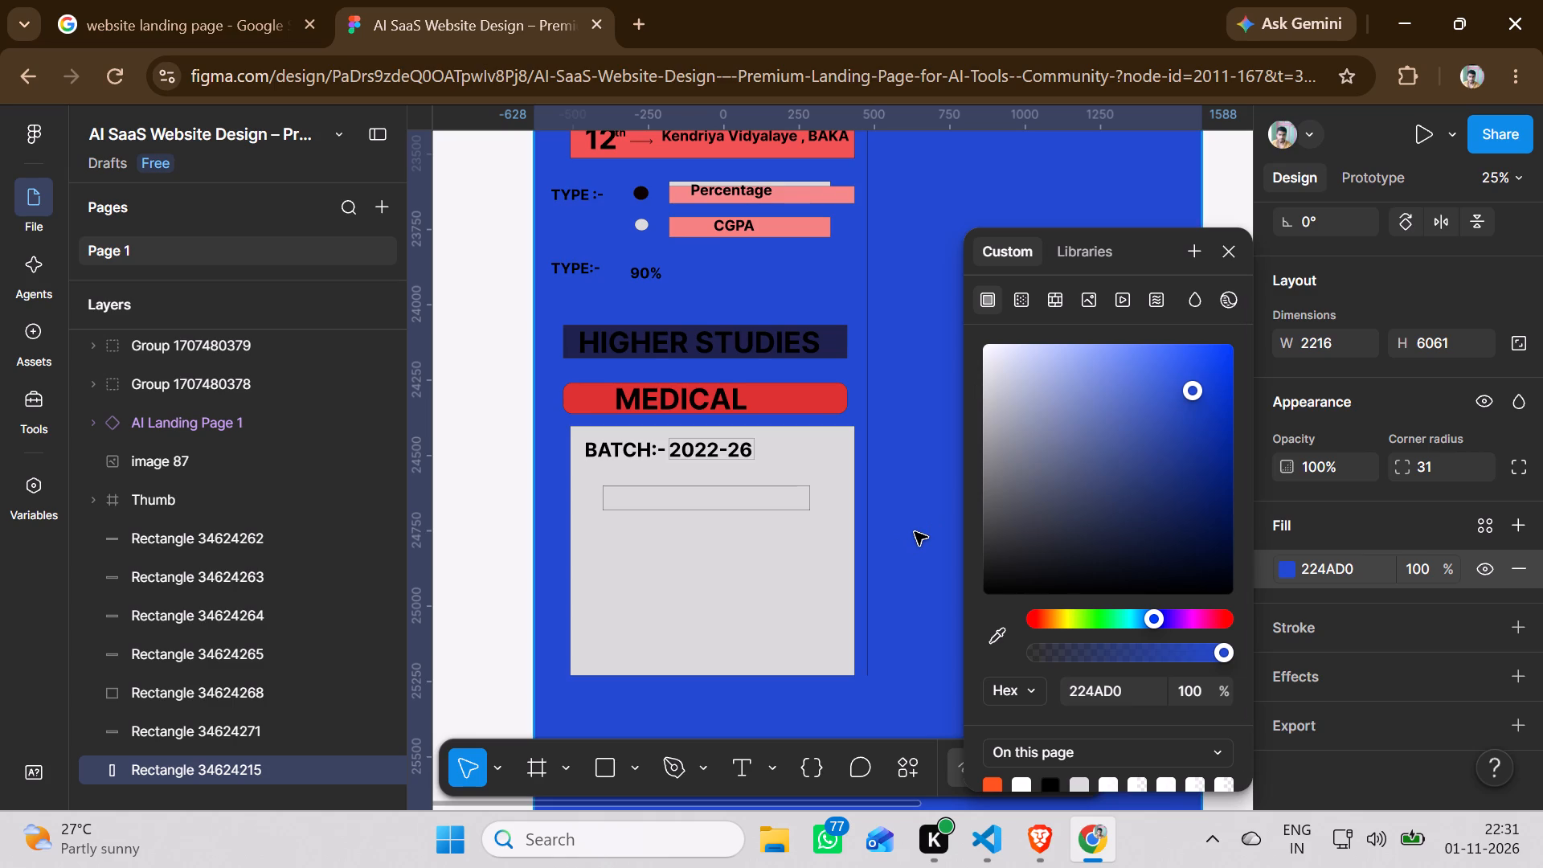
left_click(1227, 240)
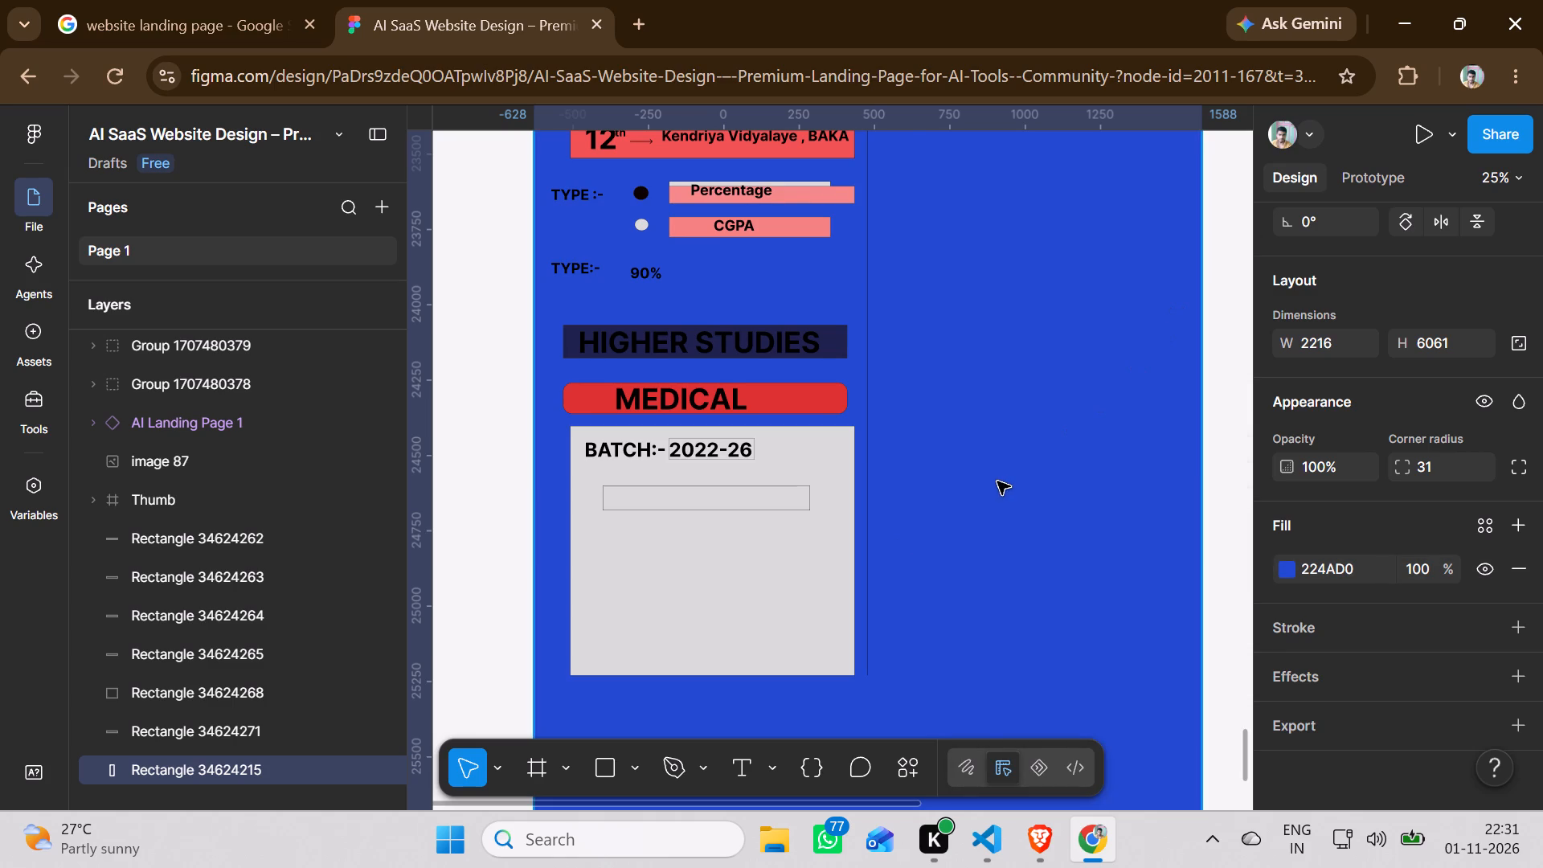
Undo the blue fill on the large page background rectangle.
left_click(997, 481)
key("ctrl+z")
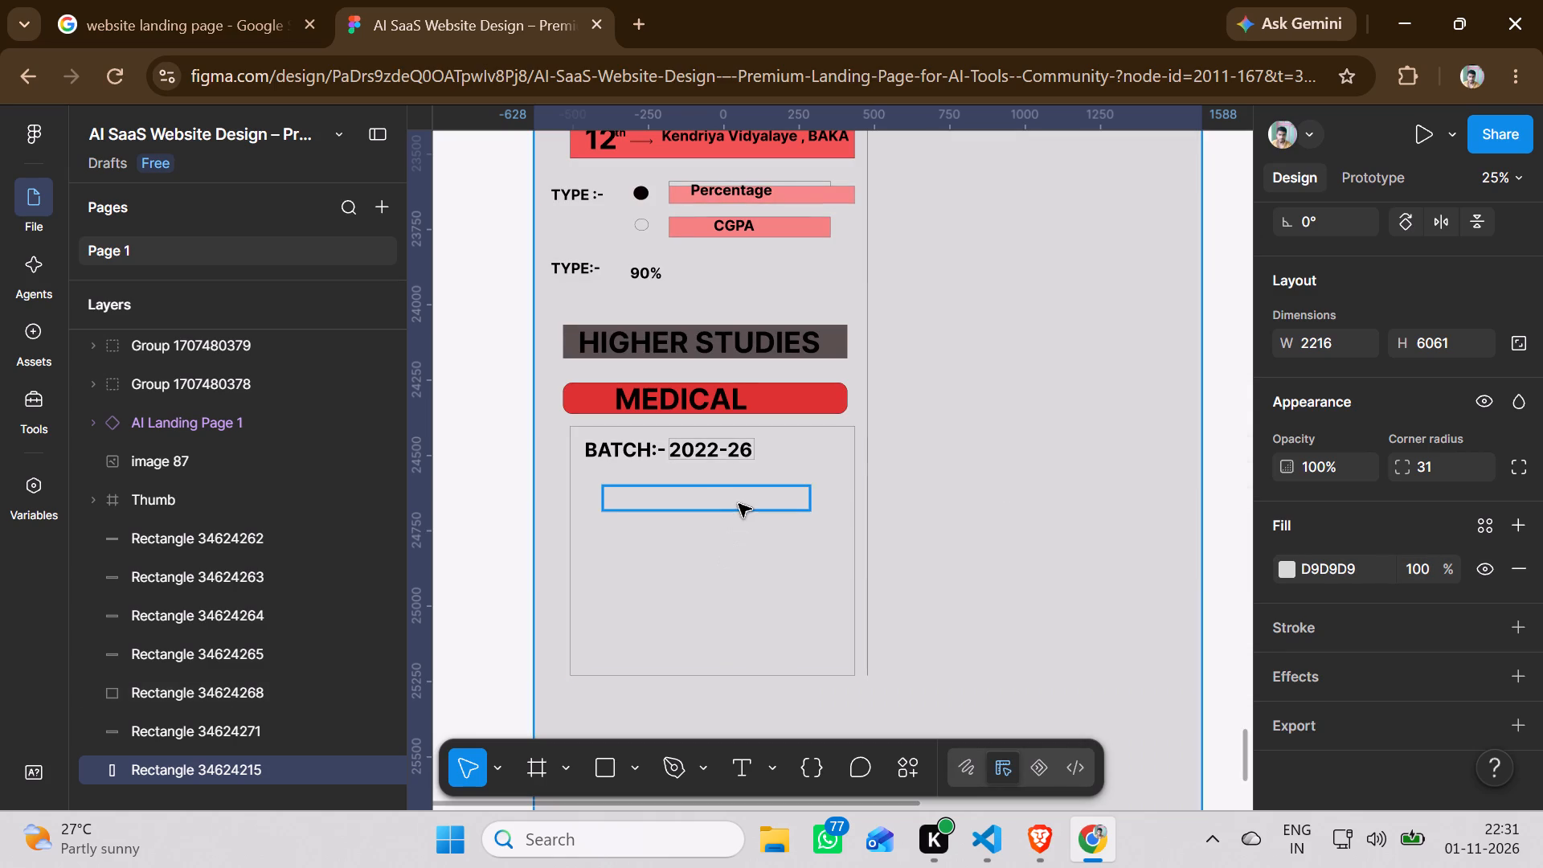
Change the fill of the outlined field below the BATCH line to blue 153FE7.
left_click(739, 504)
left_click(1285, 571)
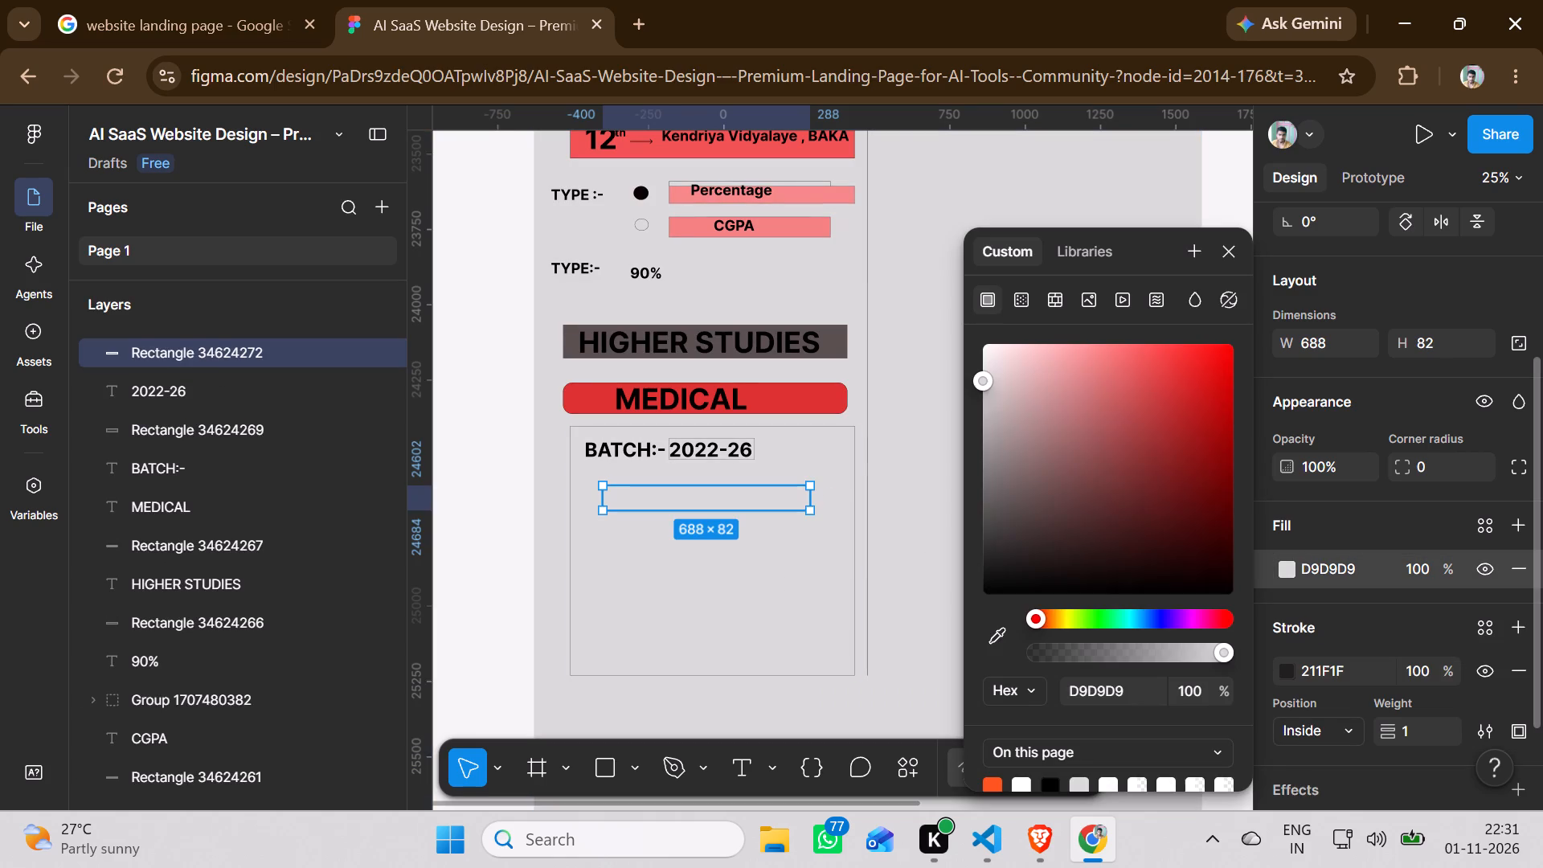
left_click(1155, 616)
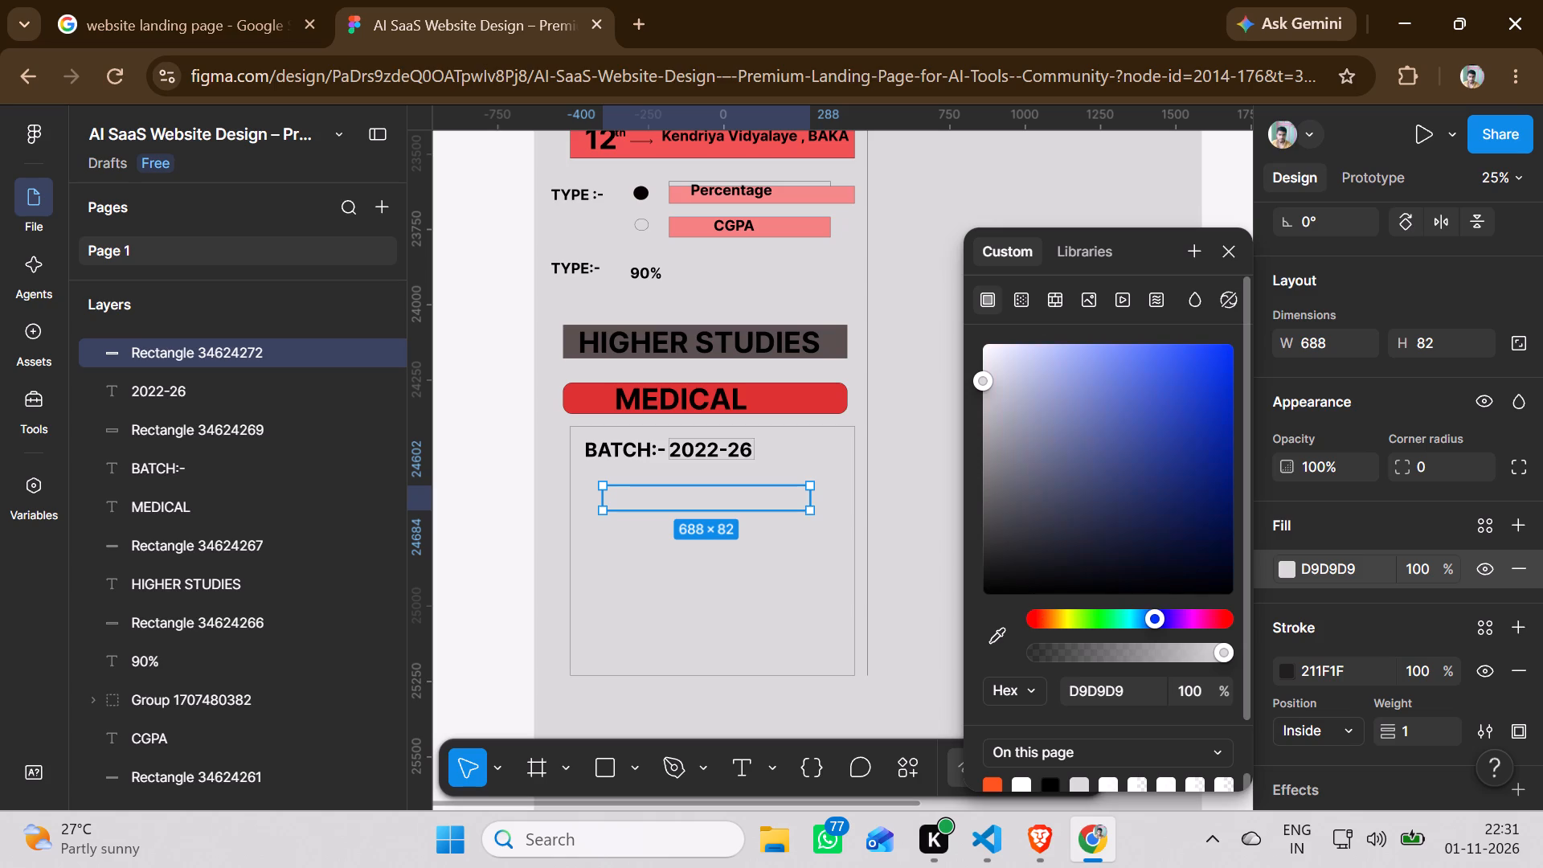
left_click(1210, 367)
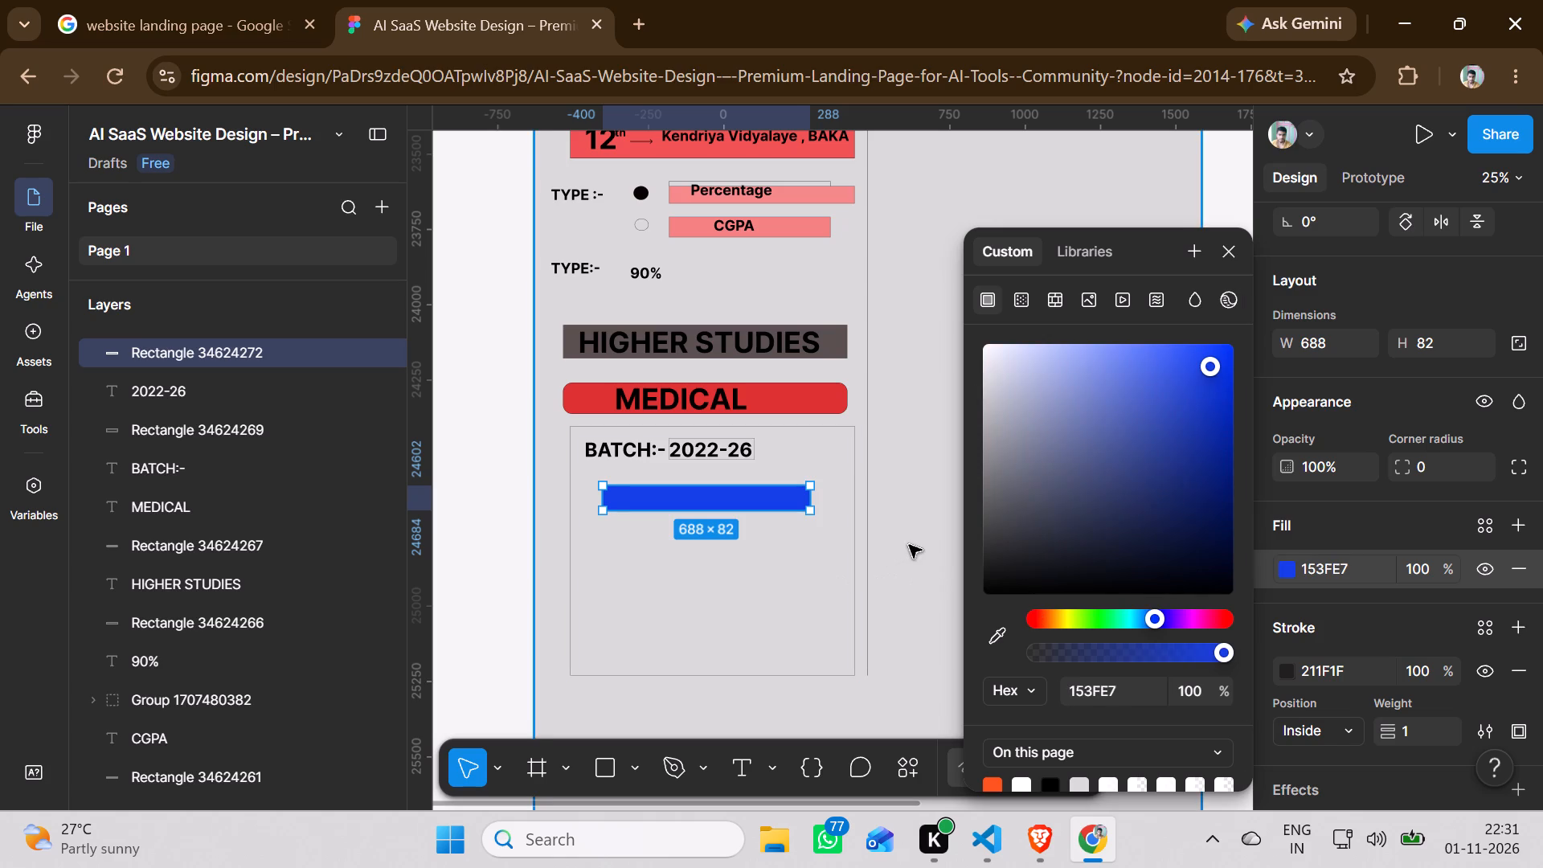
left_click(909, 545)
Set the corner radius of the blue field below the BATCH line to 18.
left_click(752, 505)
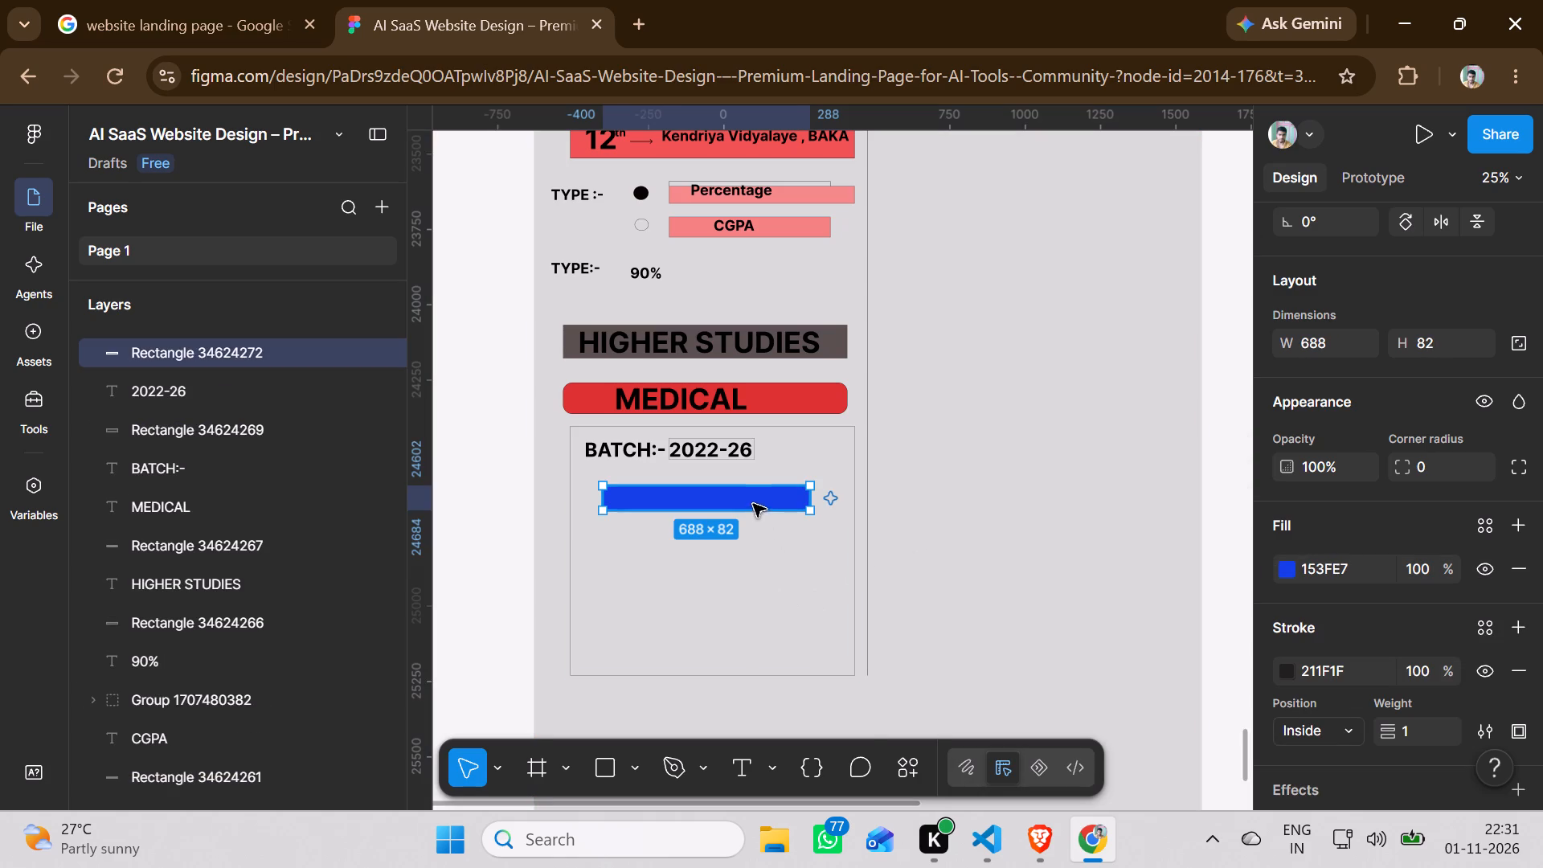
left_click(1437, 468)
key("Up")
key("Up")
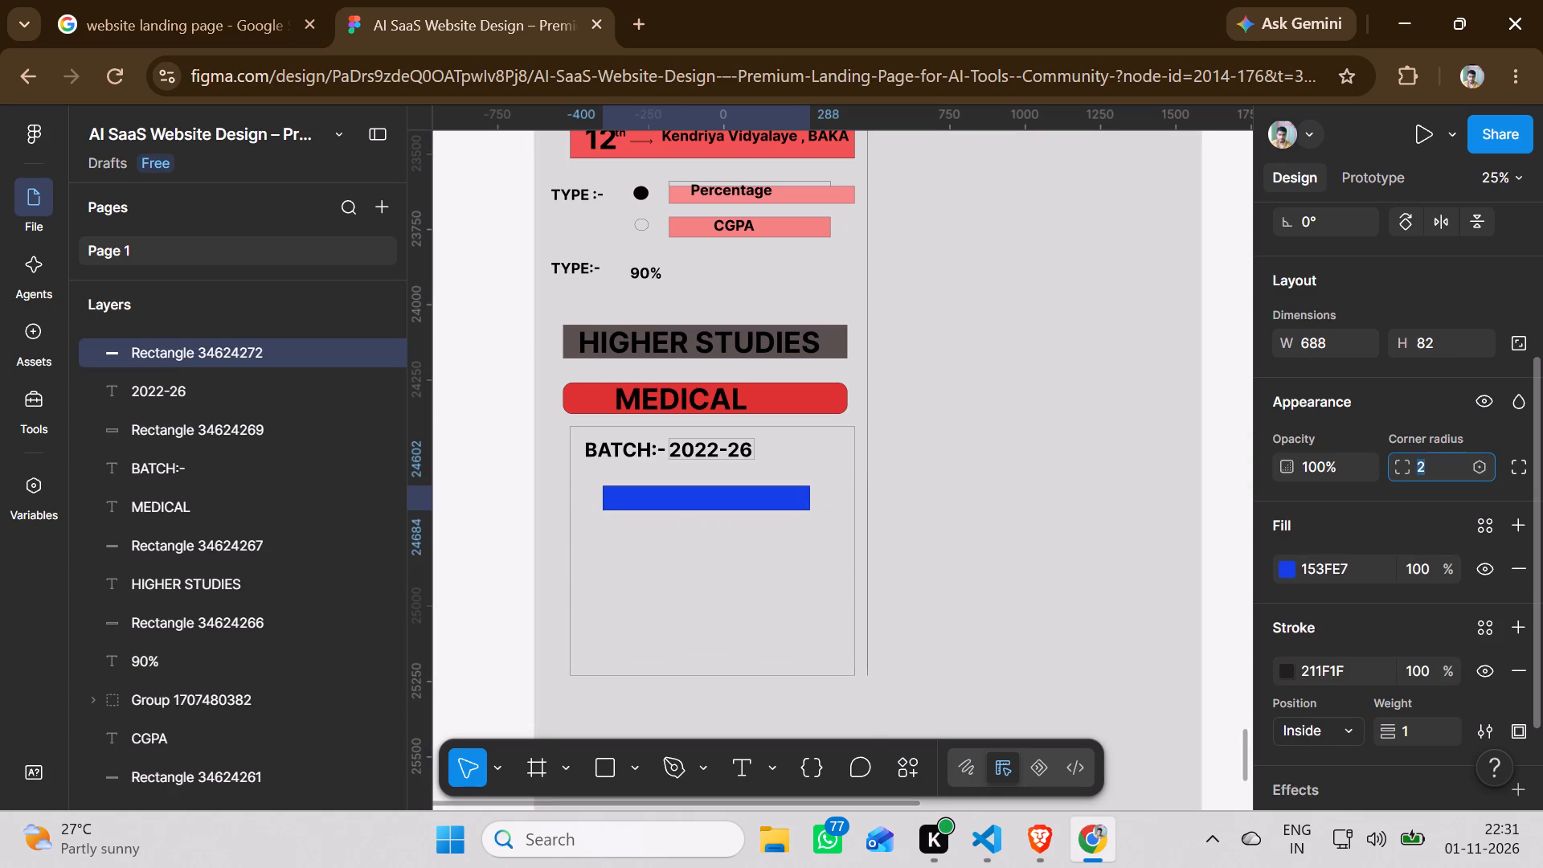
key("Up")
key("Up")
key("Up")
key("Up")
key("Up")
key("Up")
key("Up")
key("Up")
key("Up")
key("Up")
key("Up")
key("Up")
key("Up")
key("Up")
key("Up")
key("Up")
key("Up")
key("Up")
key("Up")
key("Up")
key("Up")
key("Up")
key("Up")
key("Up")
Add a text box about 688 × 82 over the blue field with the text COLLEGE NAME.
left_click(748, 772)
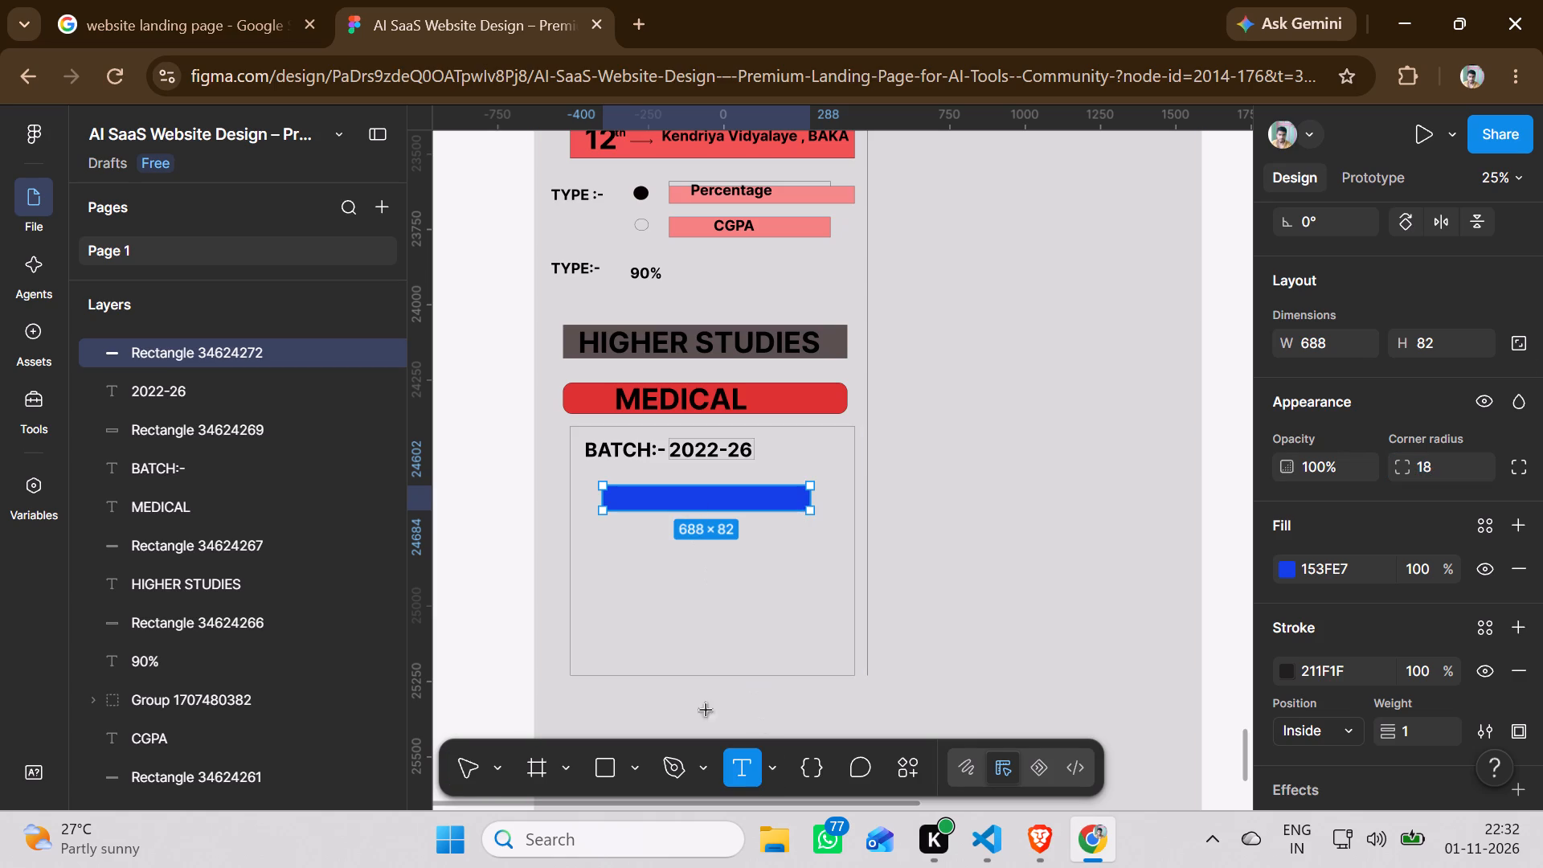
left_click_drag(604, 485, 804, 508)
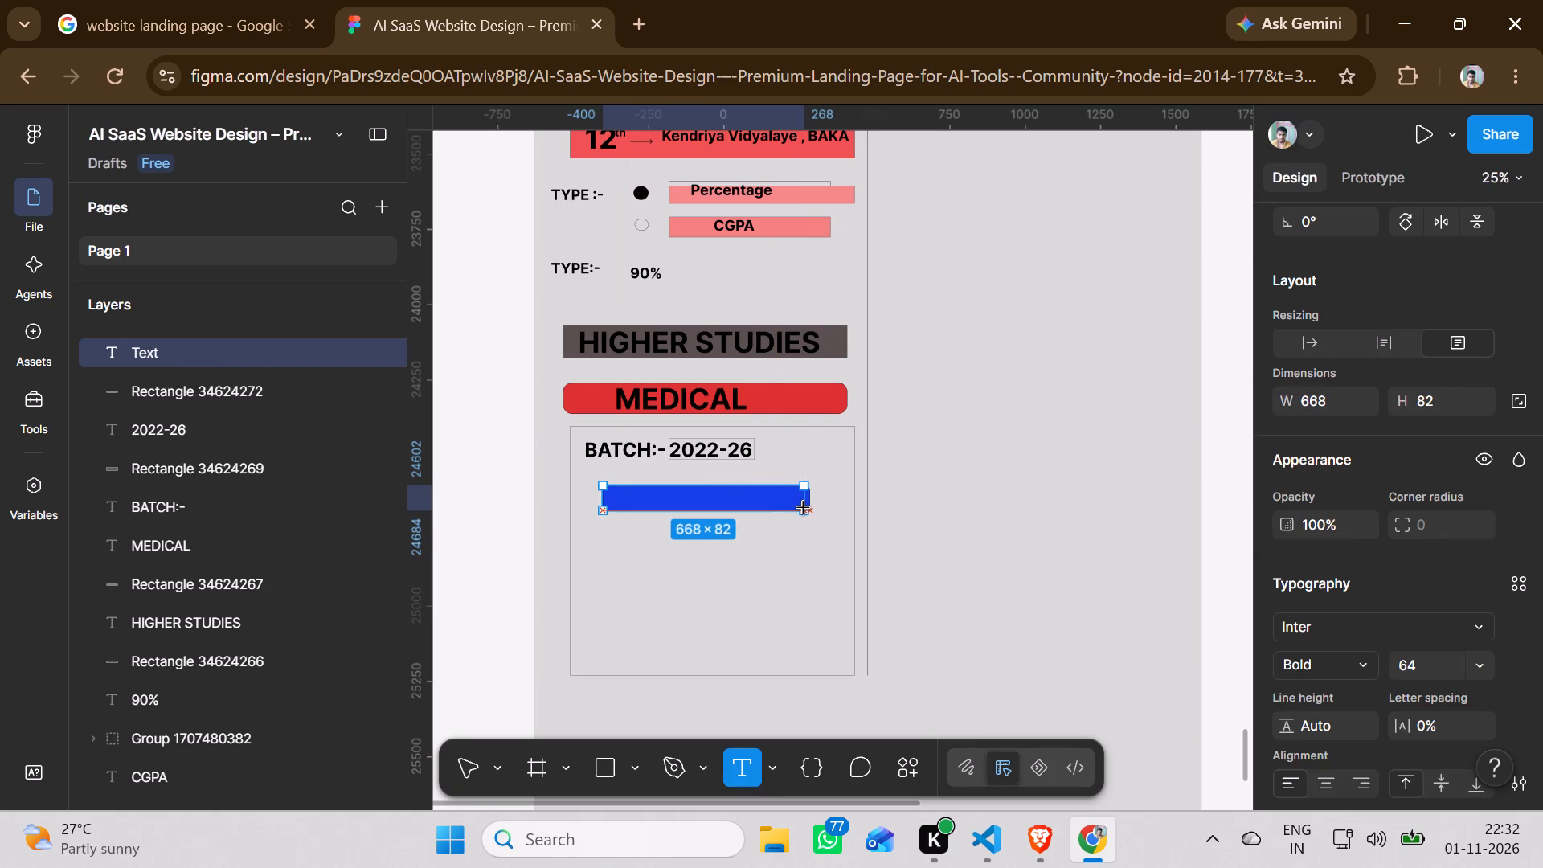
left_click_drag(804, 508, 806, 509)
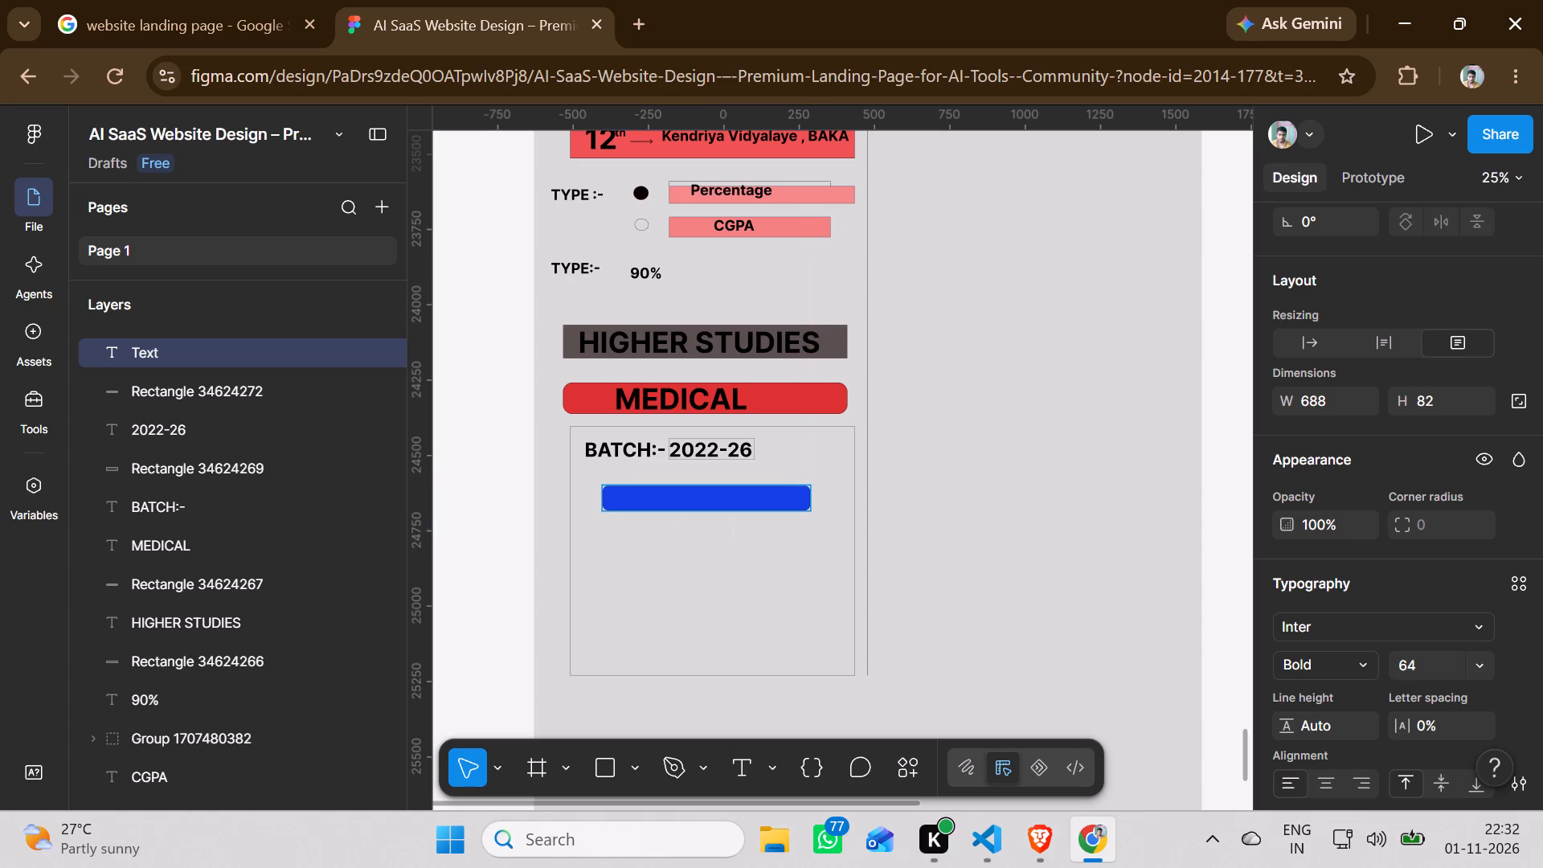
type("COL")
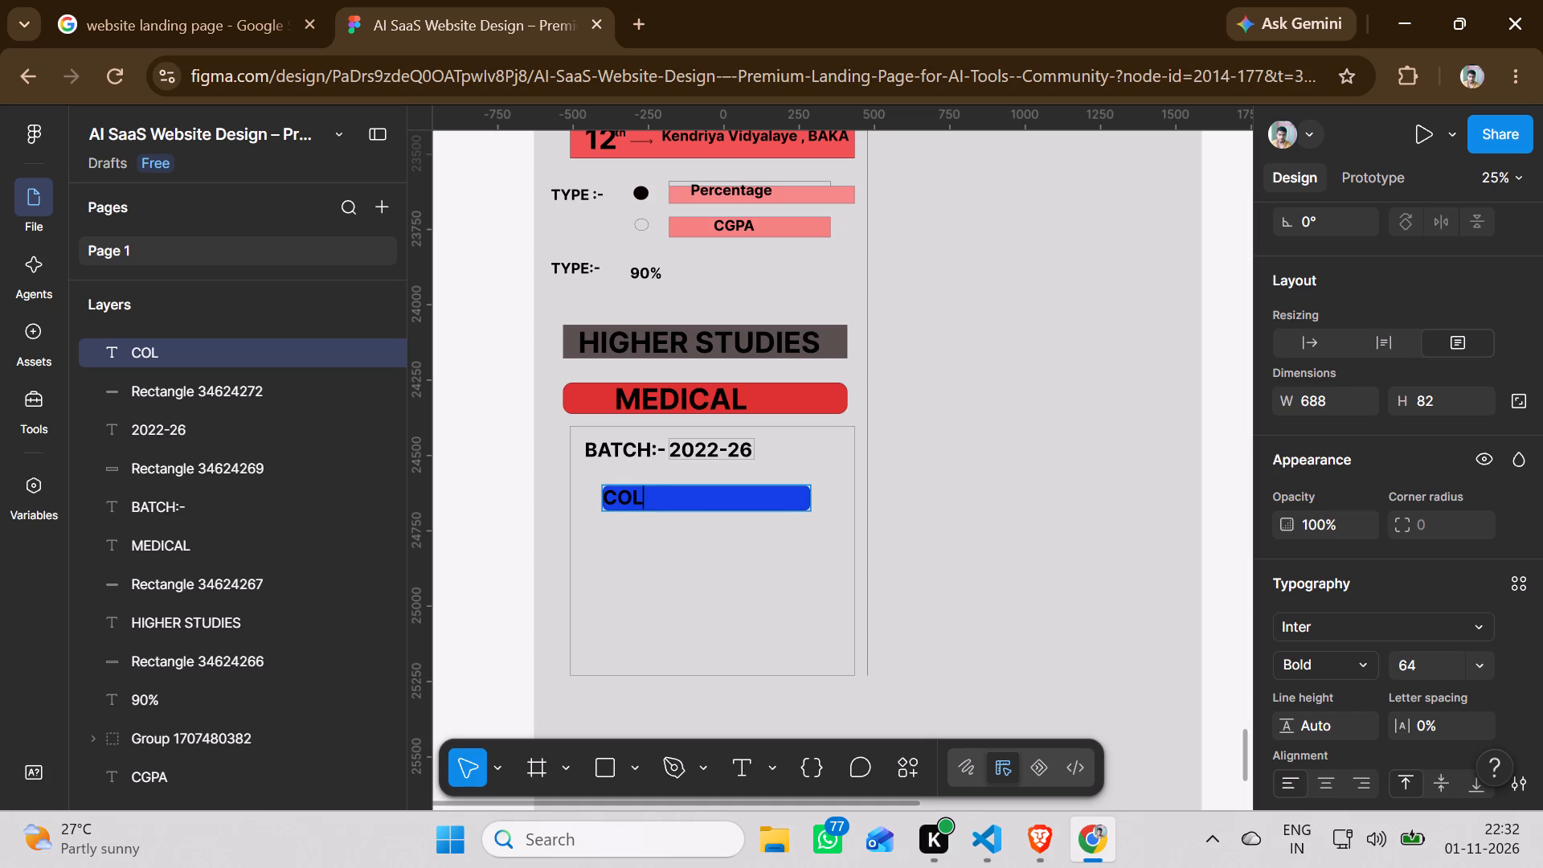
type("LEGE NAME")
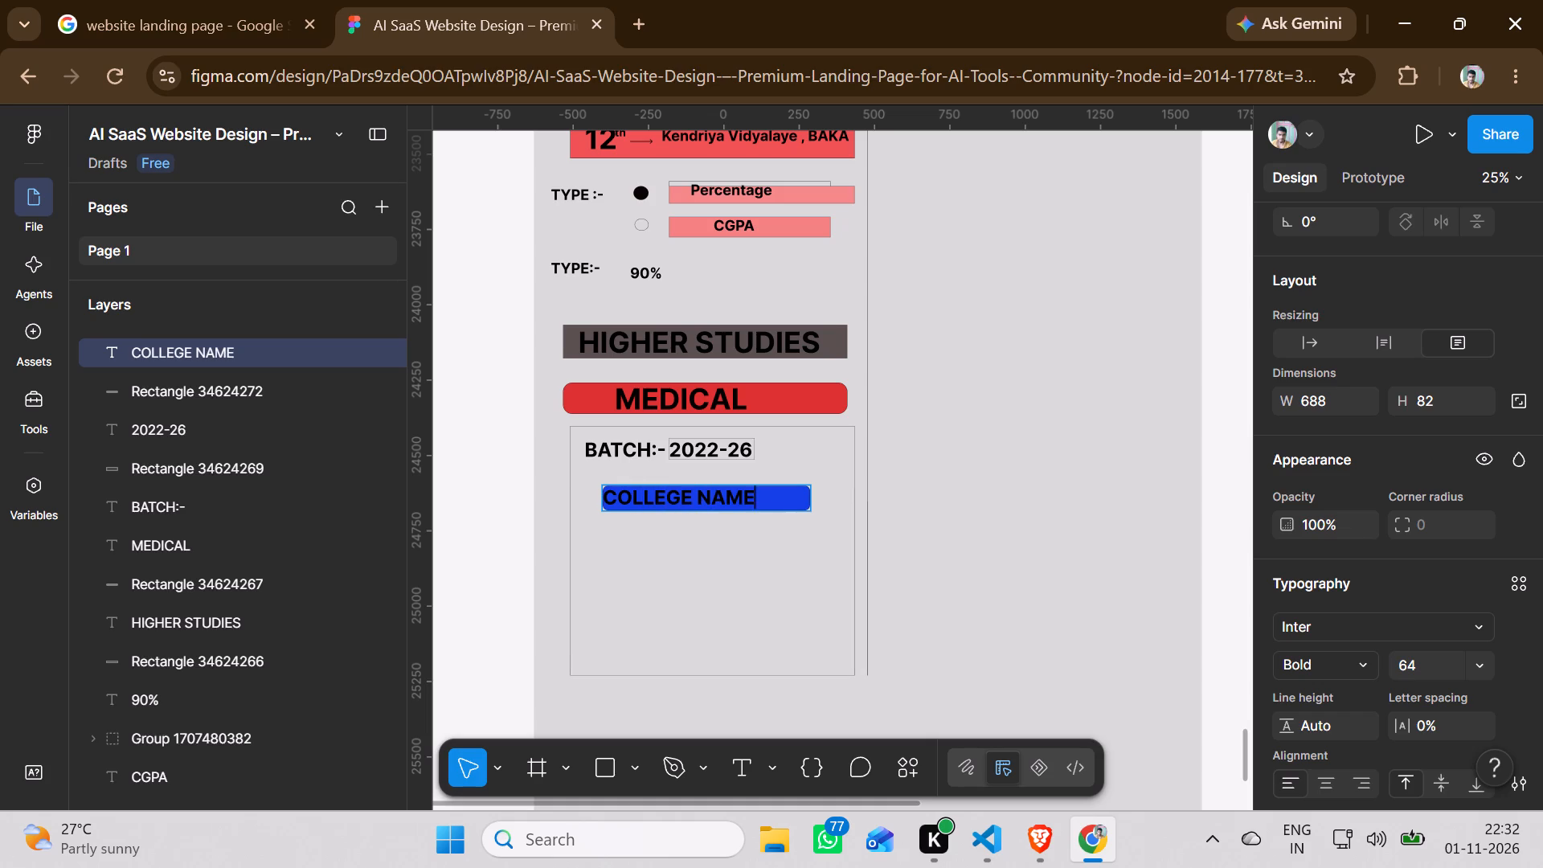
left_click(771, 596)
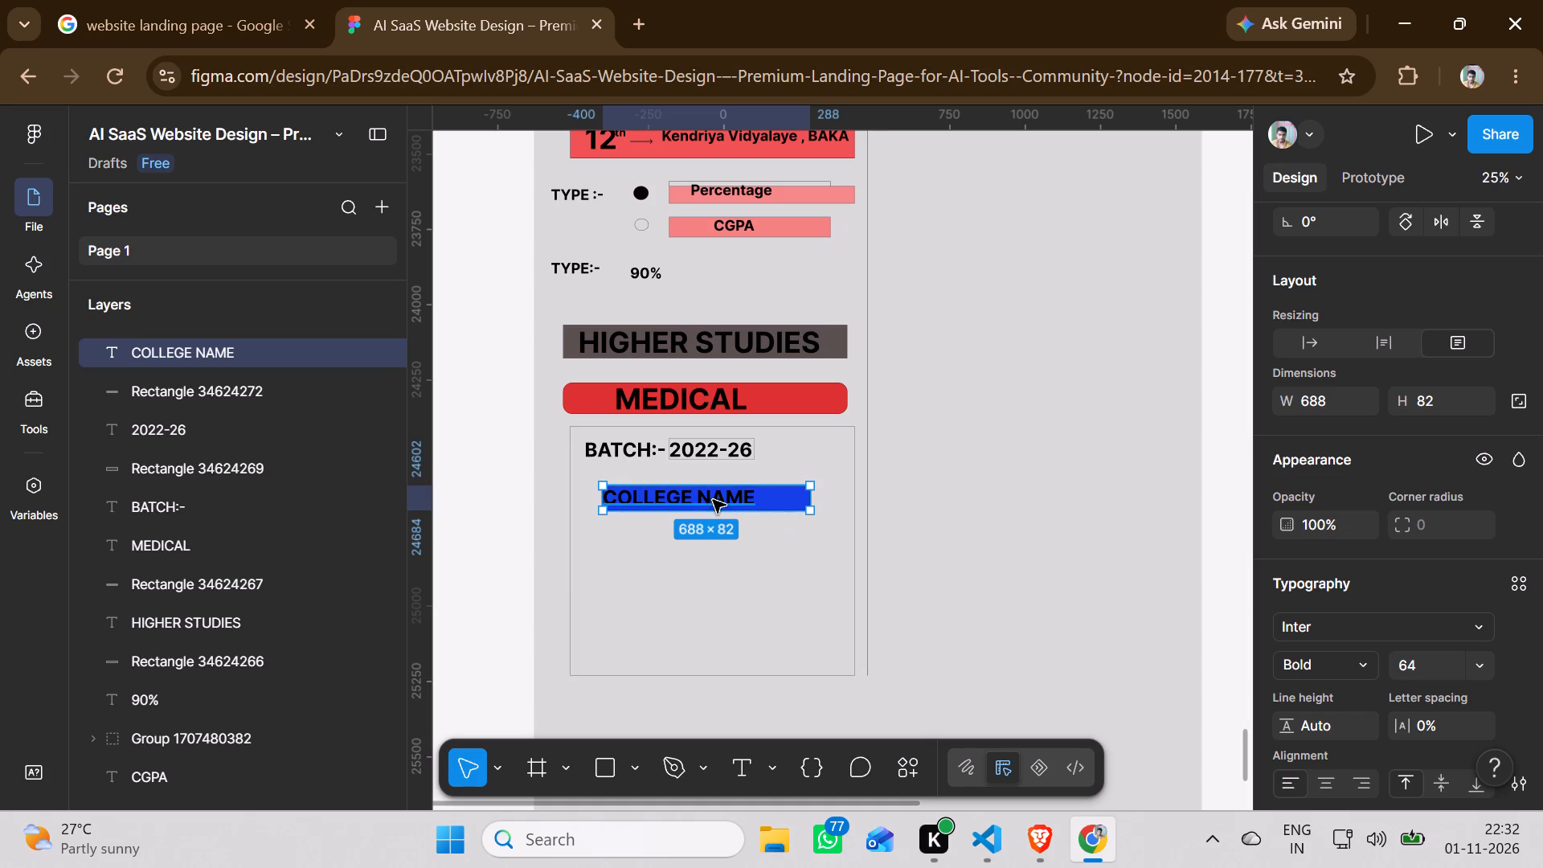
Move the COLLEGE NAME text about 80 to the right so it sits near the middle of the blue field.
left_click_drag(710, 495, 735, 495)
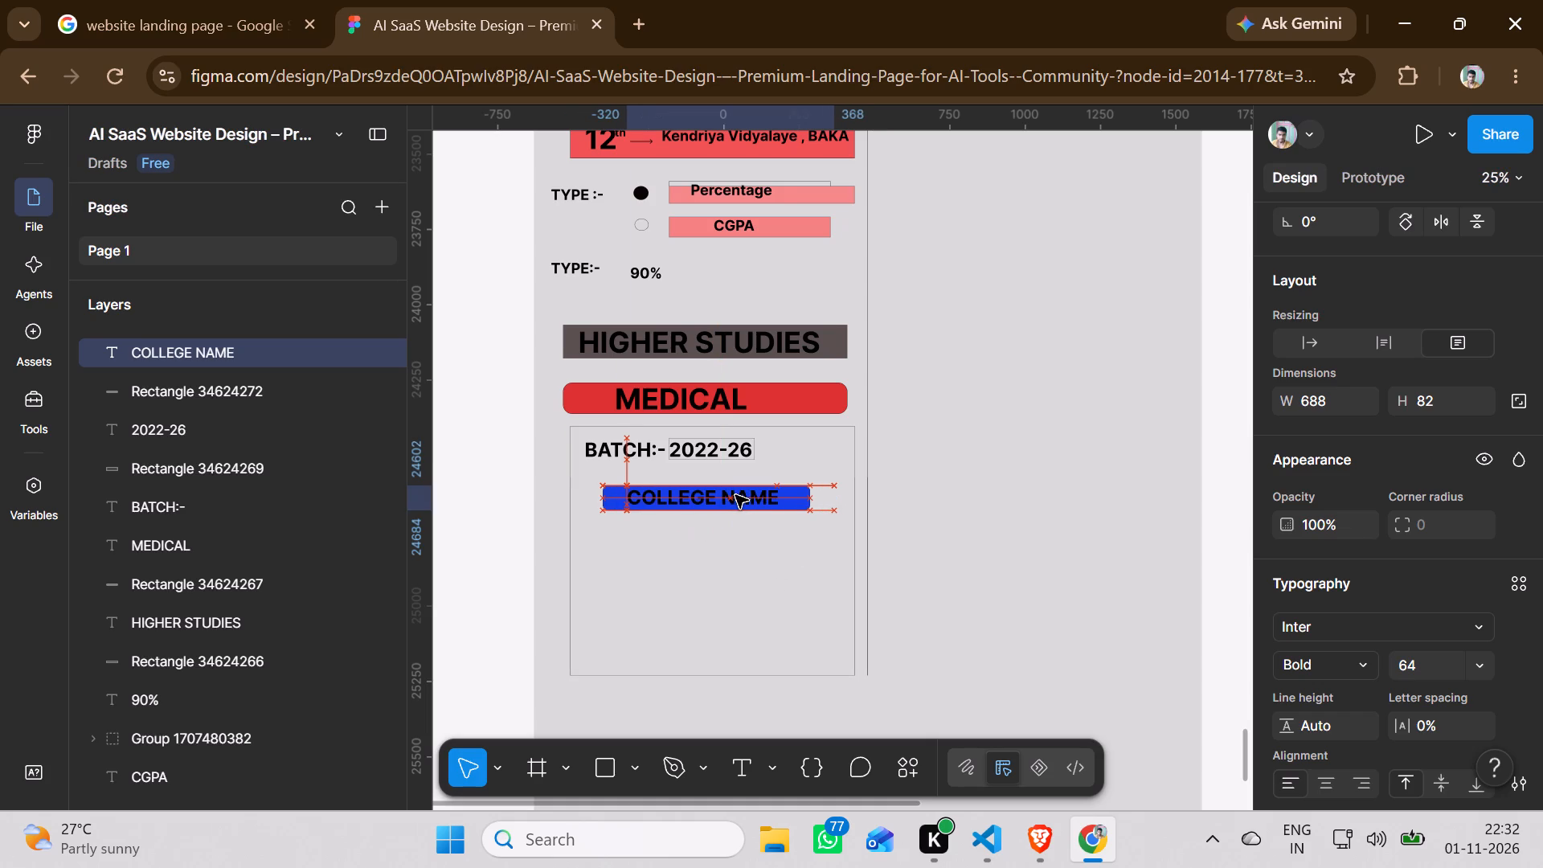
left_click_drag(735, 495, 735, 495)
left_click(653, 579)
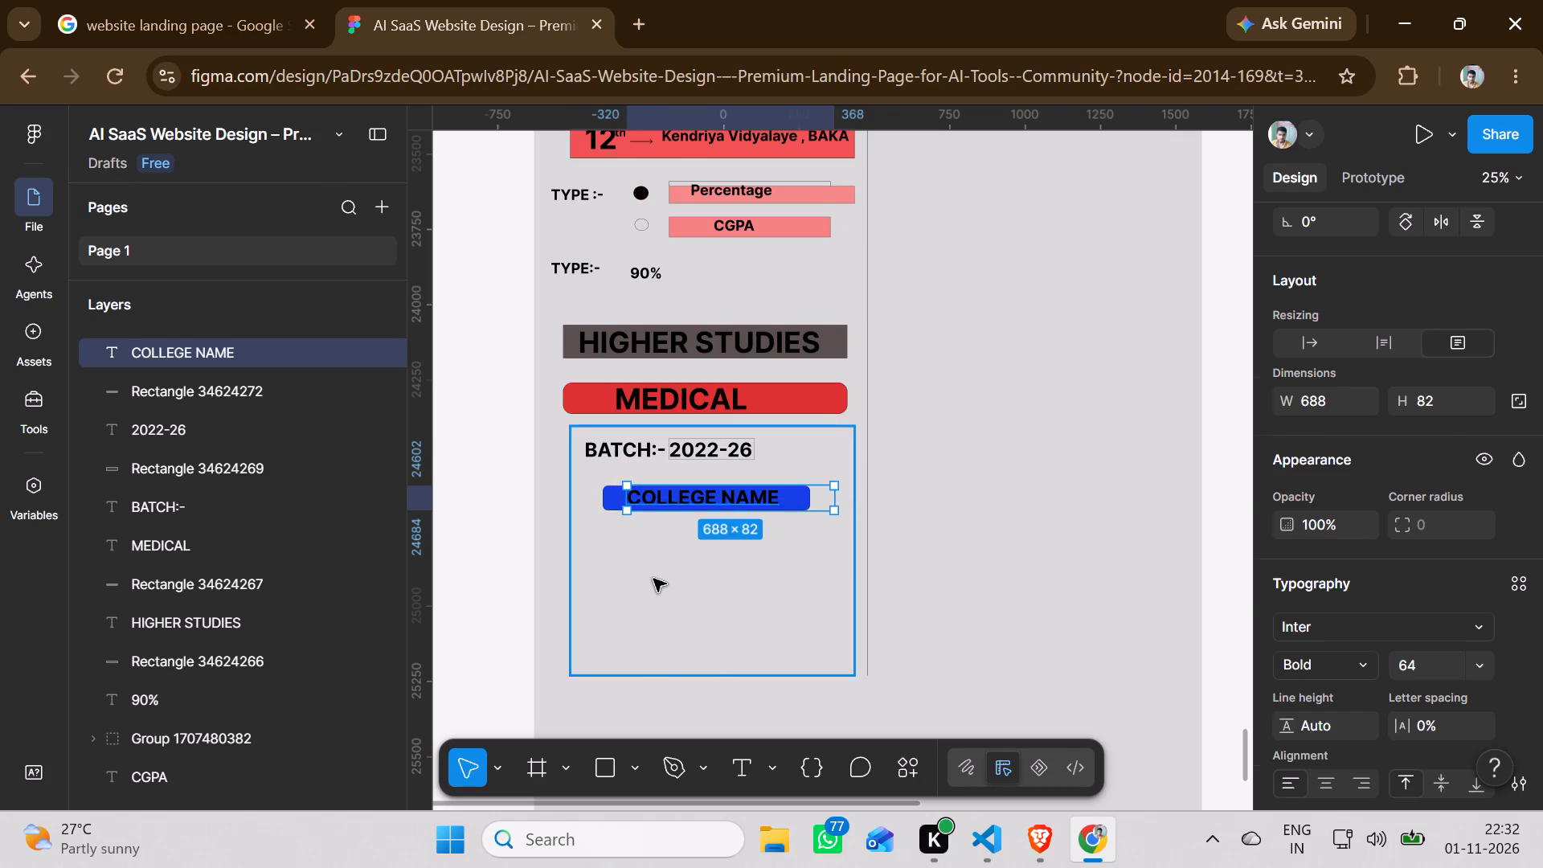
Draw a rectangle about 828 × 144 inside the details form, below the COLLEGE NAME field.
scroll(653, 579, "down", 2)
scroll(653, 579, "up", 10)
scroll(653, 579, "down", 9)
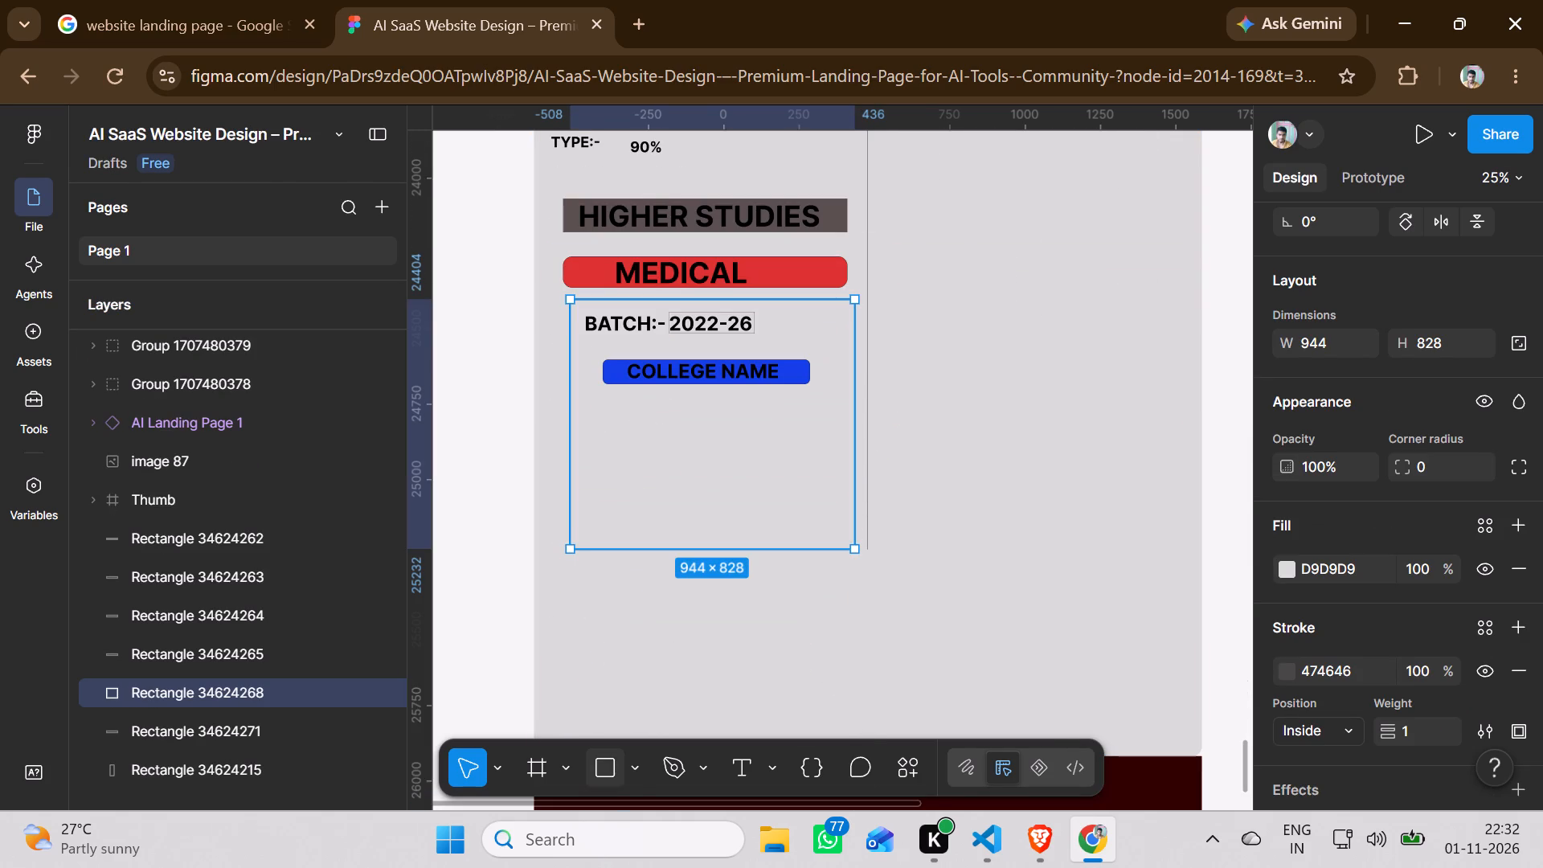
left_click(617, 761)
left_click_drag(583, 396, 604, 404)
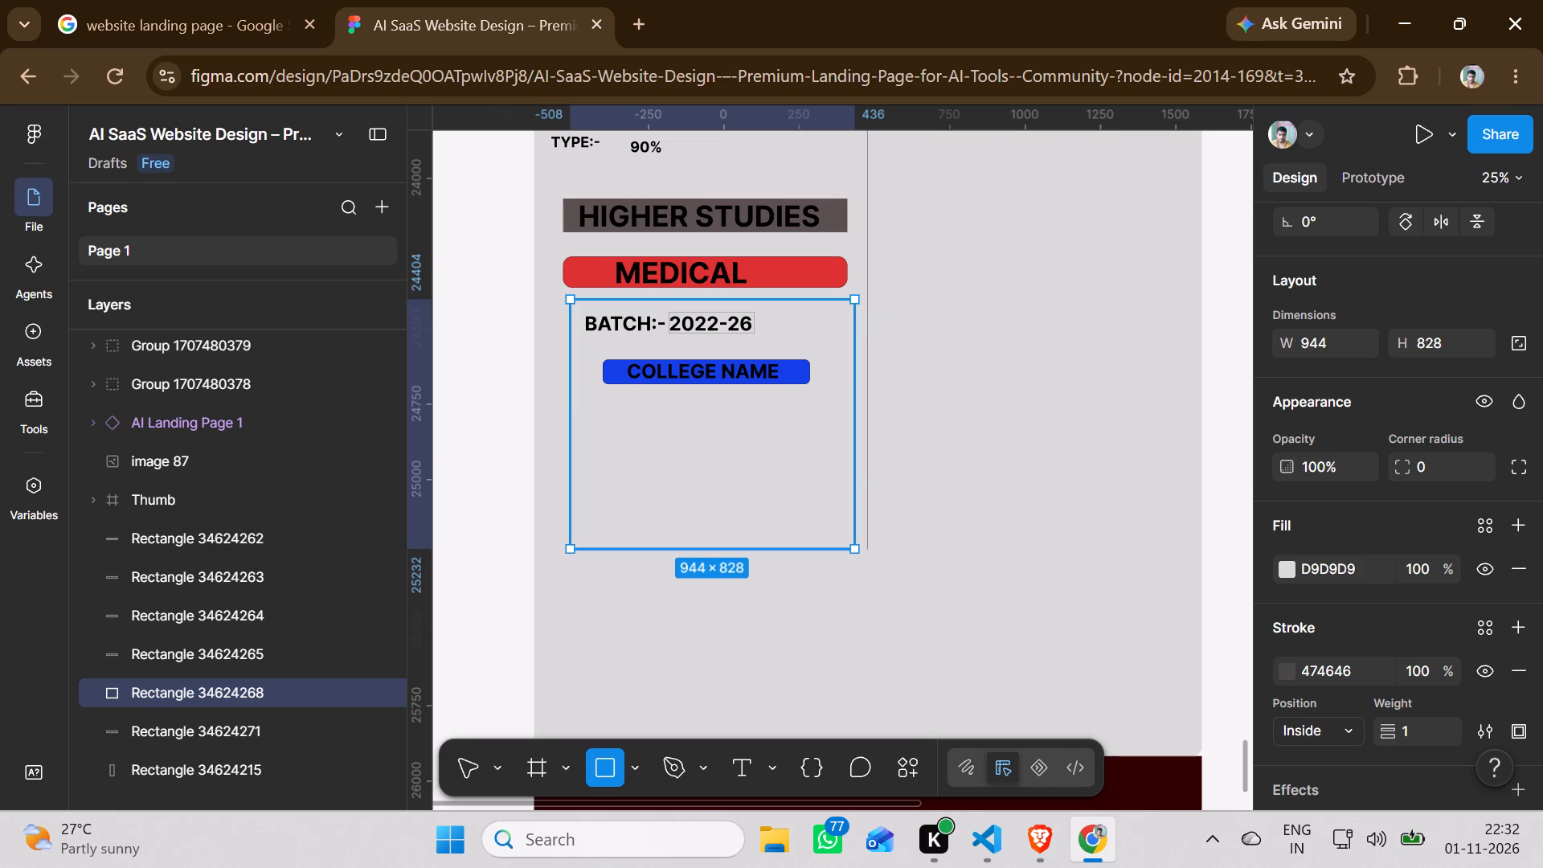
left_click_drag(604, 404, 829, 446)
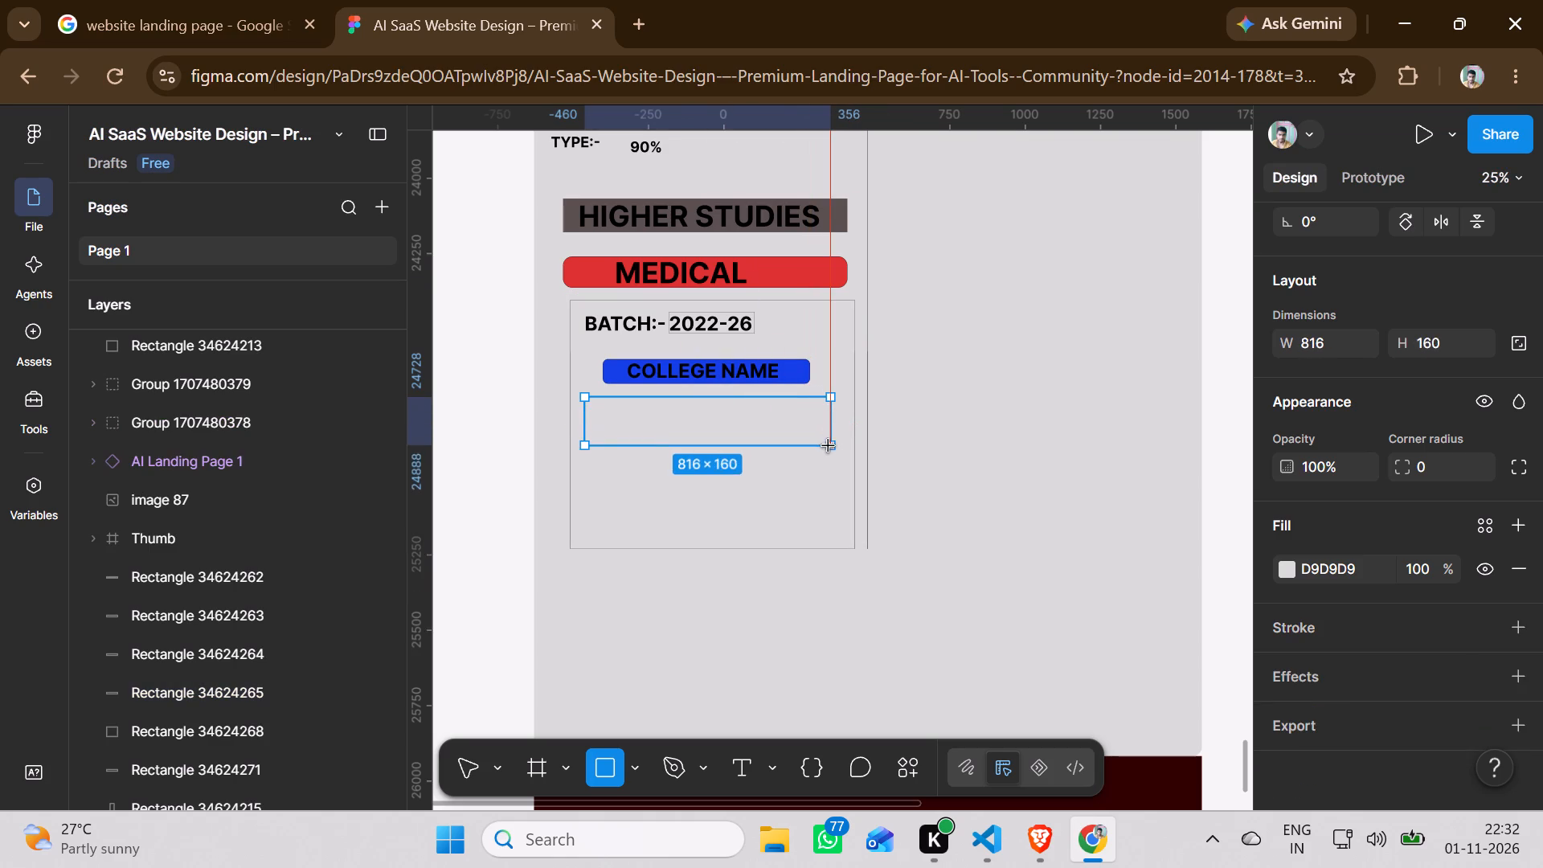
left_click_drag(829, 446, 843, 440)
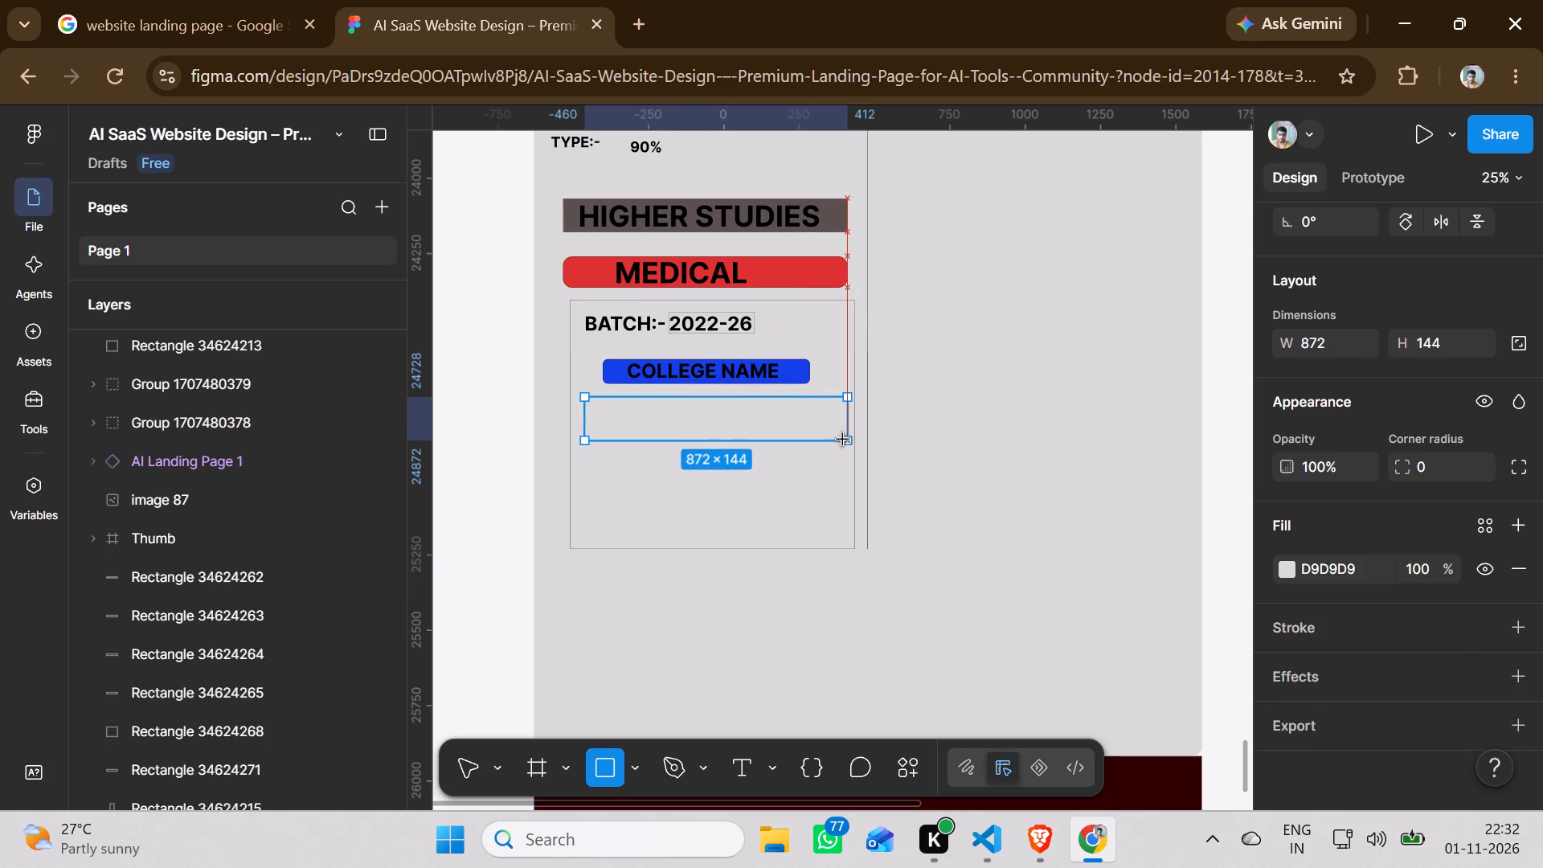
left_click_drag(843, 440, 839, 440)
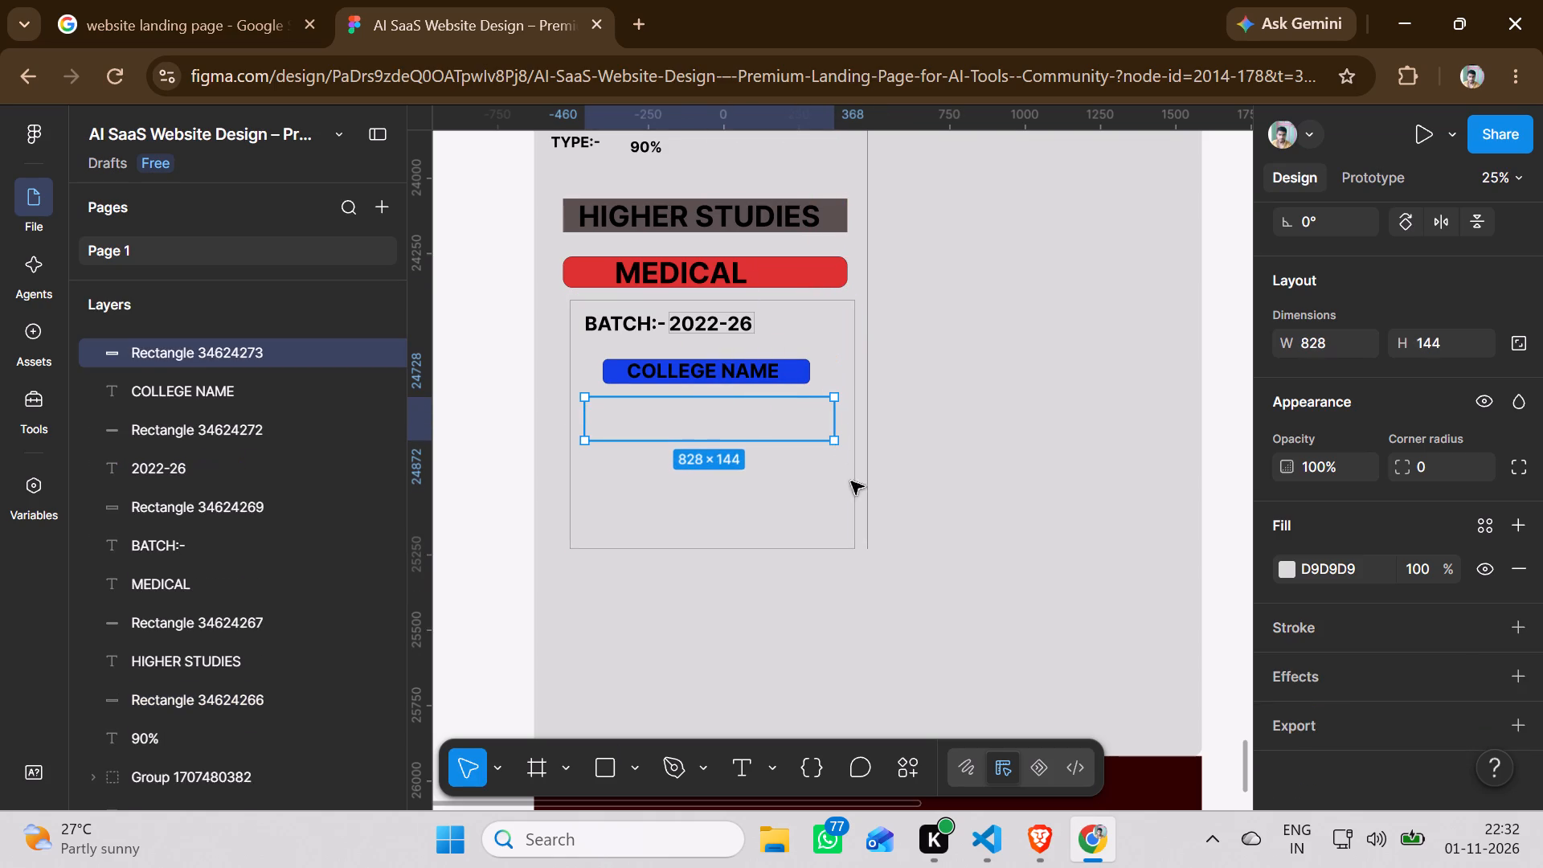
Give the new rectangle below COLLEGE NAME a dark 252323 stroke.
left_click(1322, 632)
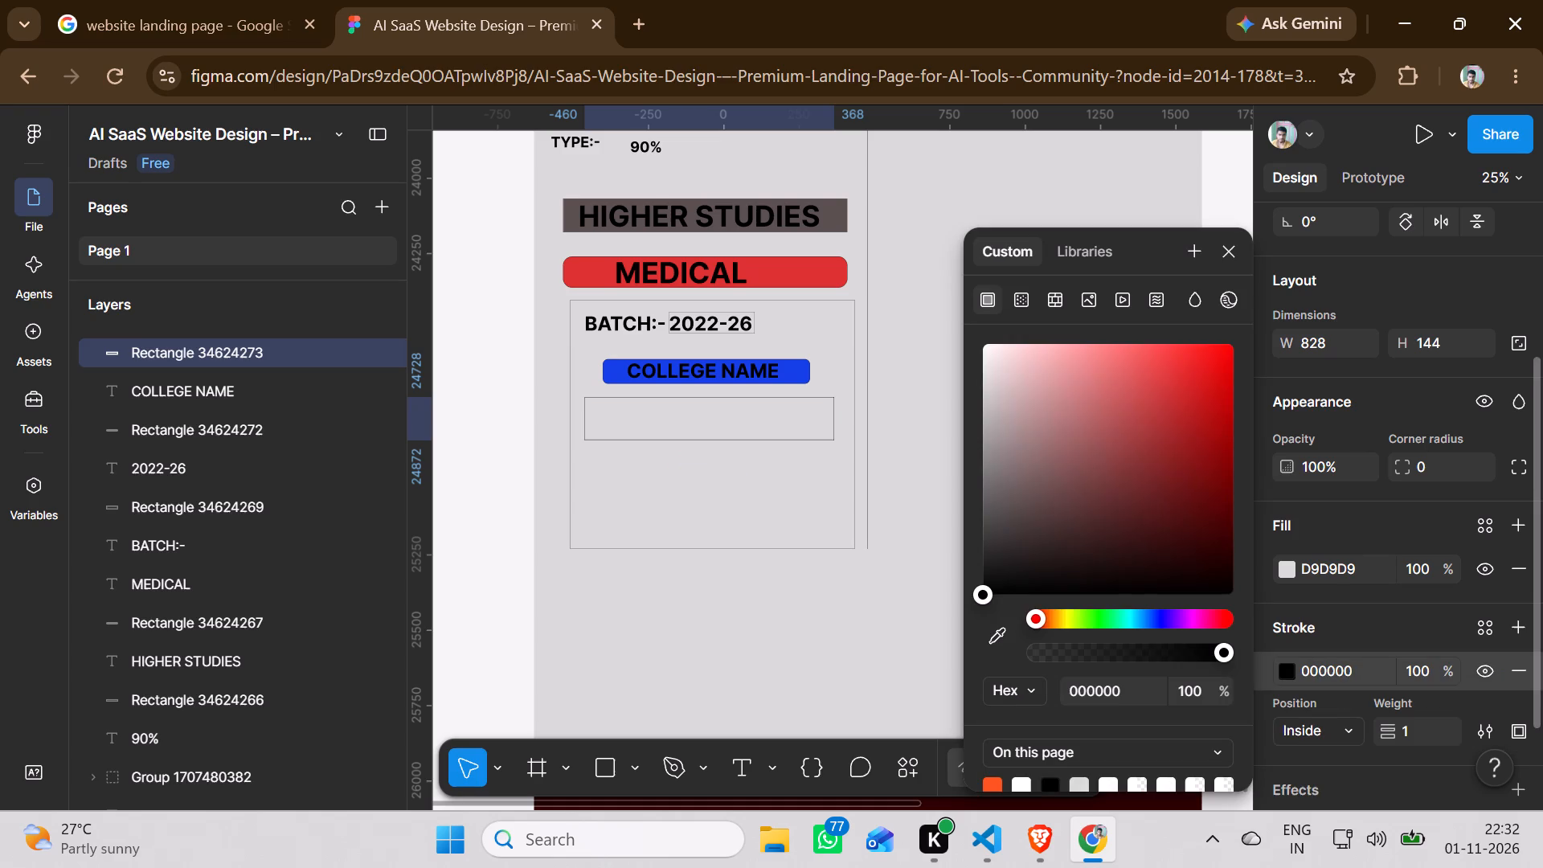
left_click(997, 558)
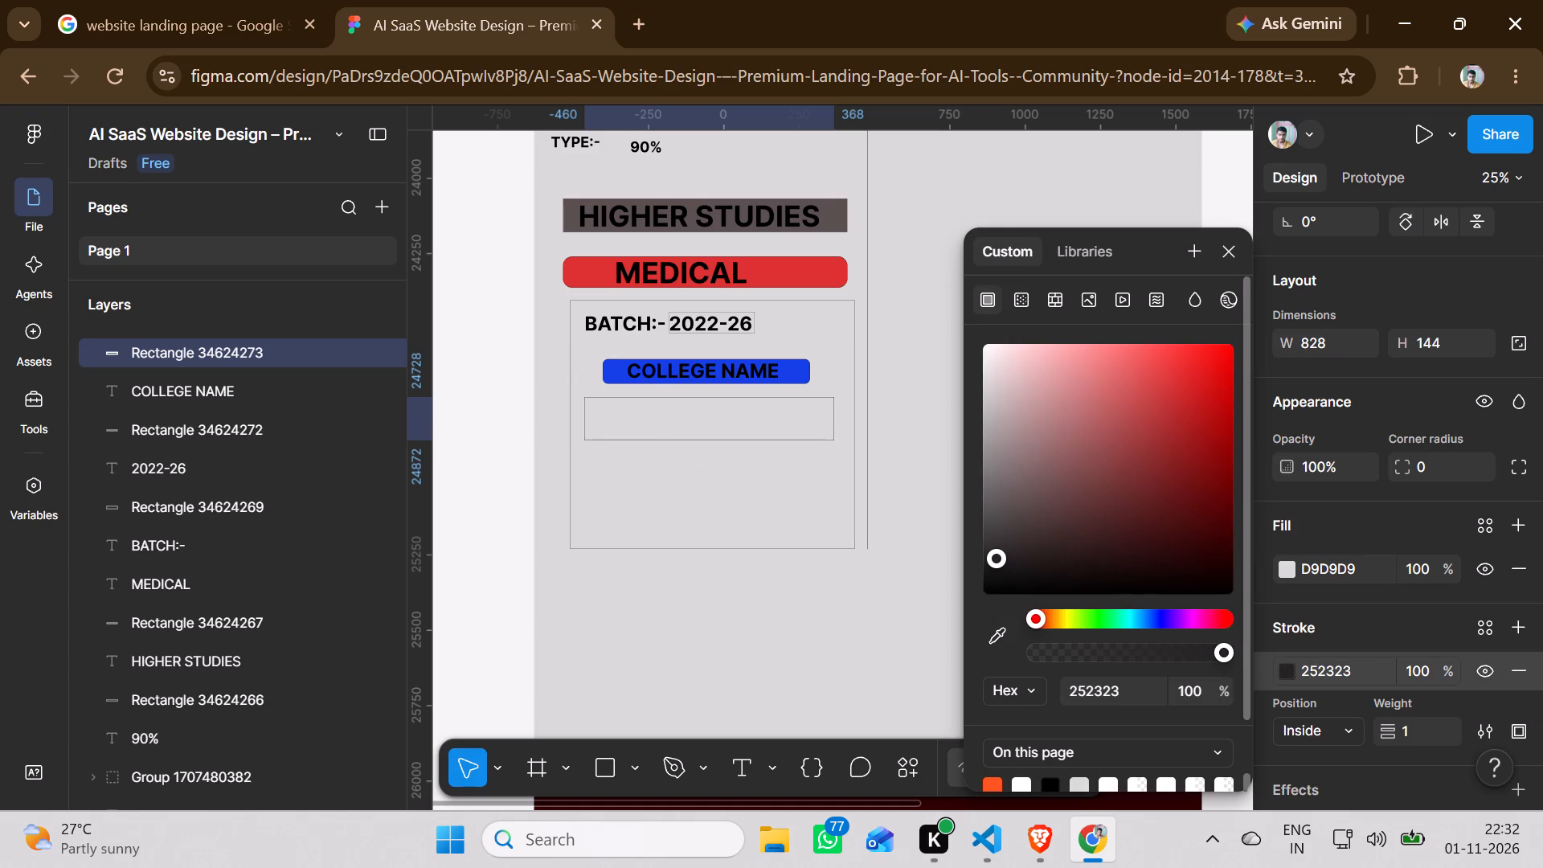
left_click(1019, 160)
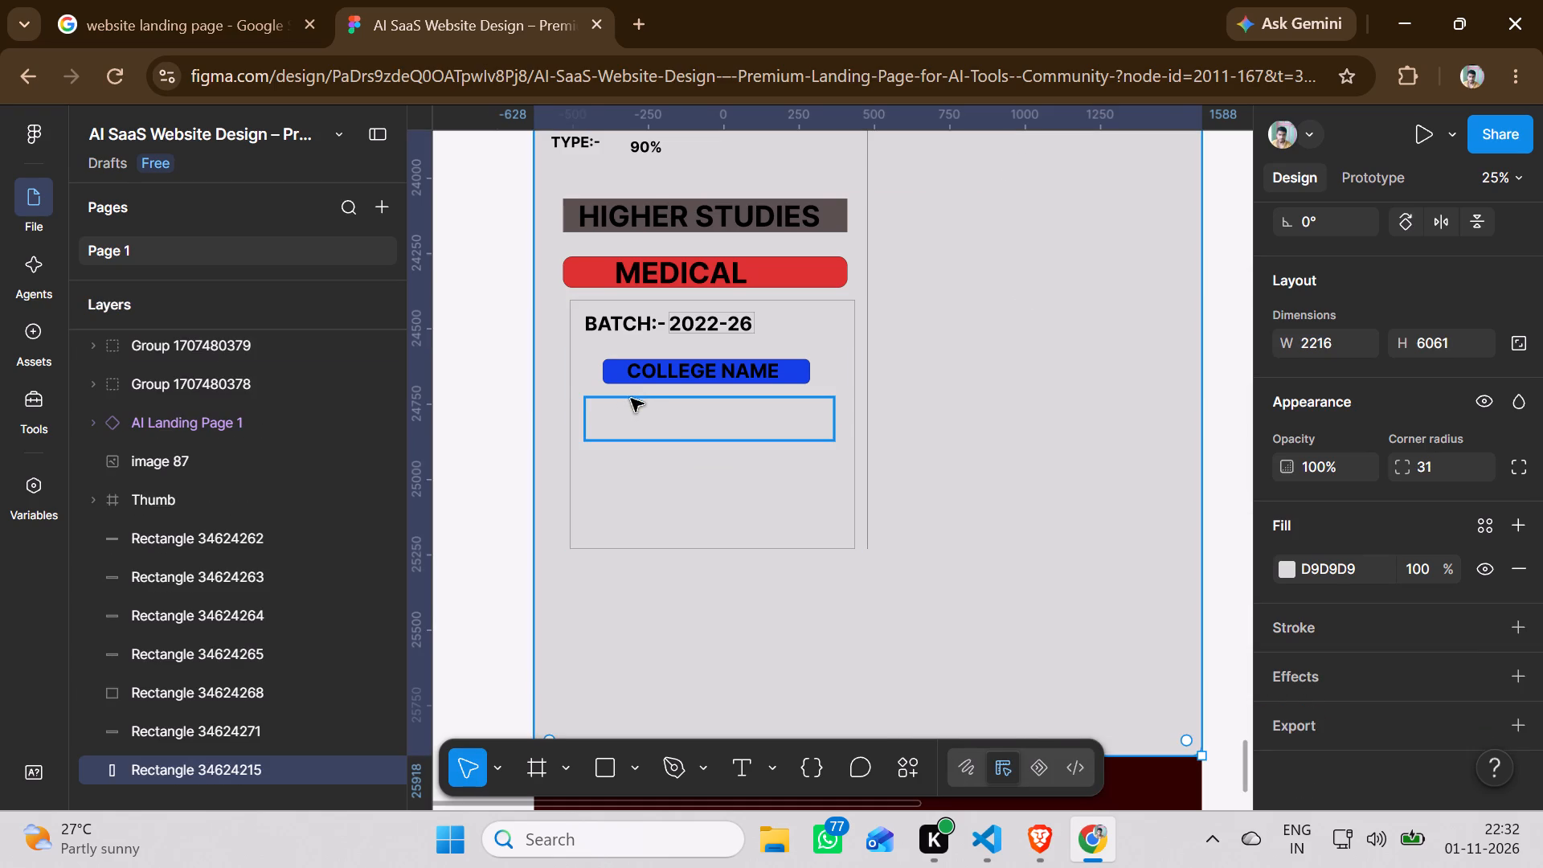
Add a text box about 816 × 144 over the outlined rectangle below COLLEGE NAME, reading C.V RAMAN ENGINERRING COLLEGE.
left_click(631, 414)
left_click(741, 766)
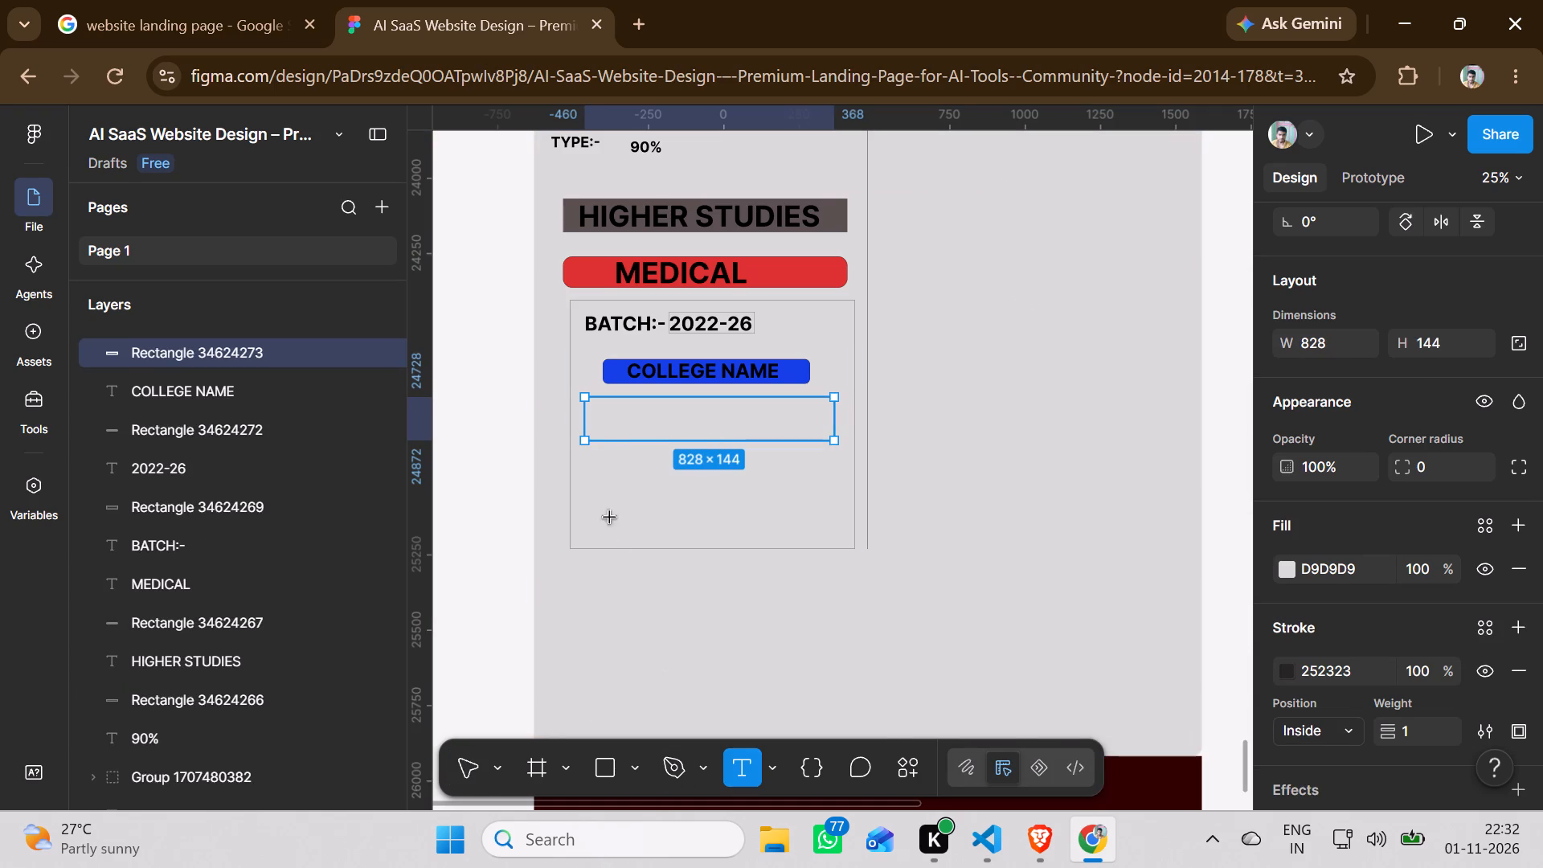
left_click_drag(584, 398, 818, 438)
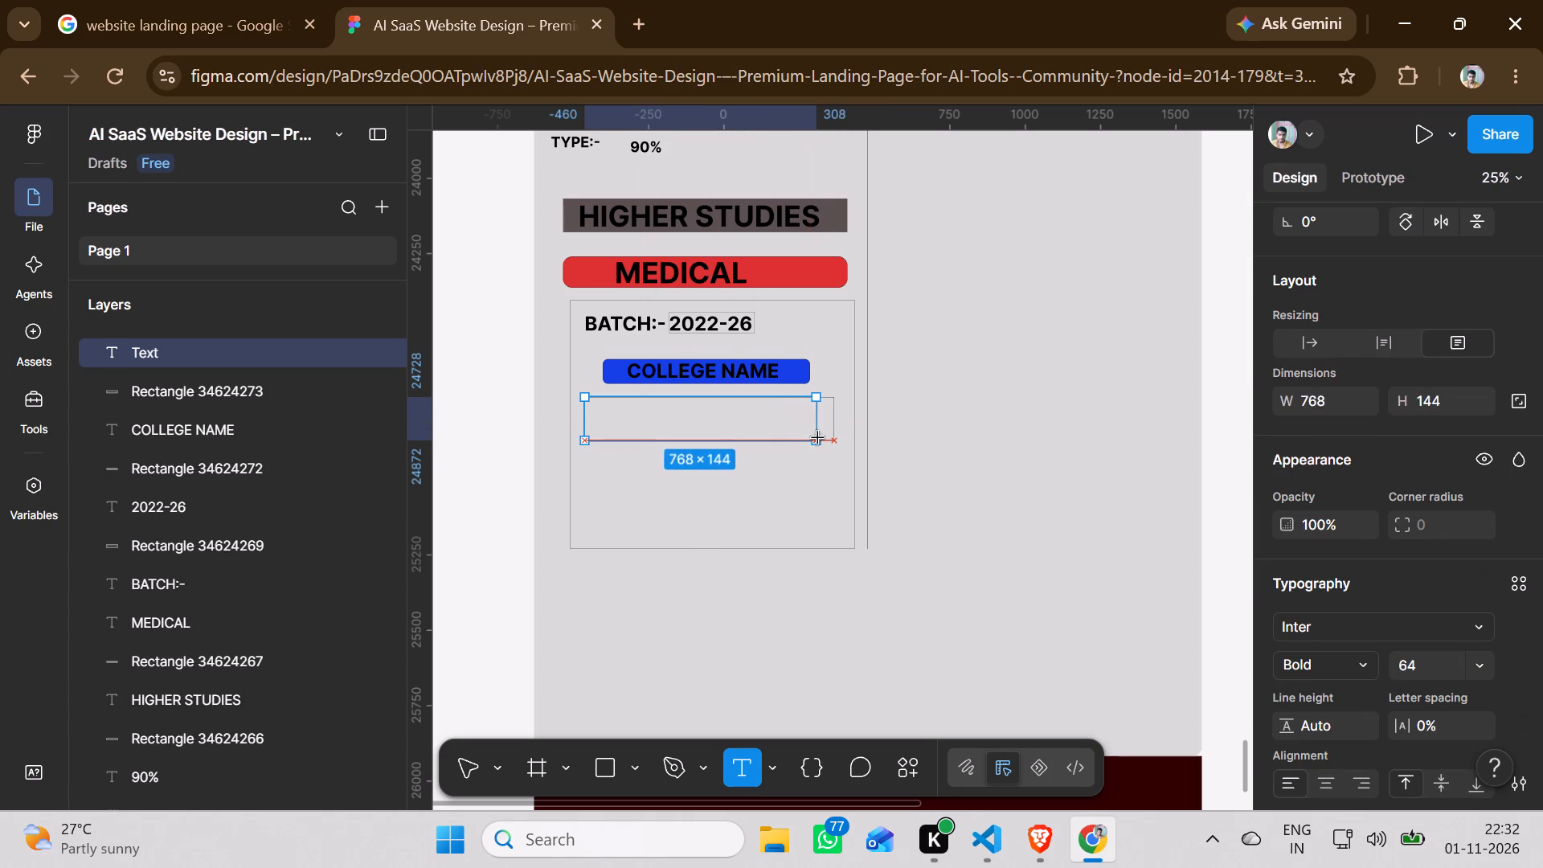
left_click_drag(818, 438, 831, 438)
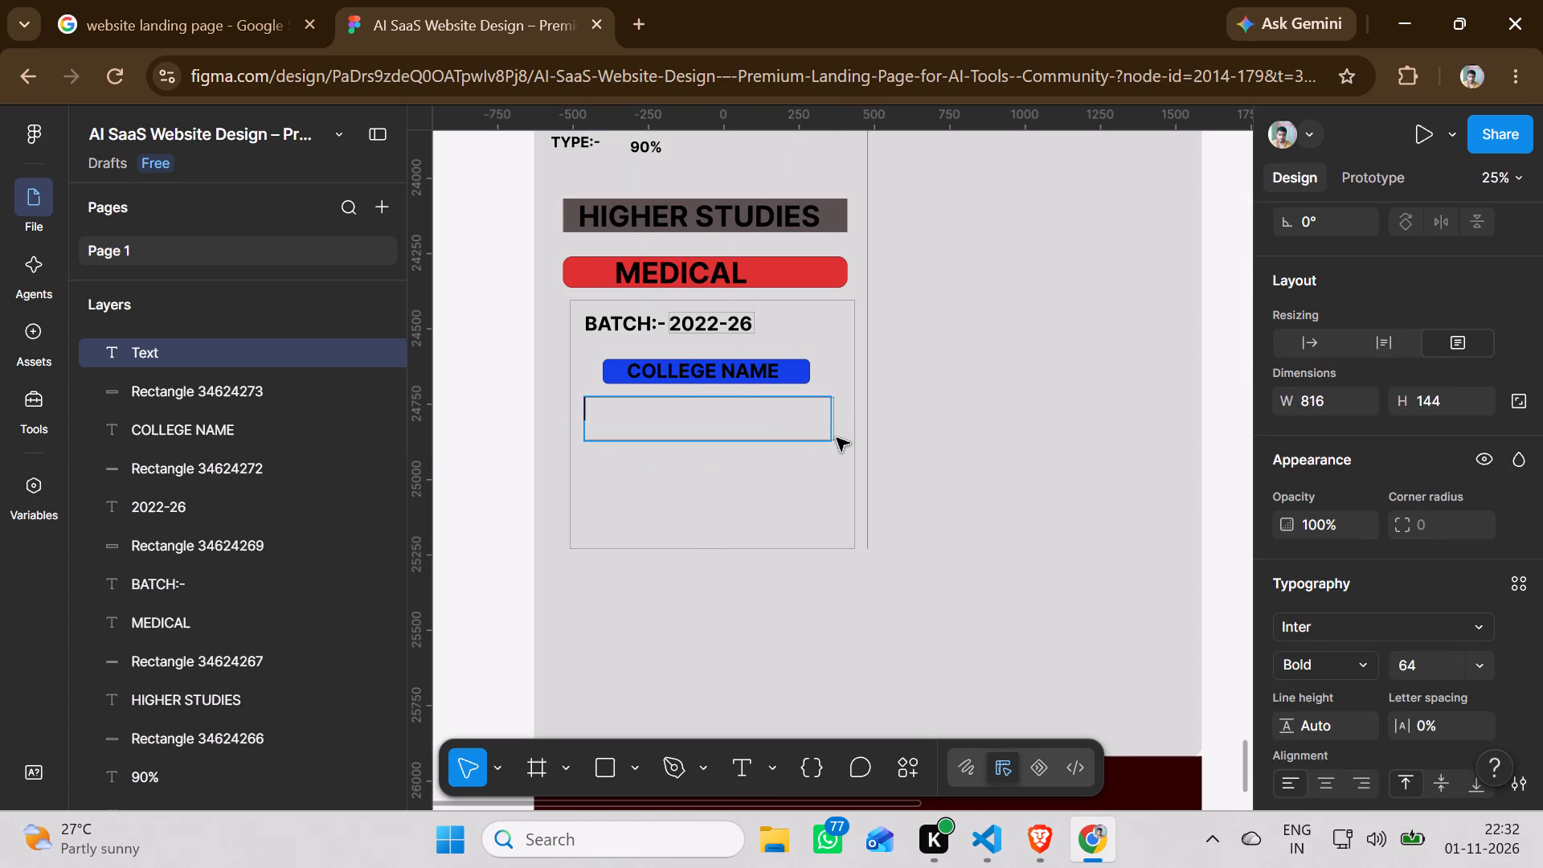
key("shift+c")
key("period")
type("V")
key("space")
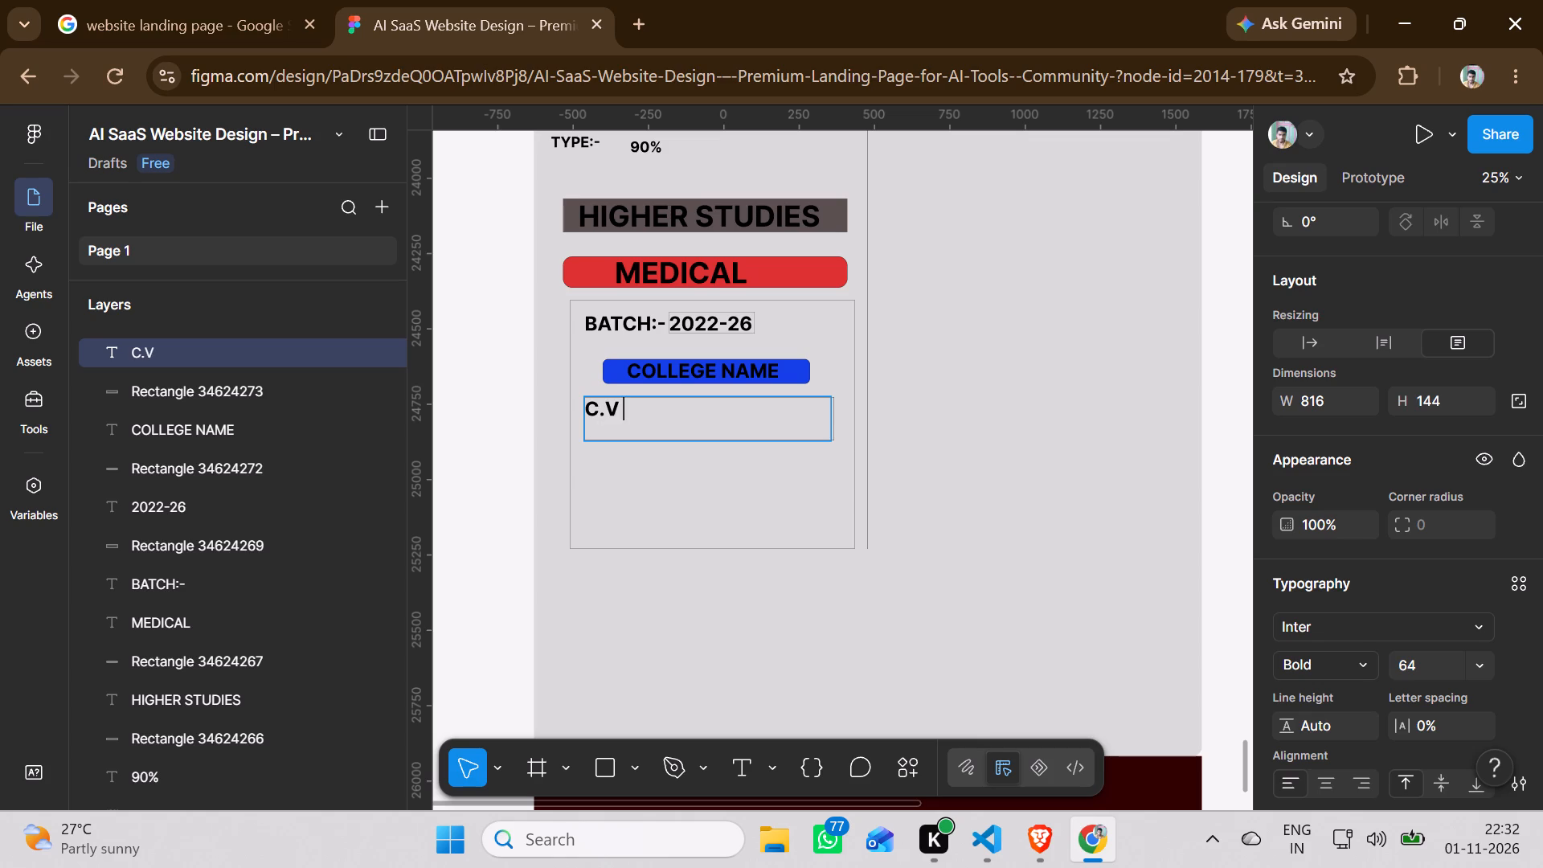
type("RAMAN ENGINERRING")
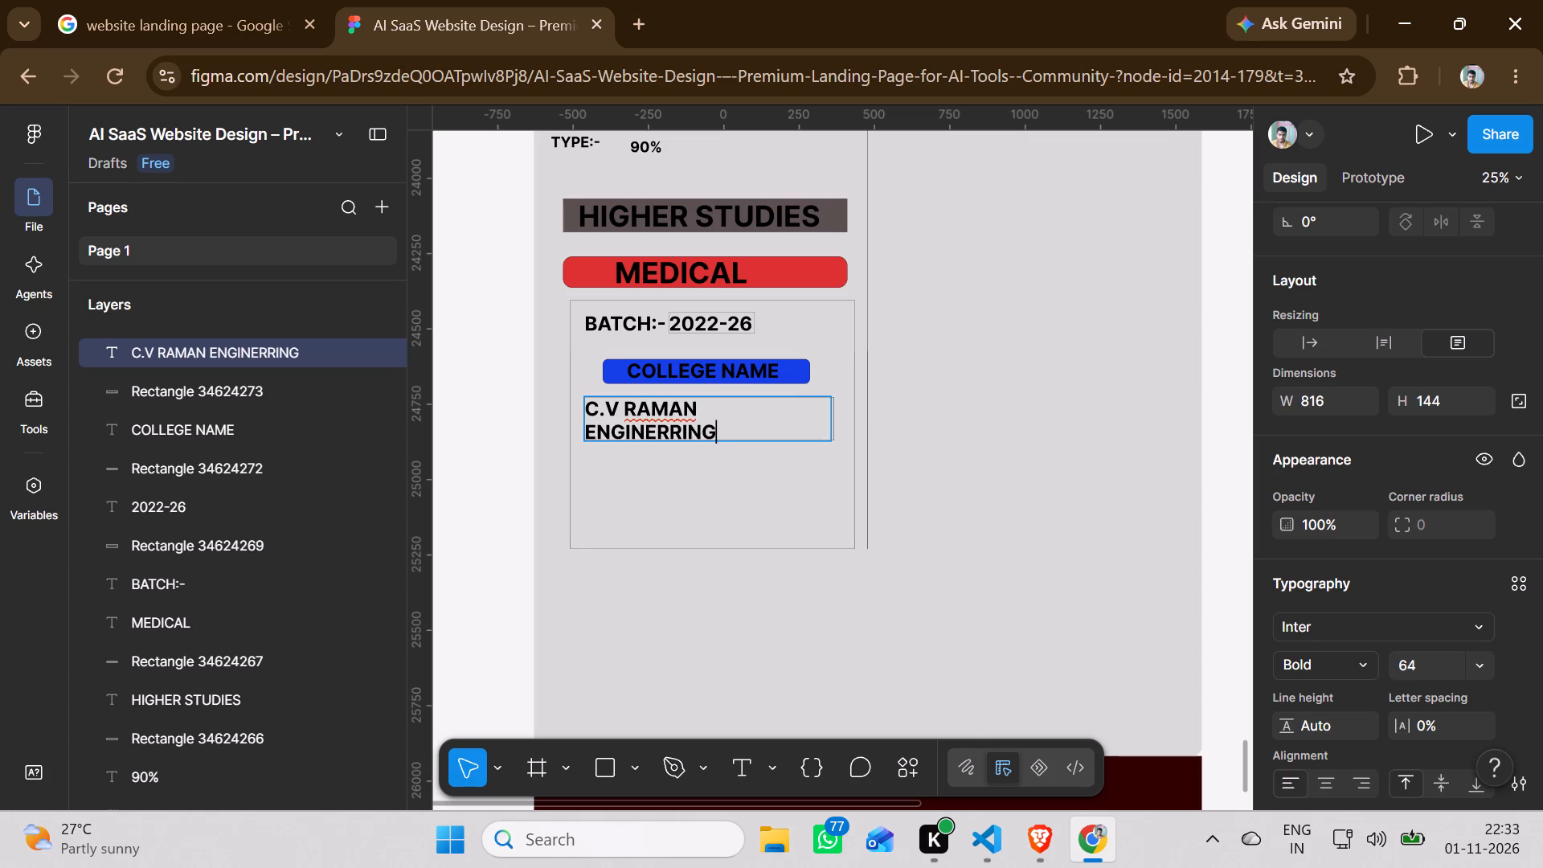
key("space")
type("COLLEGE")
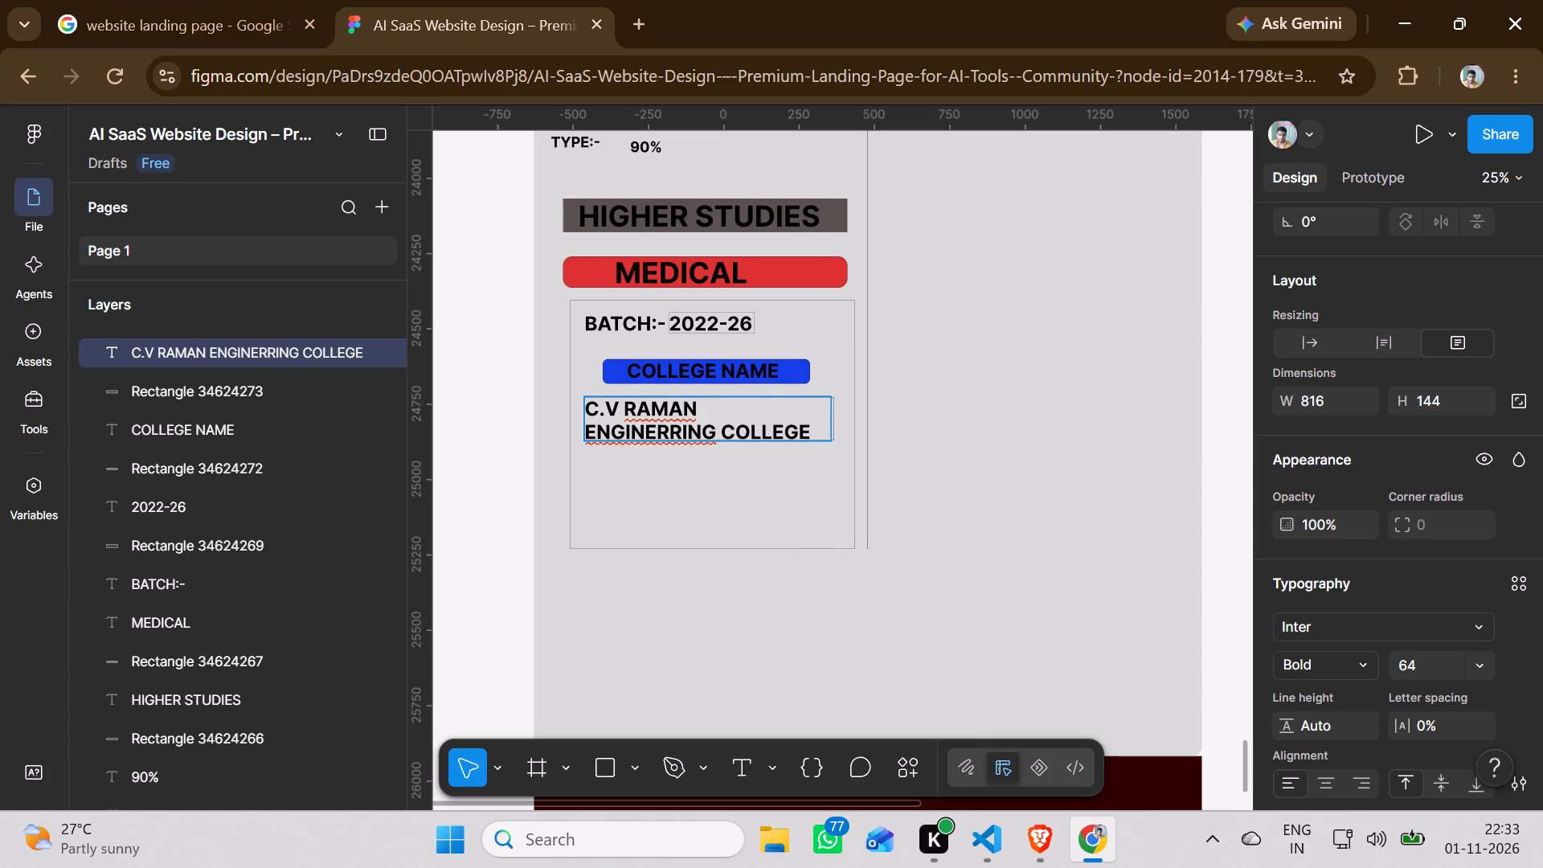
left_click(820, 441)
left_click(821, 467)
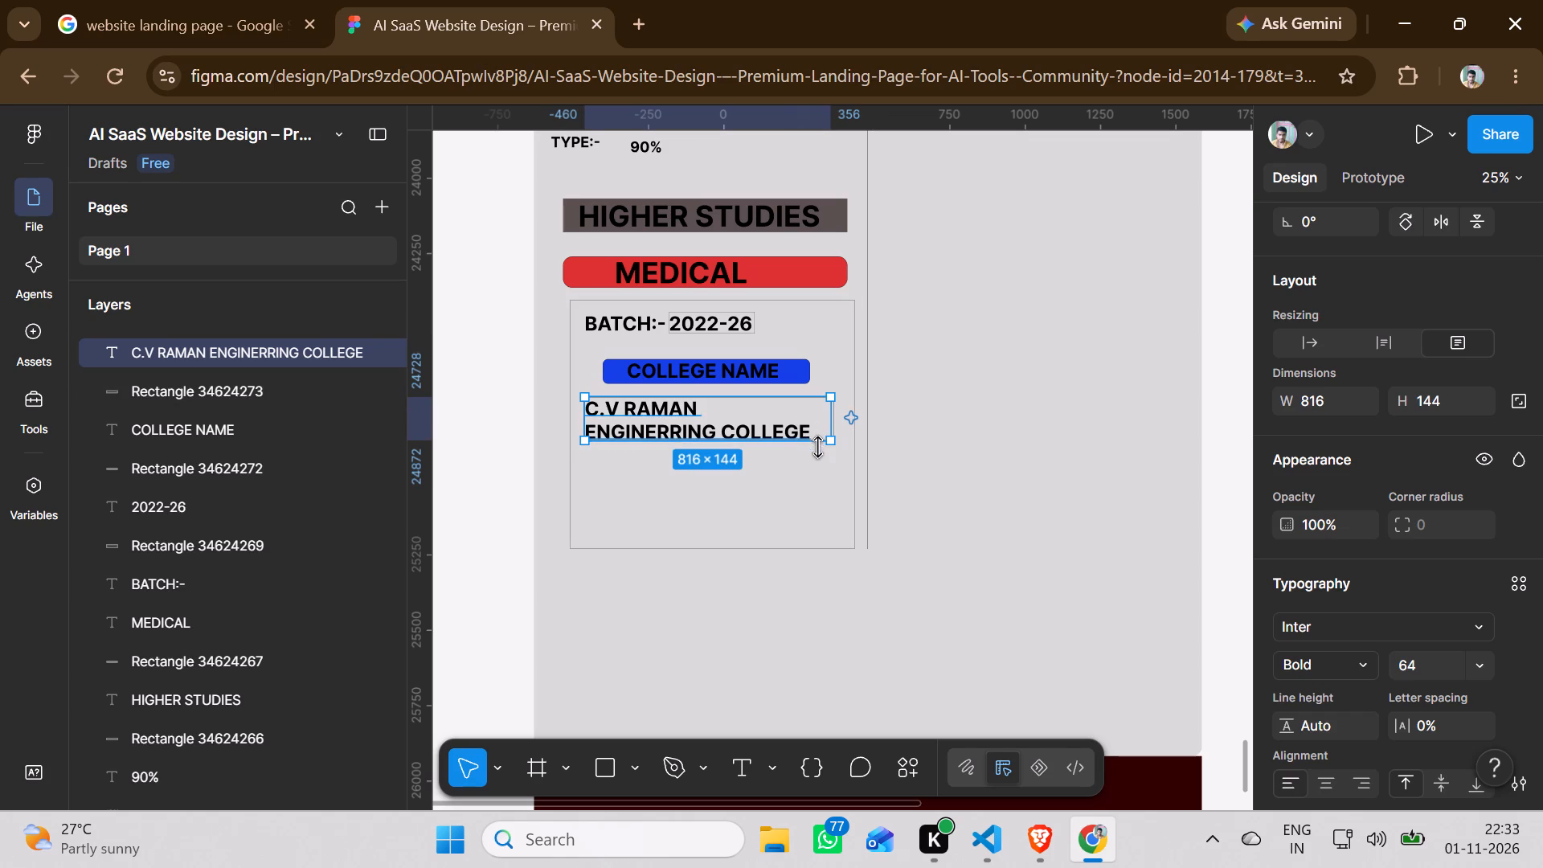
Move the C.V RAMAN ENGINERRING COLLEGE text about 56 to the right within its outlined rectangle.
left_click_drag(710, 432, 727, 432)
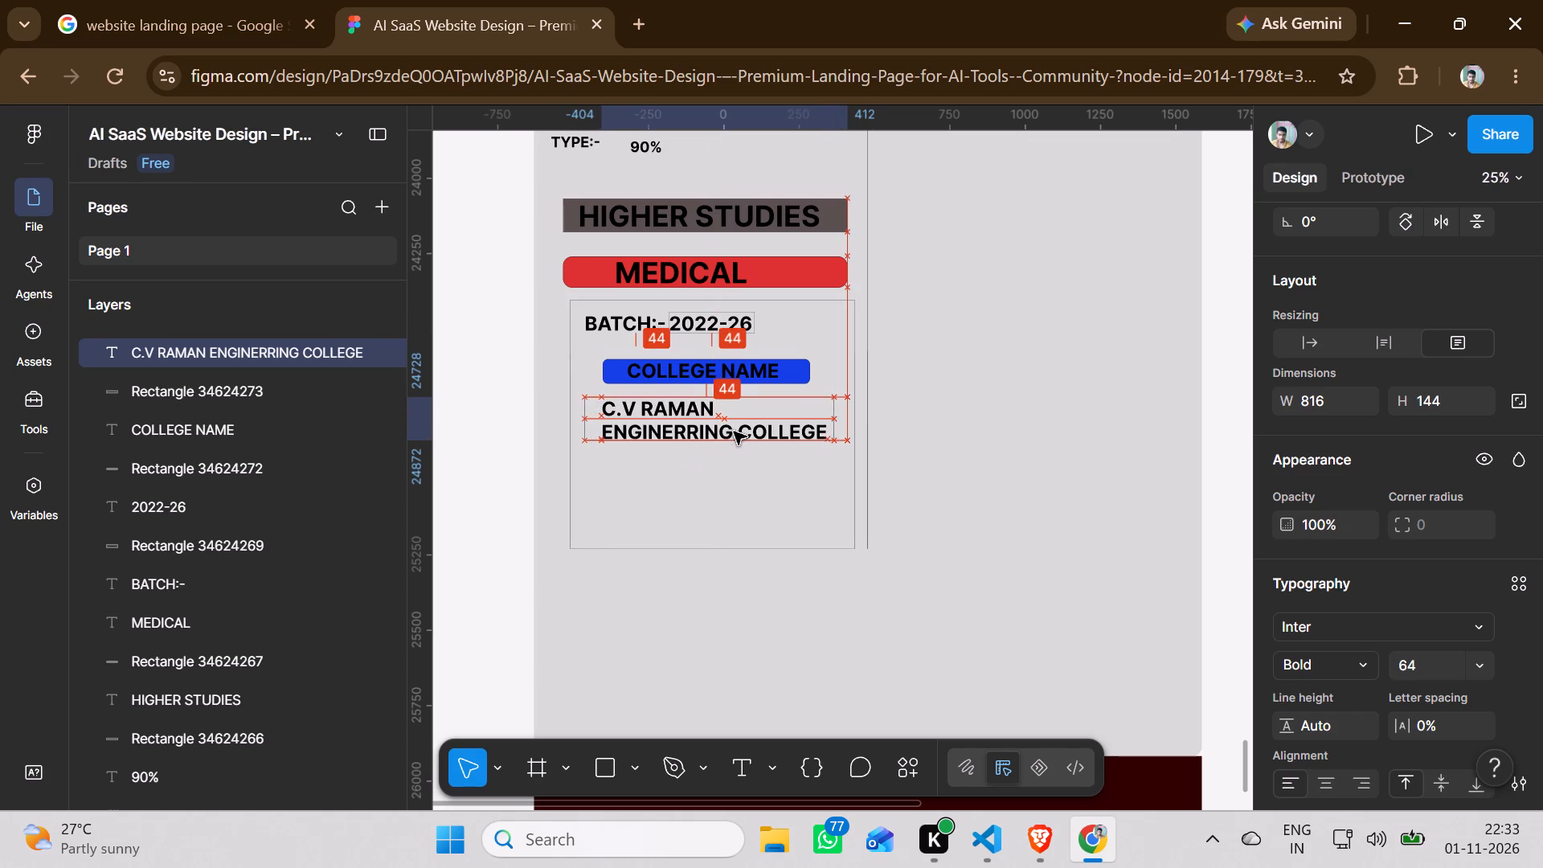
left_click(596, 428)
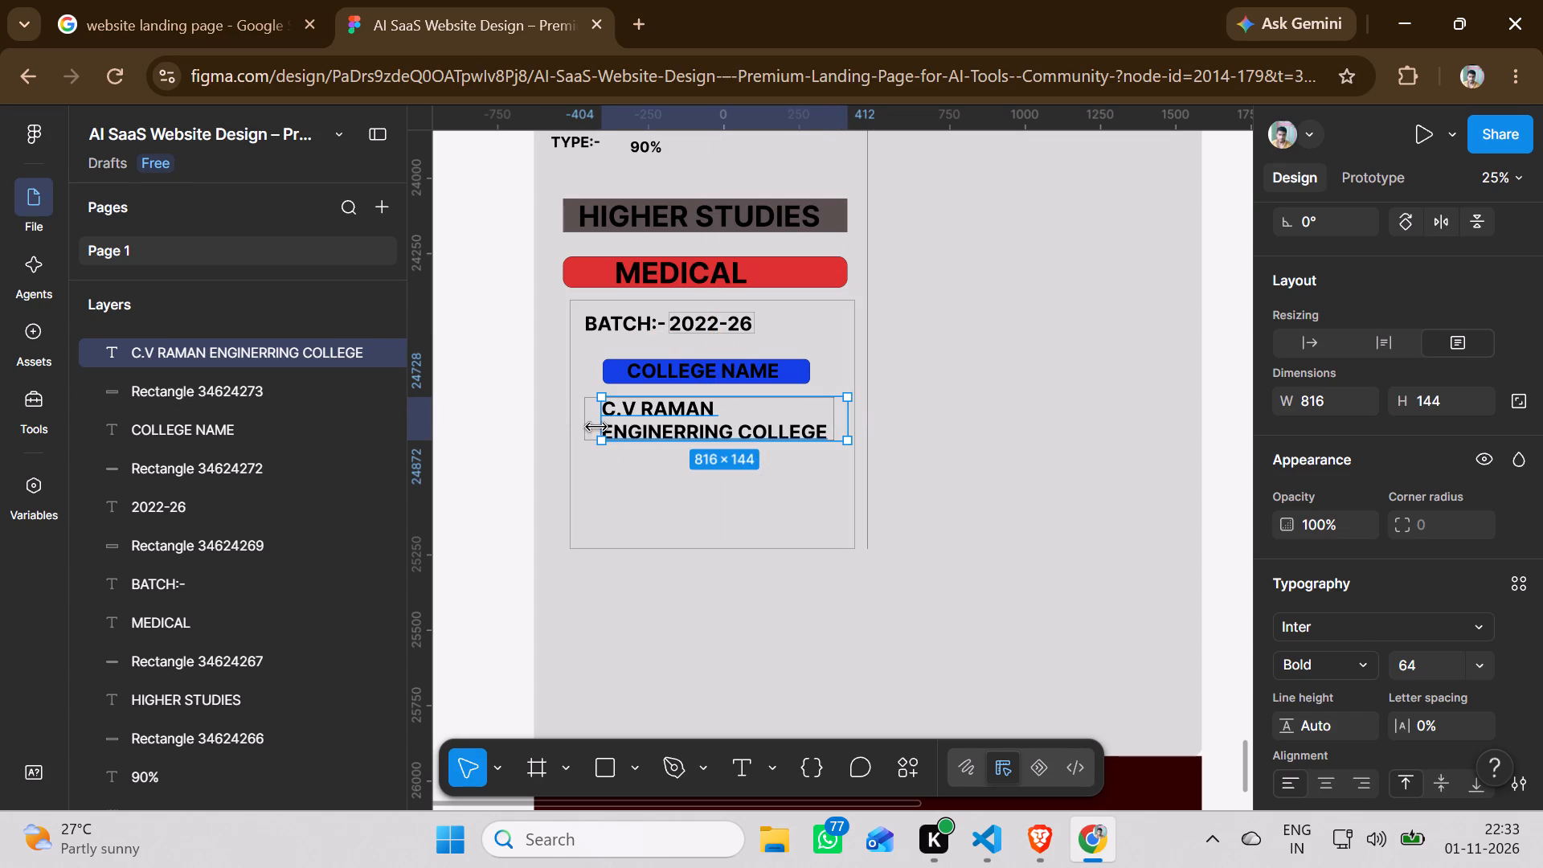
Increase the height of the outlined rectangle behind the C.V RAMAN ENGINERRING COLLEGE text to about 172, keeping its top edge in place.
left_click(587, 424)
left_click_drag(673, 438, 674, 439)
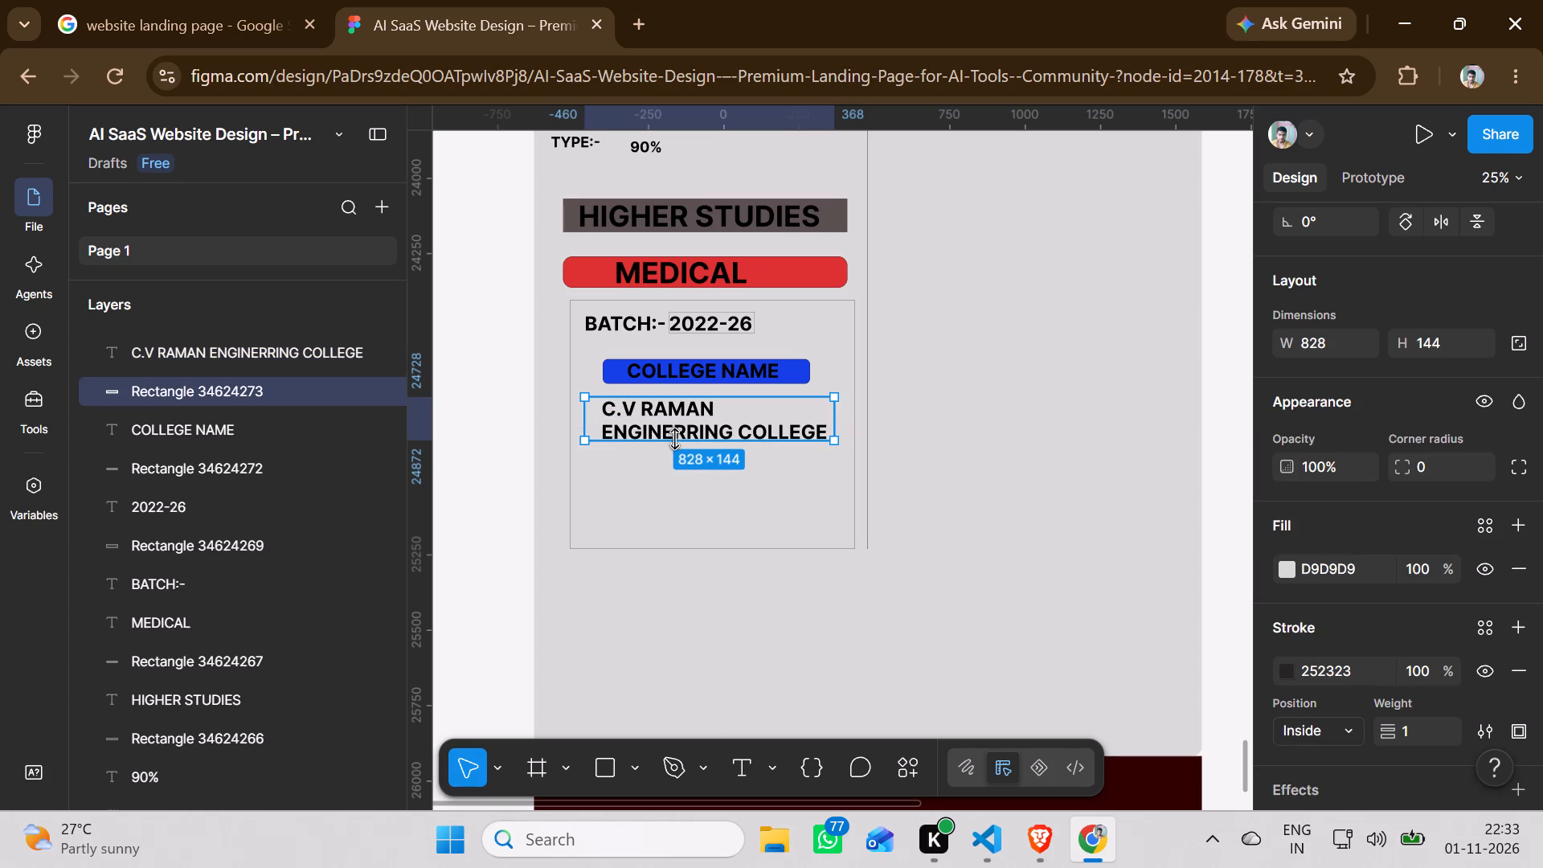
left_click_drag(674, 439, 678, 451)
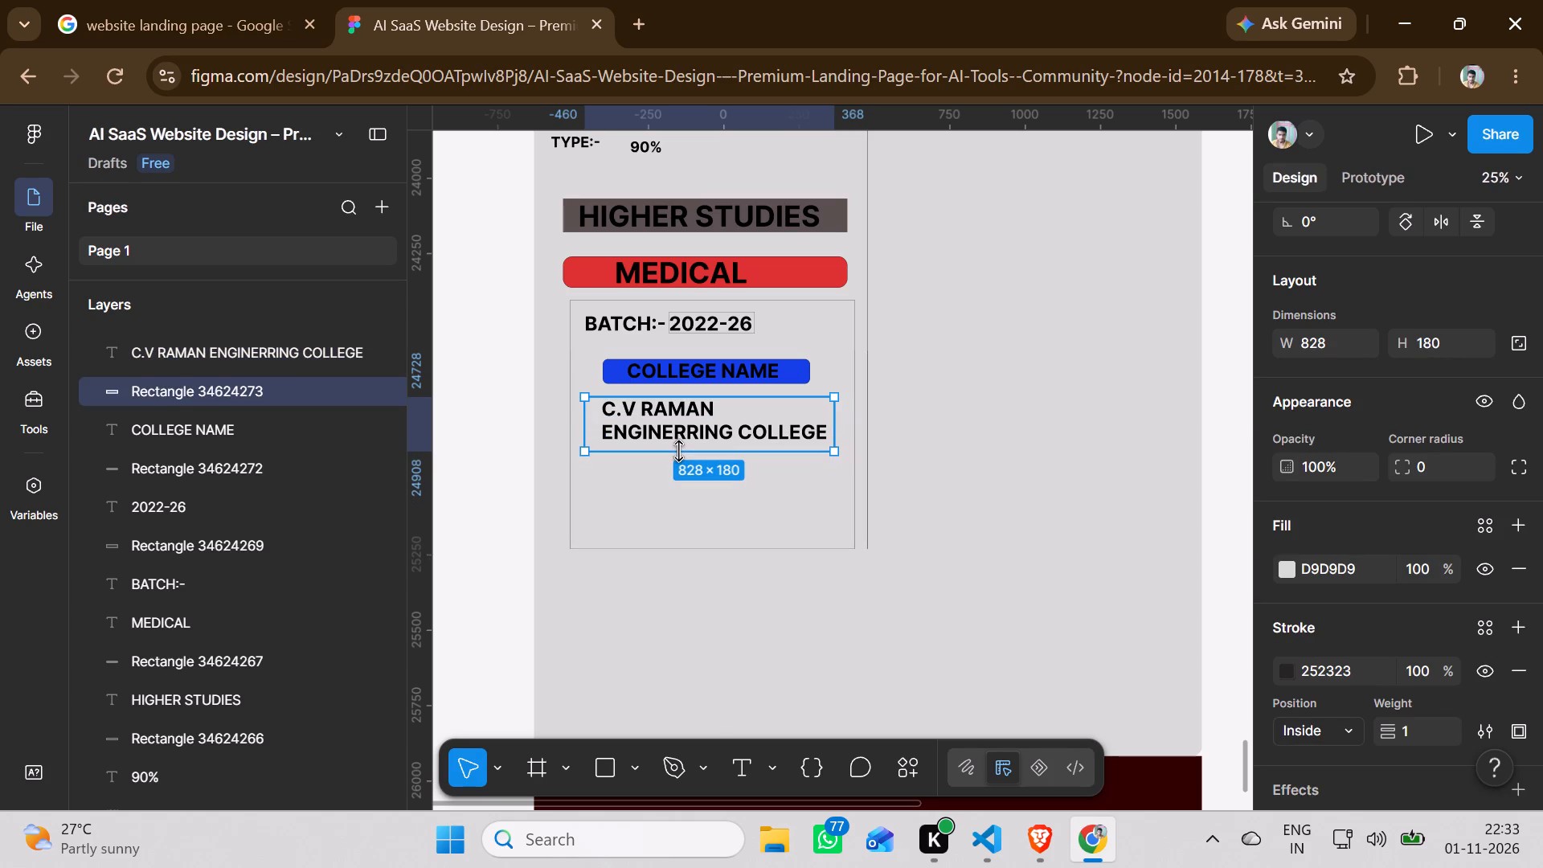
left_click_drag(678, 451, 679, 448)
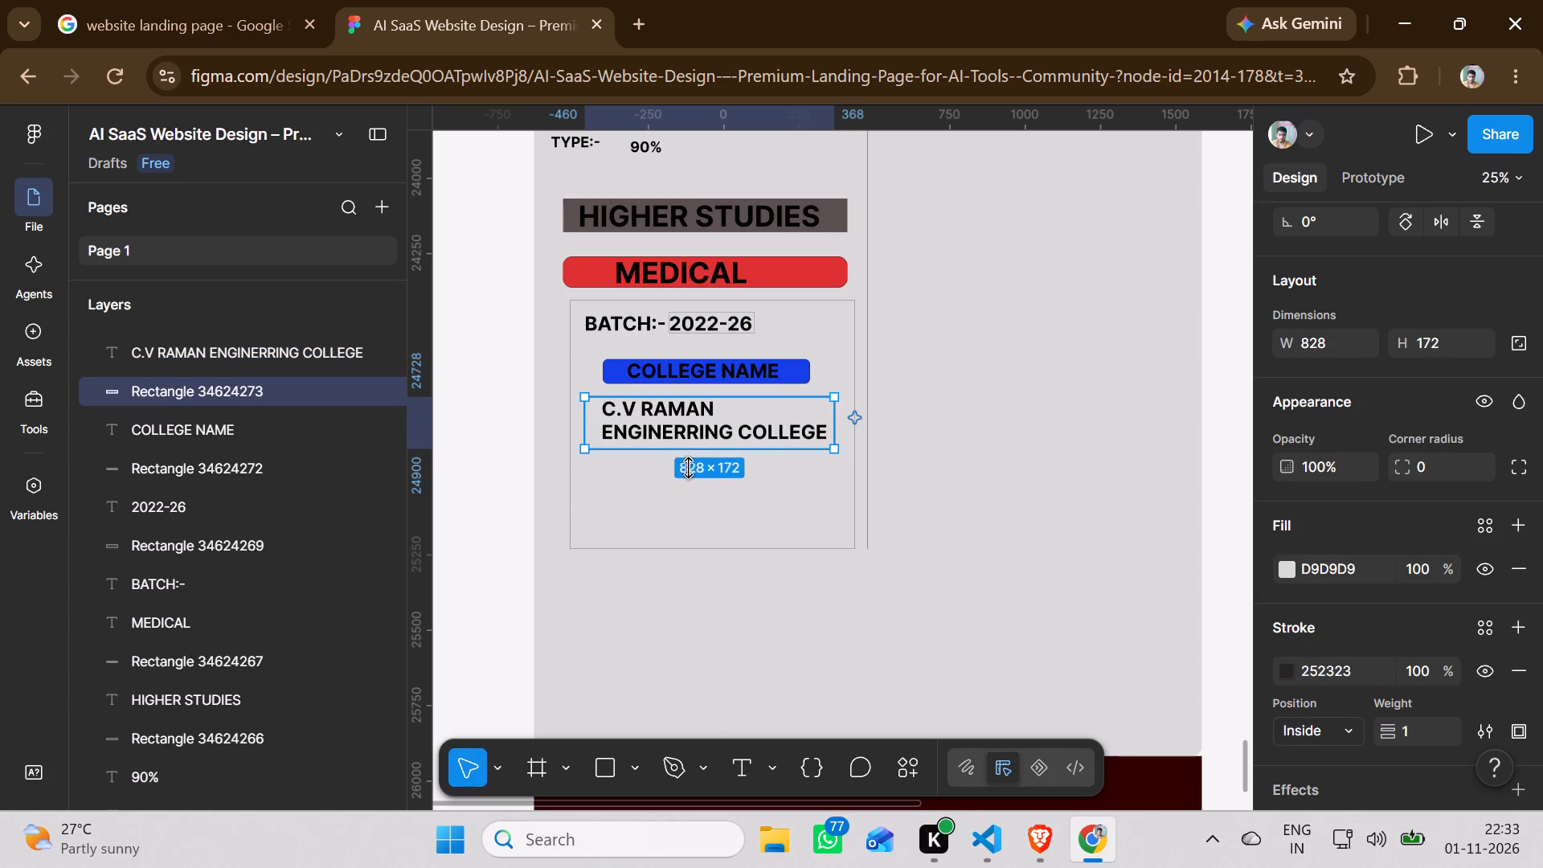
Fill the rectangle behind the C.V RAMAN ENGINERRING COLLEGE text with blue 200DF1.
left_click(655, 503)
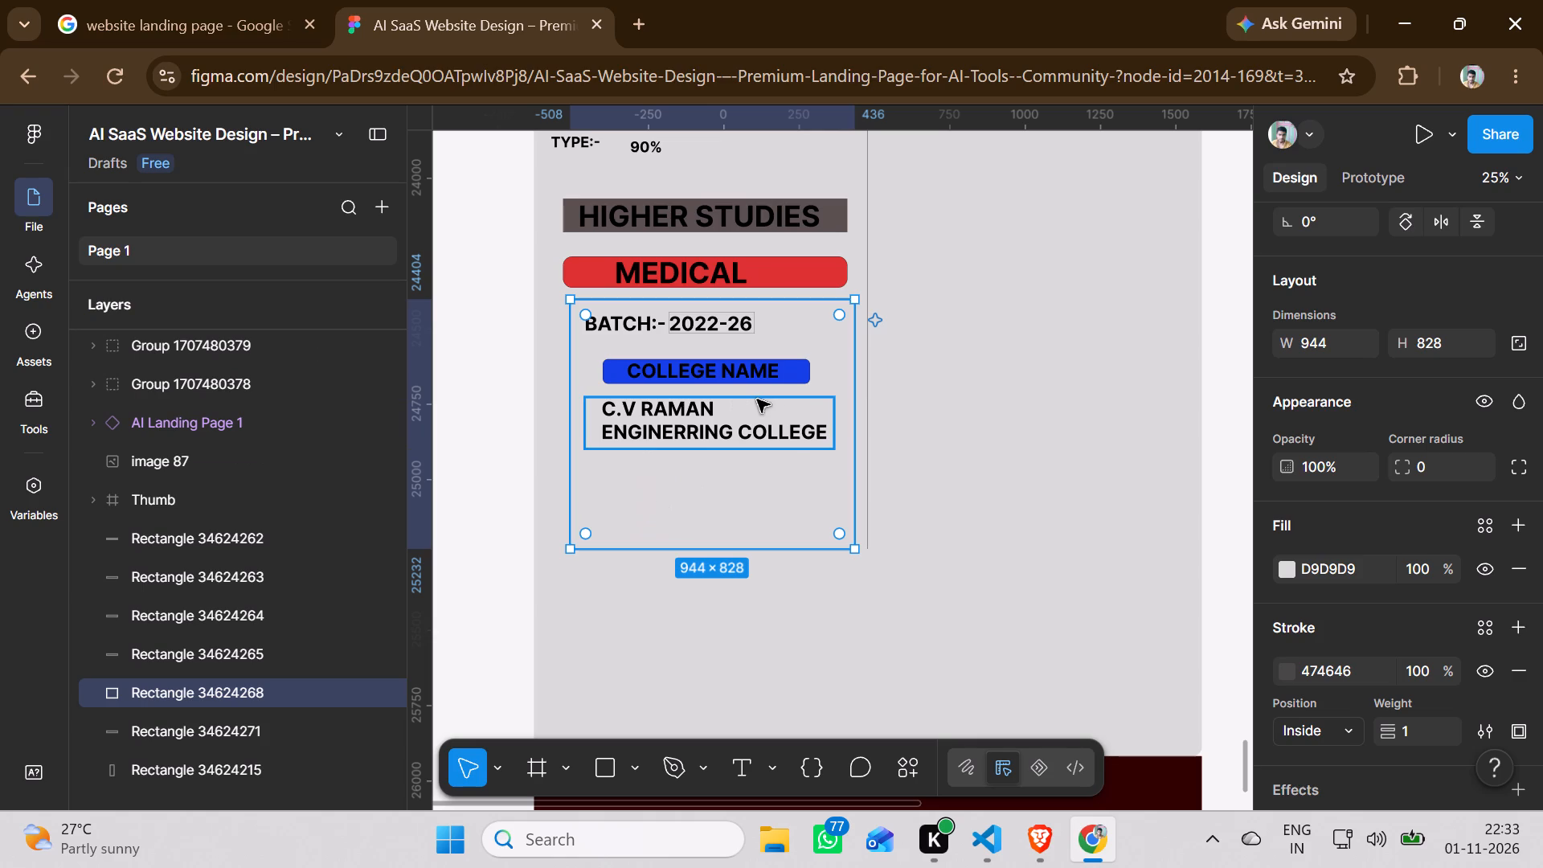
left_click(778, 413)
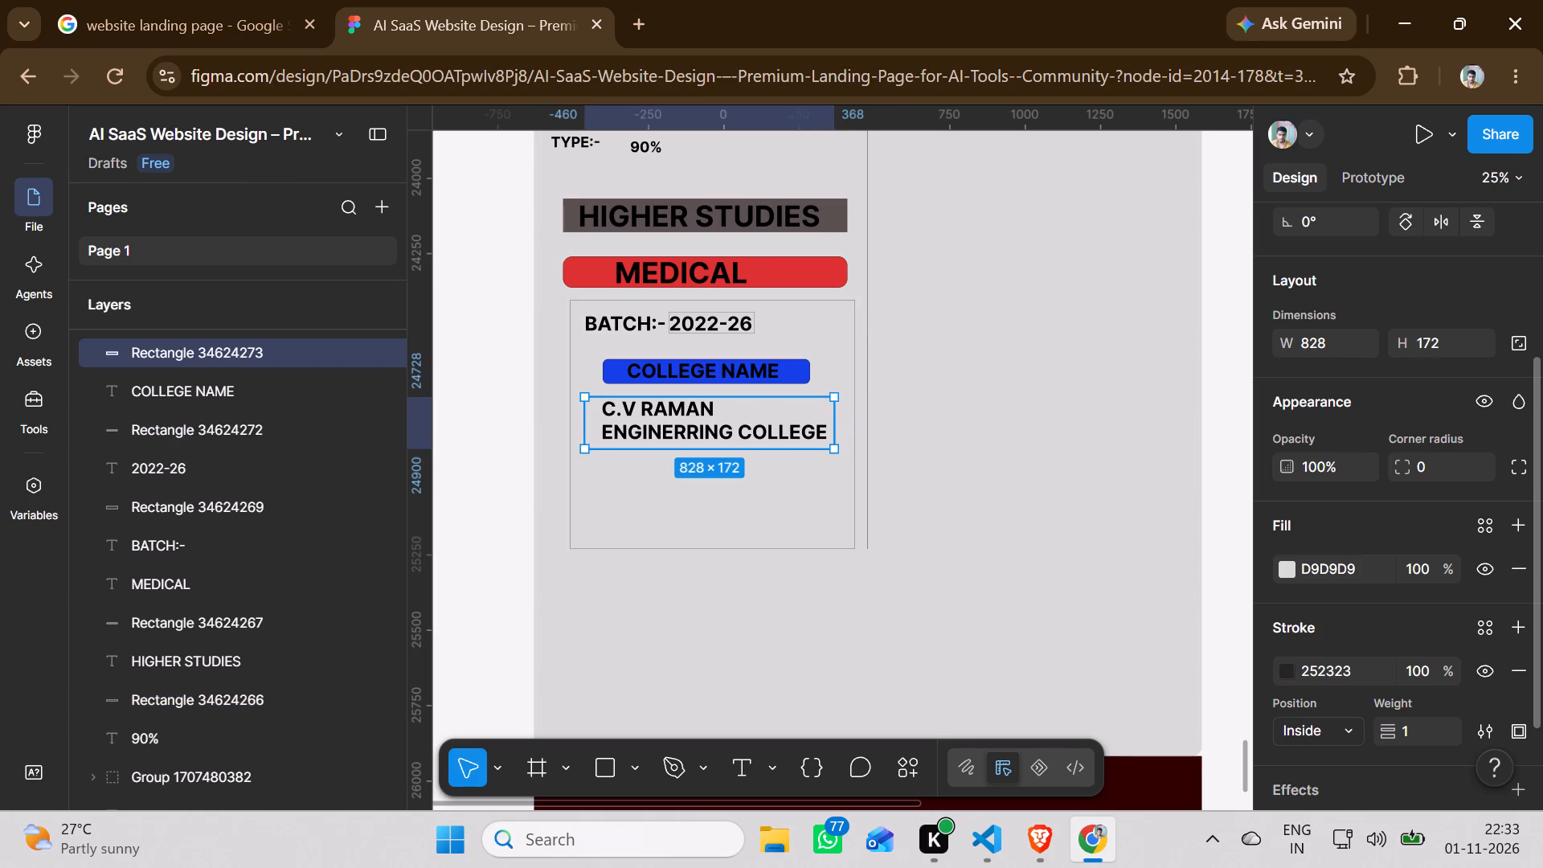
left_click(1296, 570)
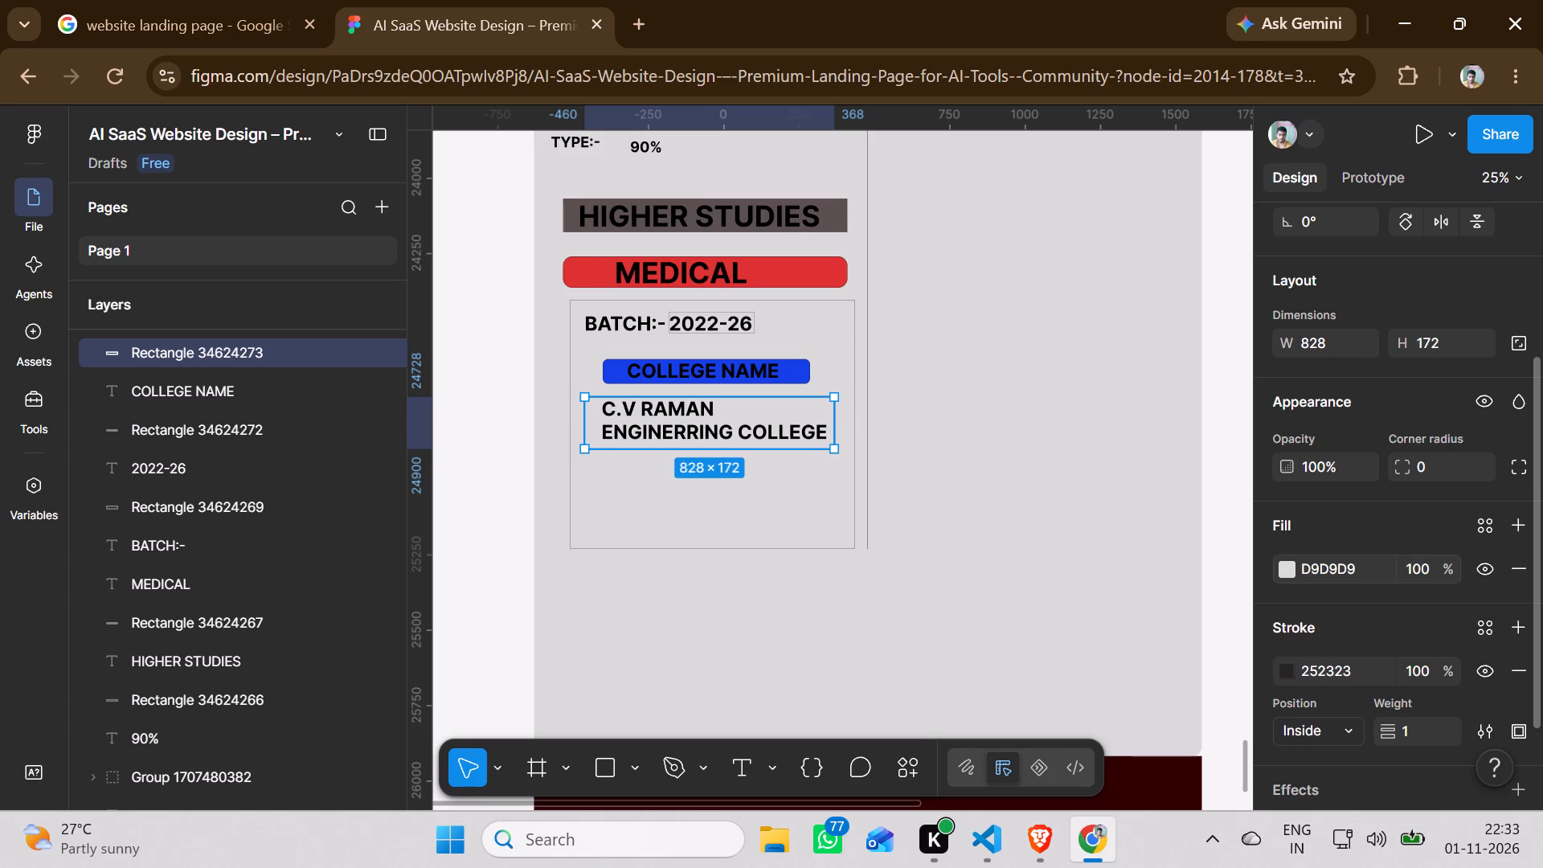
left_click(1277, 570)
left_click(1300, 562)
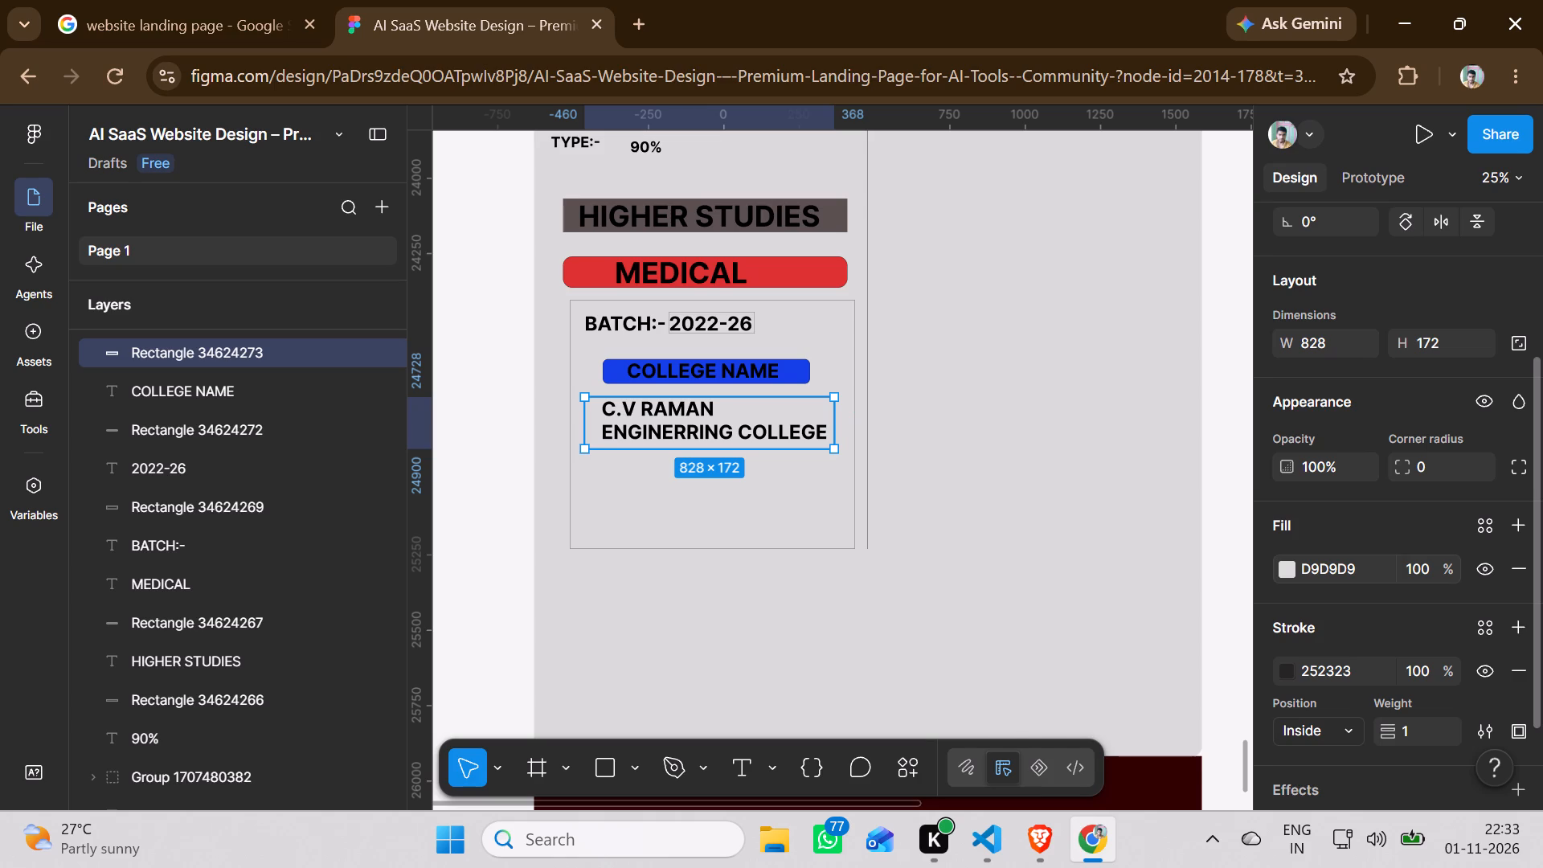
left_click(1291, 572)
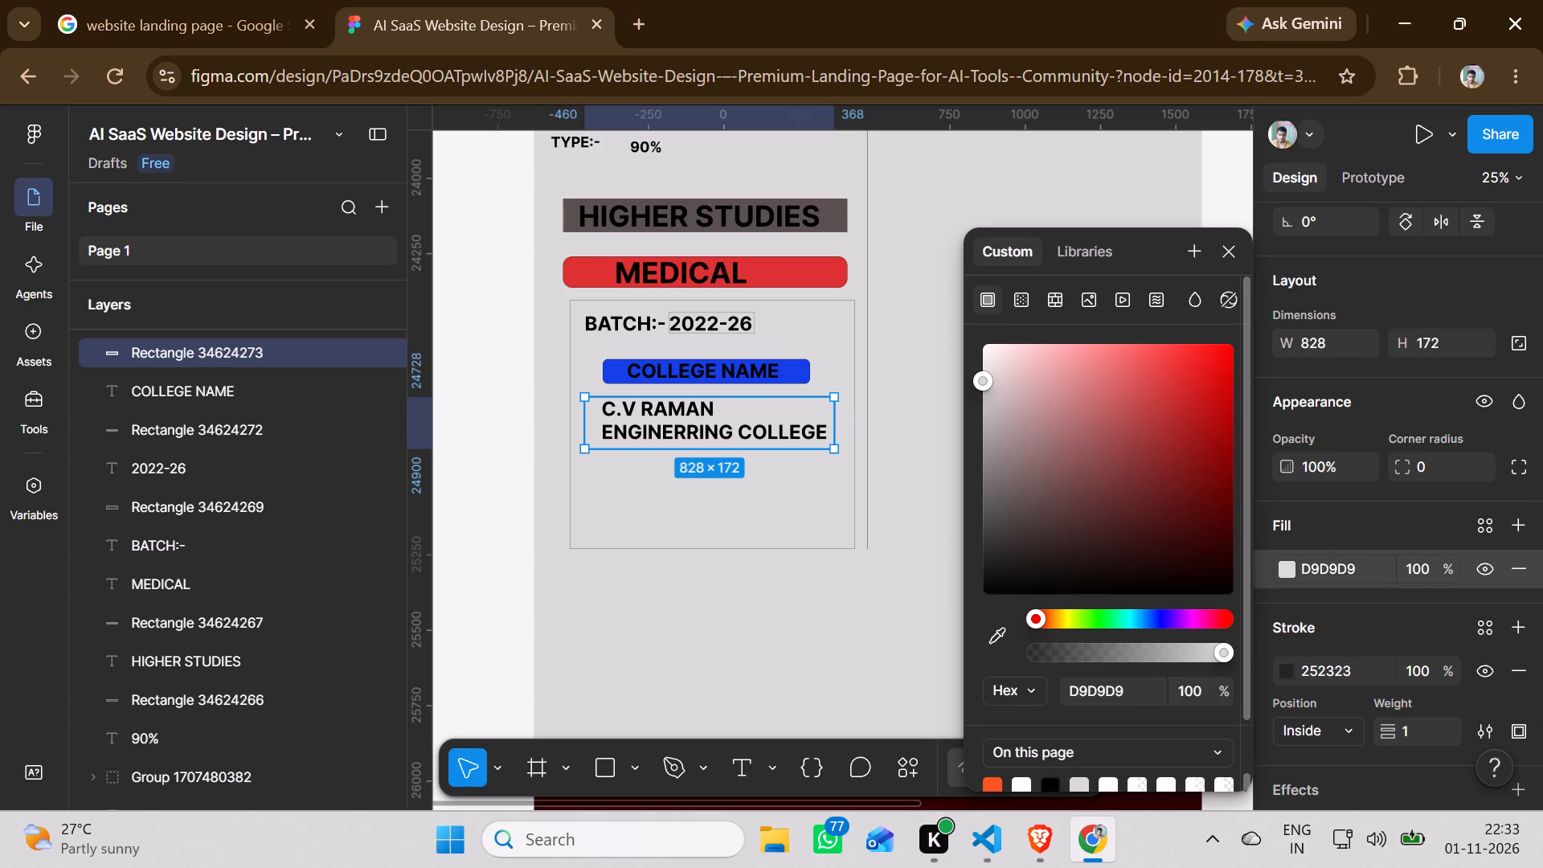
left_click(1164, 620)
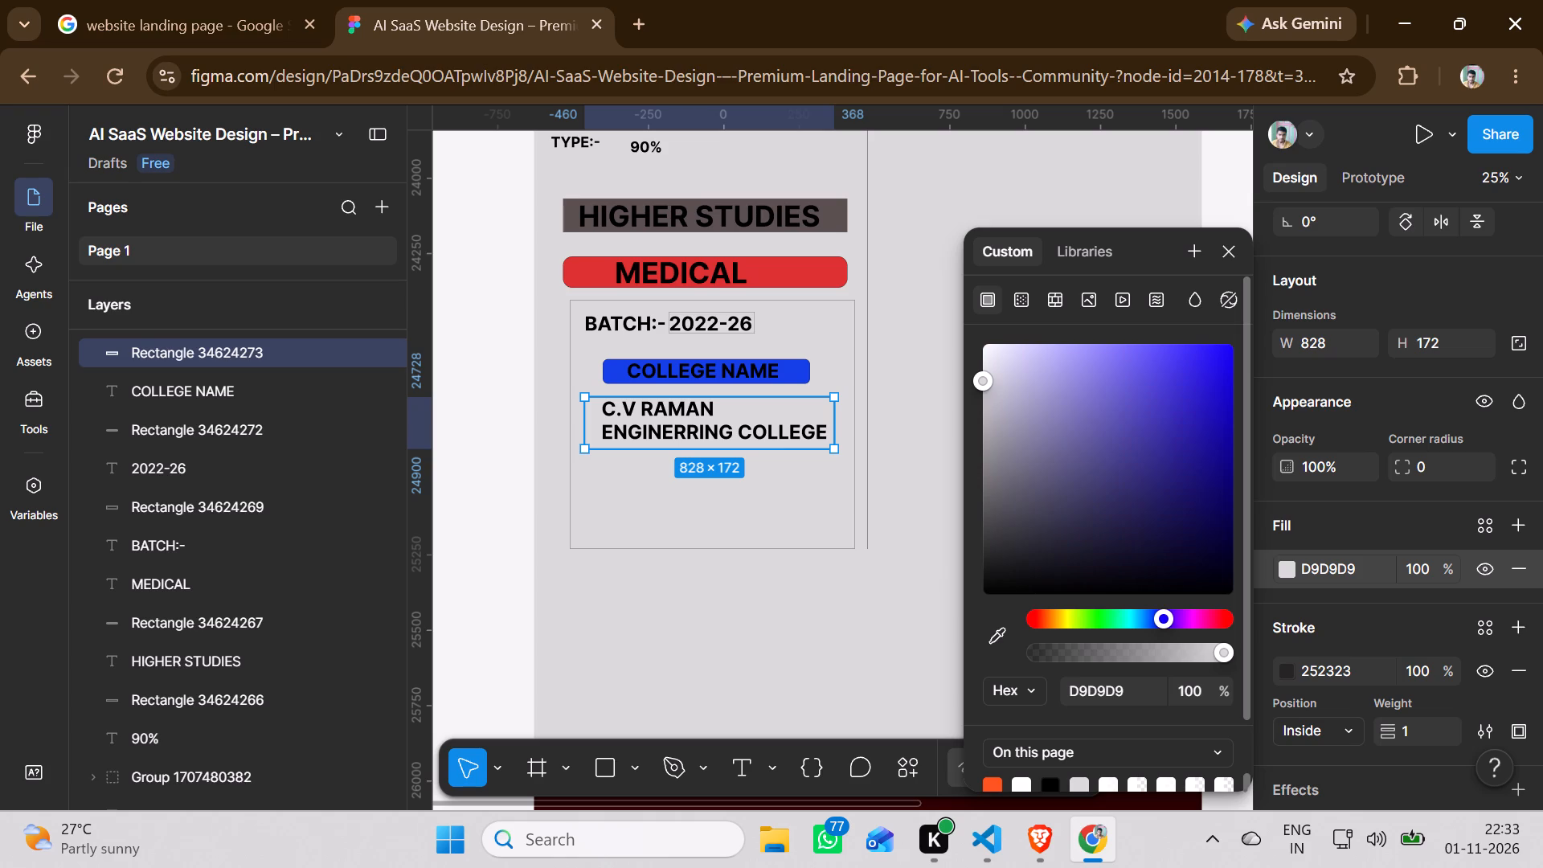
left_click(1220, 357)
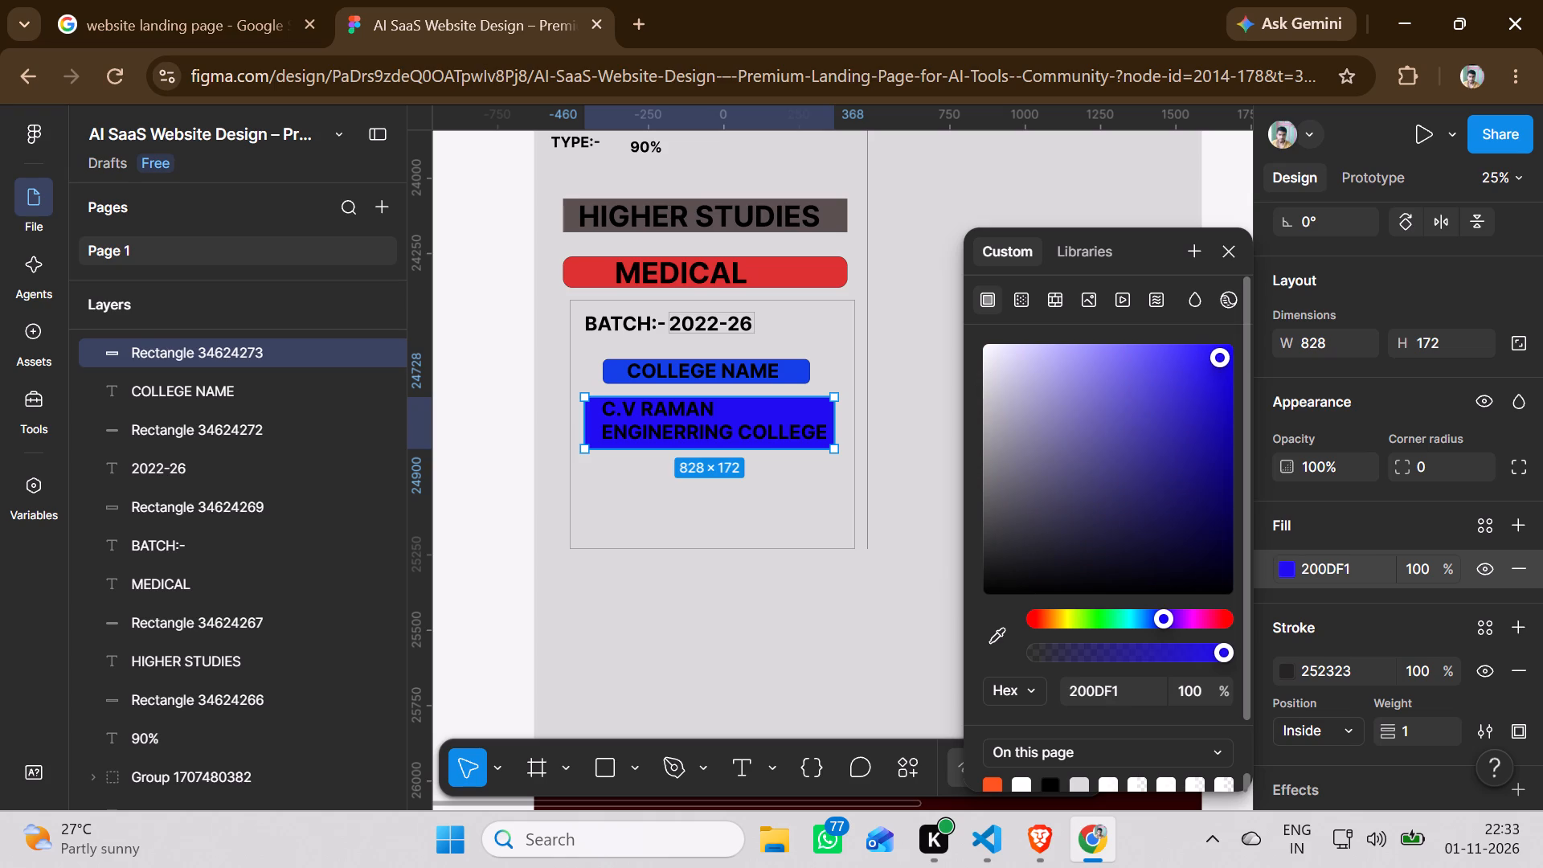
left_click(1228, 255)
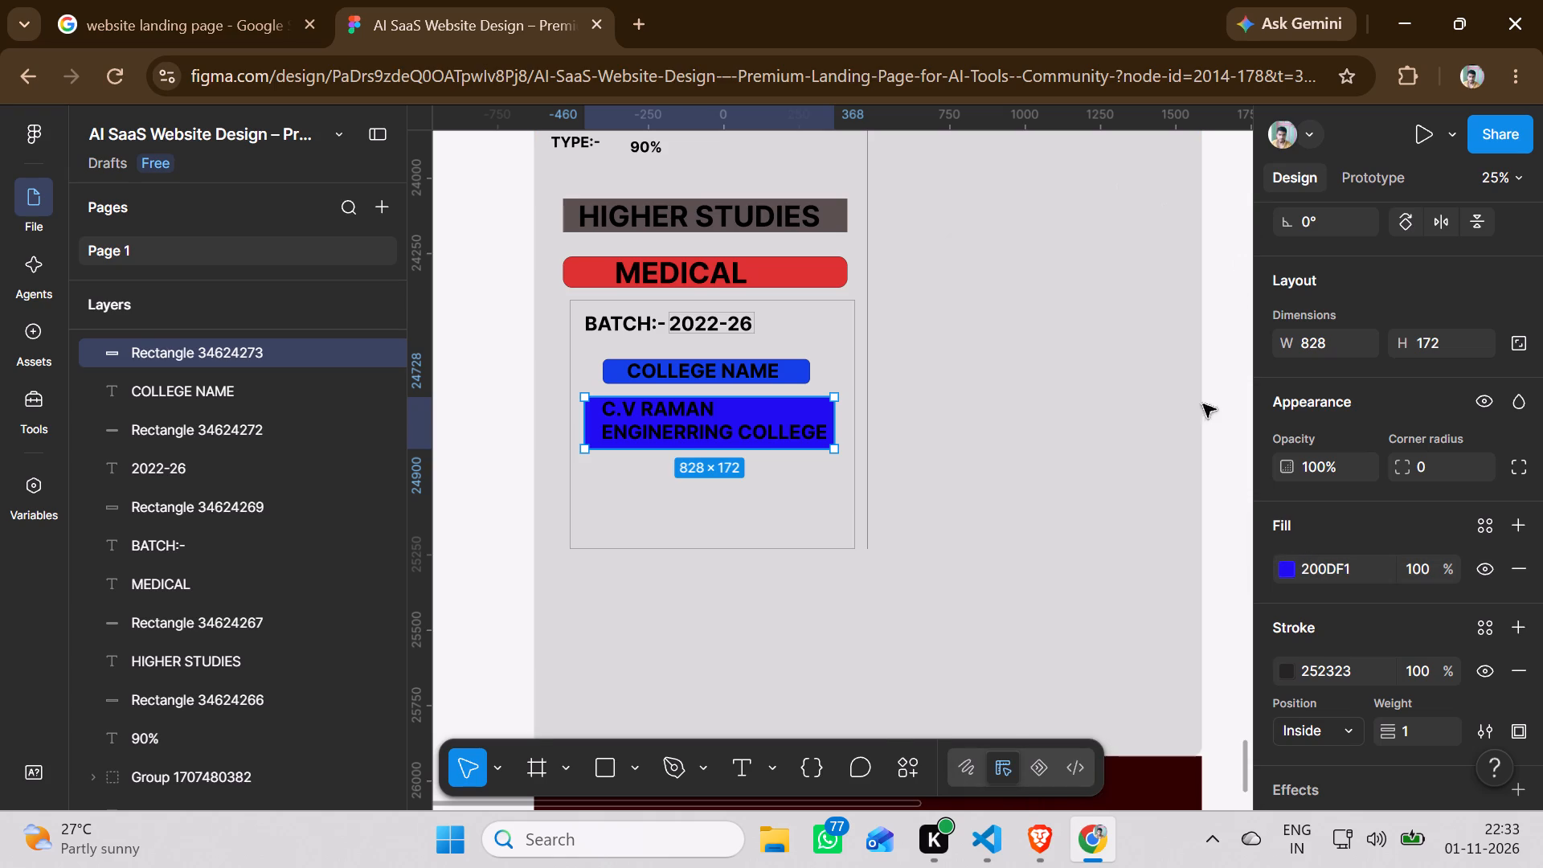
Set the corner radius of the blue C.V RAMAN ENGINERRING COLLEGE rectangle to 44.
left_click(1439, 455)
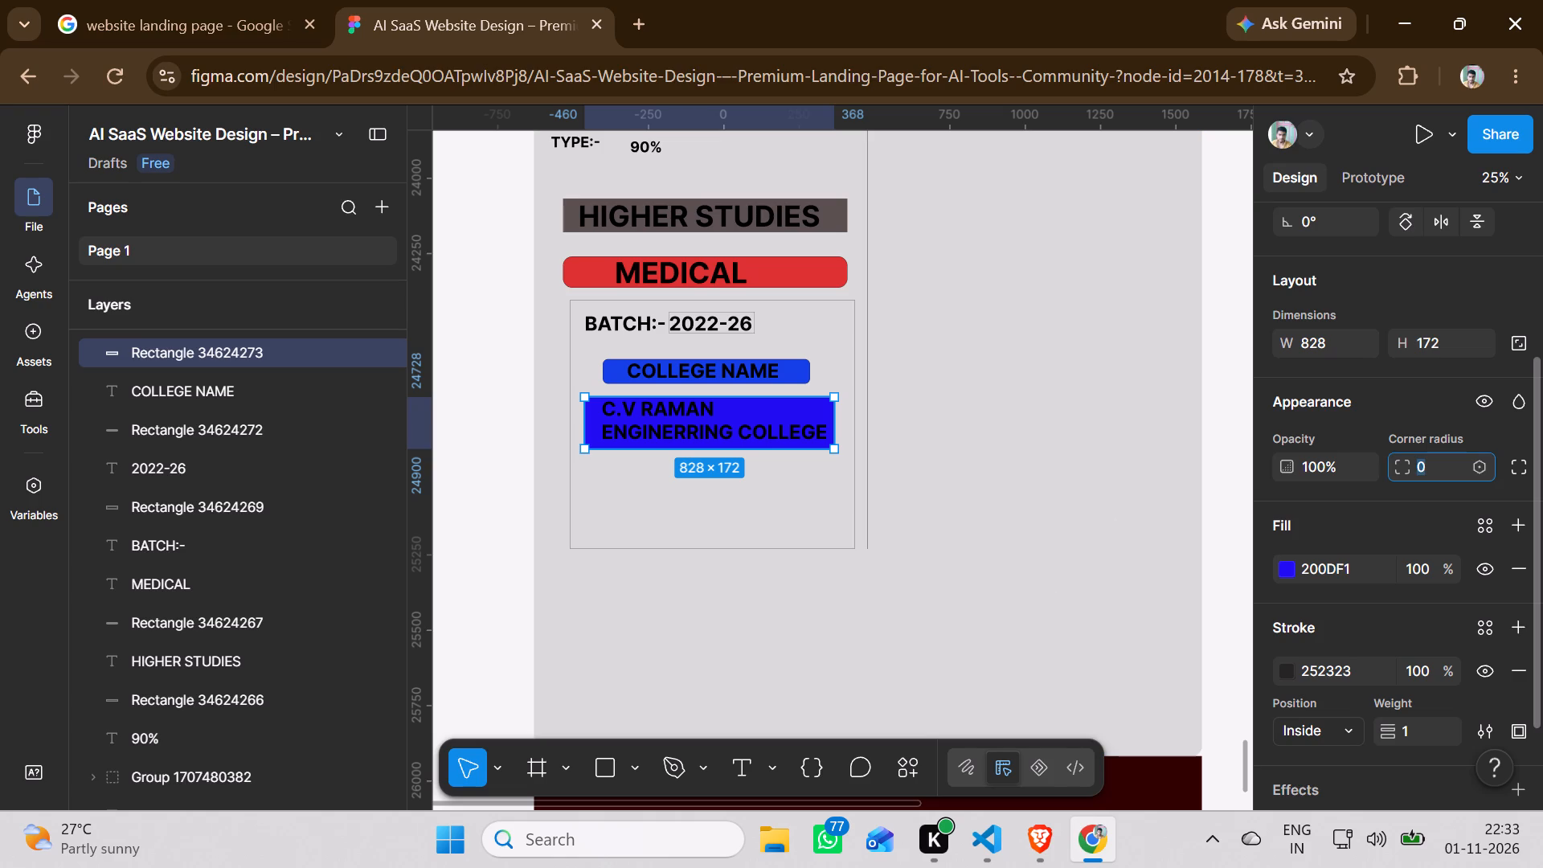
key("Up")
key("Up")
key("Up")
key("Up")
key("Up")
key("Up")
key("Up")
key("Up")
key("Up")
key("Up")
key("Up")
key("Up")
key("Up")
key("Up")
key("Up")
key("Up")
key("Up")
key("Up")
key("Up")
key("Up")
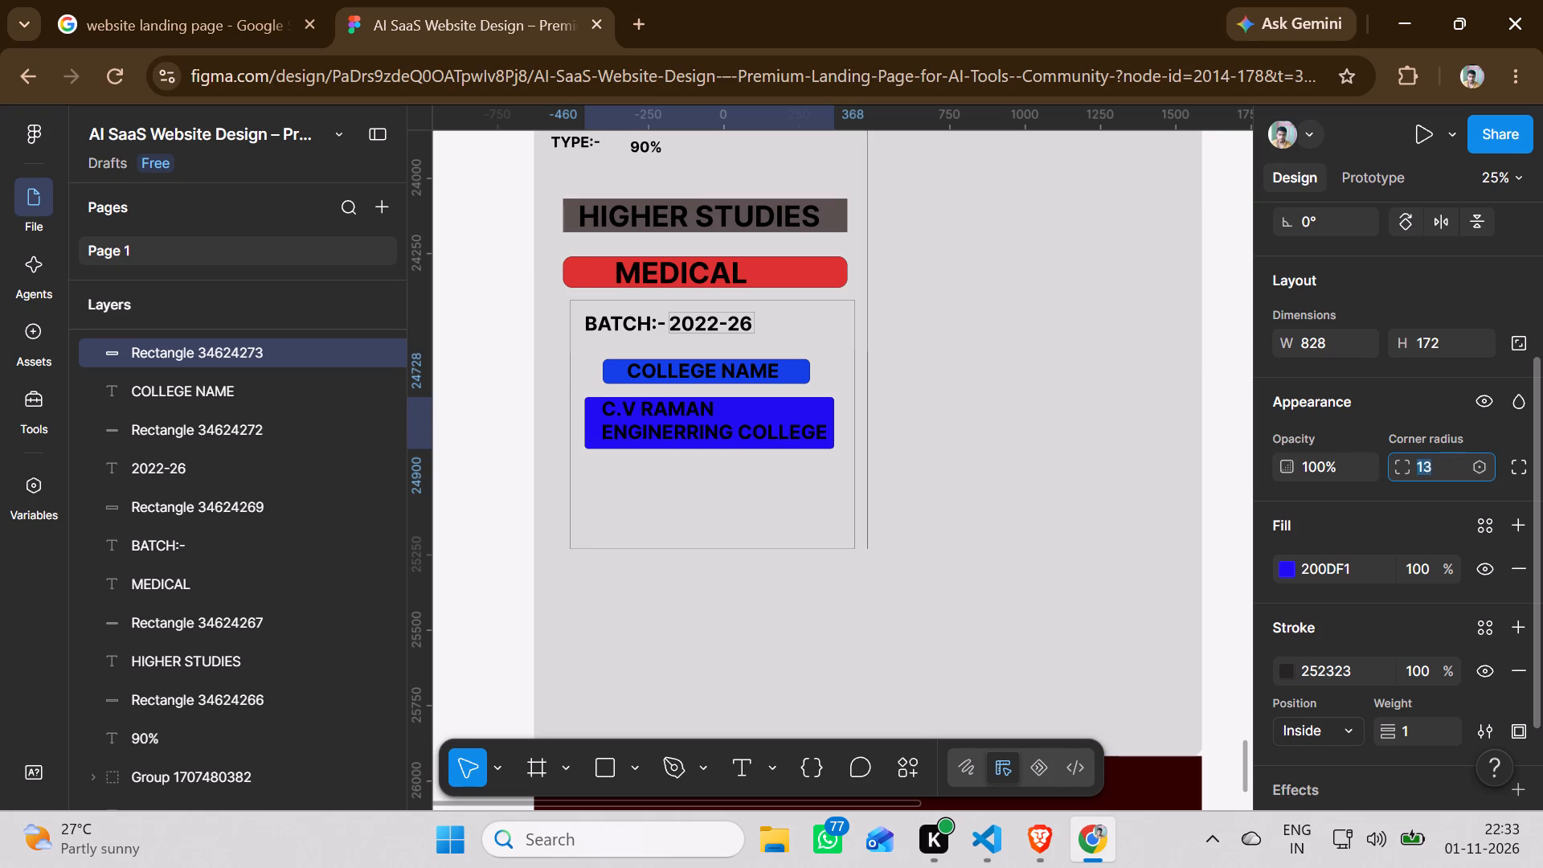
key("Up")
key("Up")
key("Up")
key("Up")
key("Up")
key("Up")
key("Up")
key("Up")
key("Up")
key("Up")
key("Up")
key("Up")
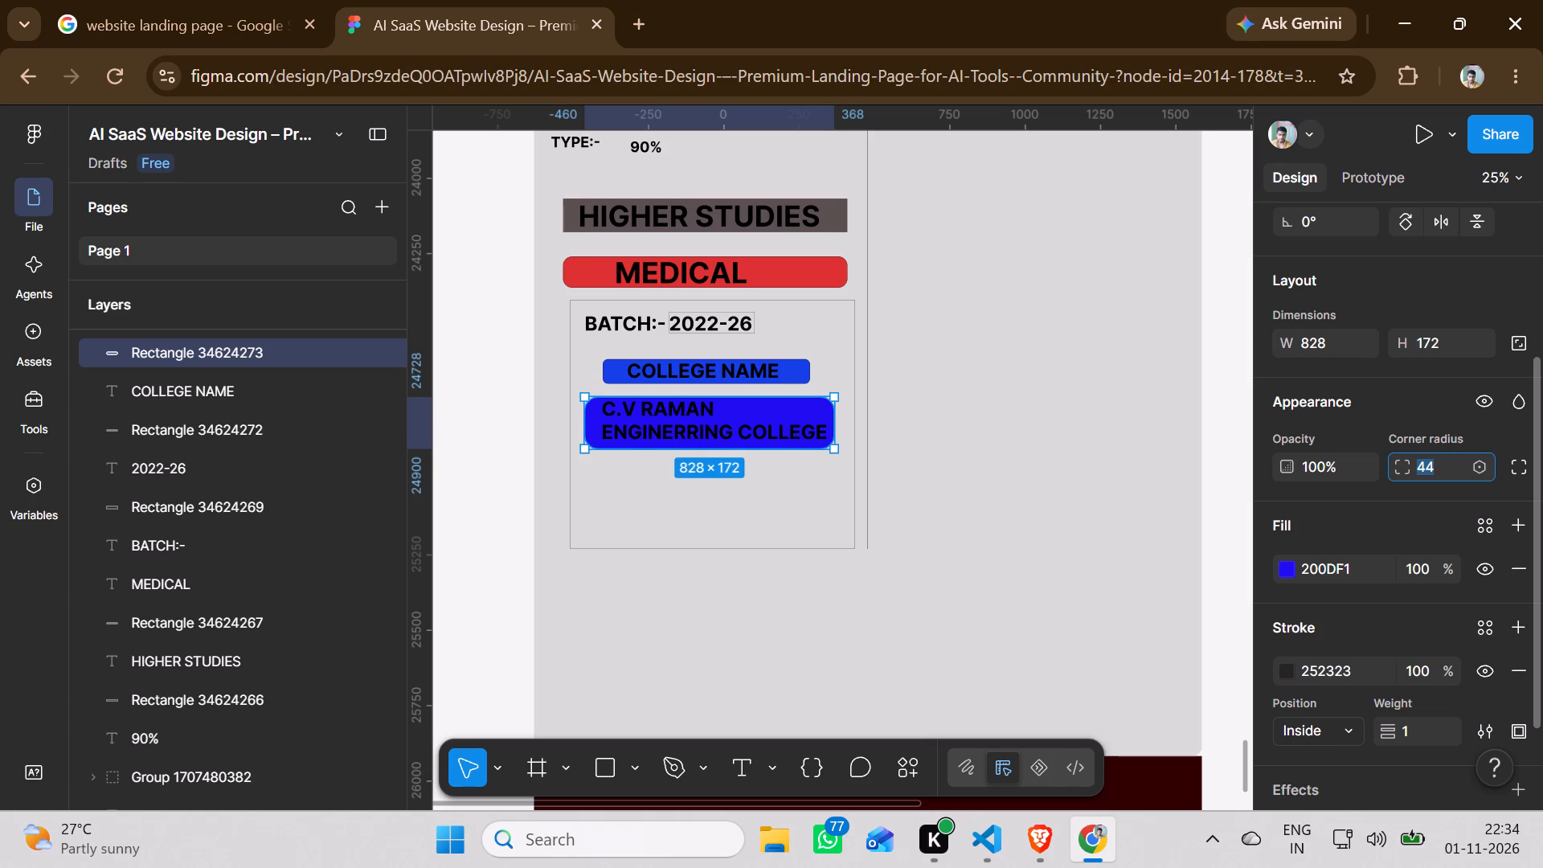
Extend the bottom edge of the outlined details form down to just above the dark red band.
scroll(956, 398, "down", 3)
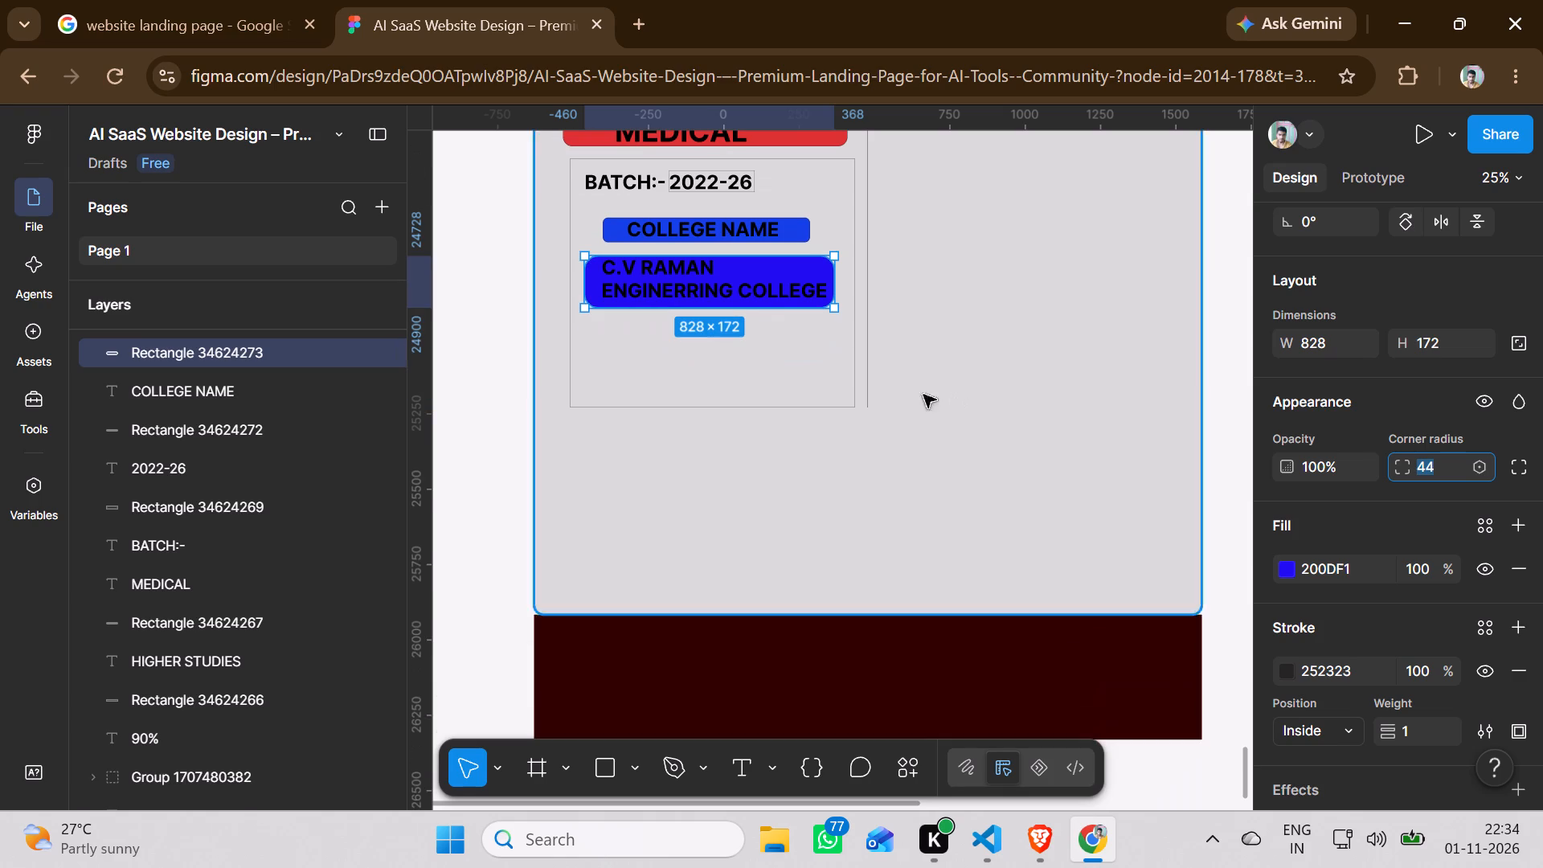
left_click(722, 408)
left_click_drag(720, 413, 727, 517)
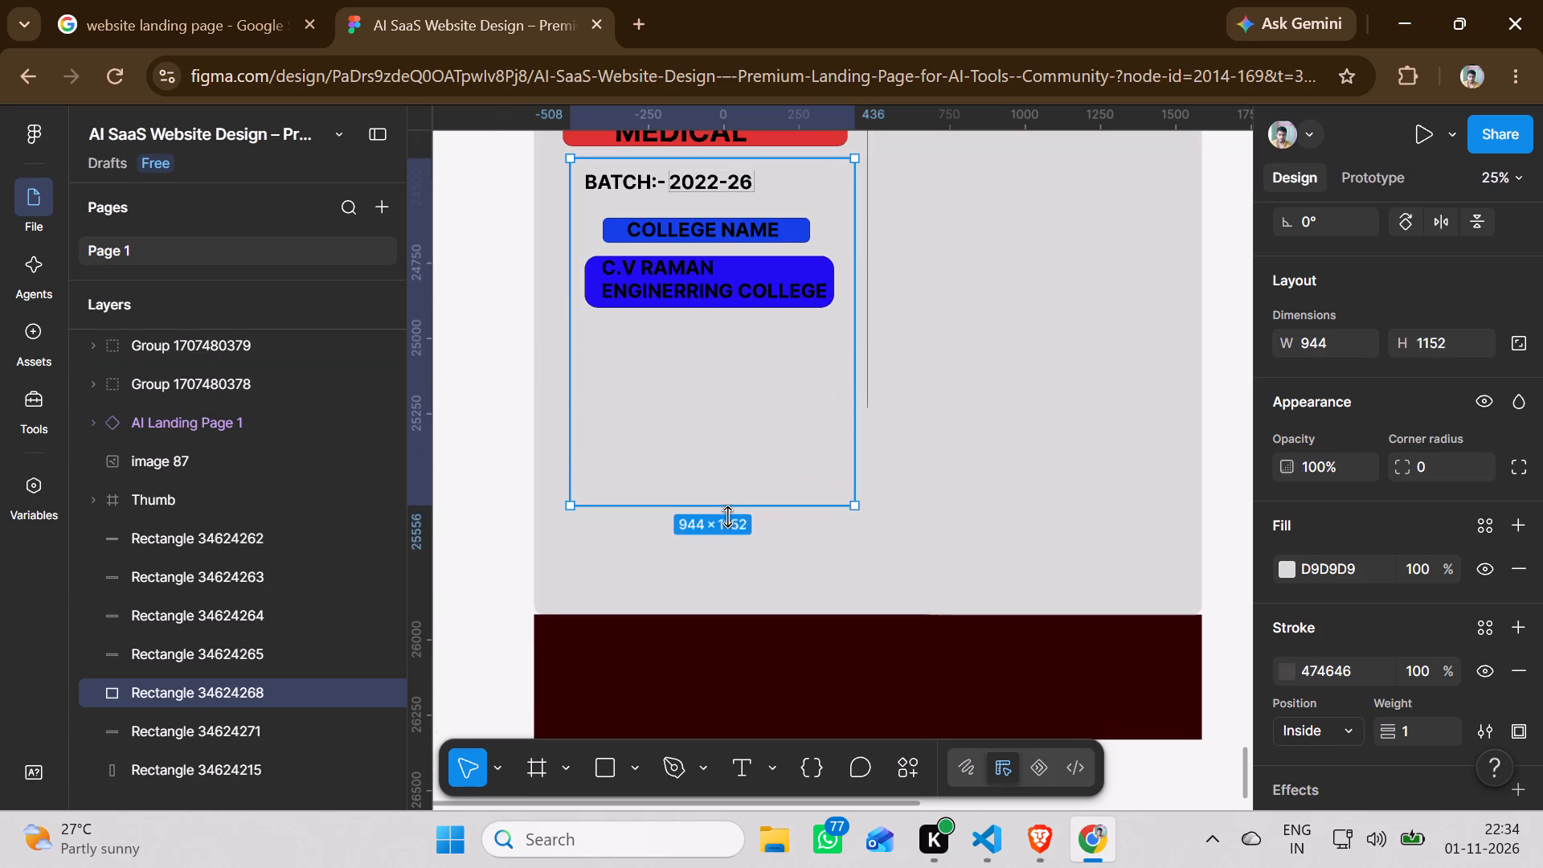
left_click_drag(727, 517, 736, 607)
Lengthen the vertical divider line to about 3656 so it ends at the bottom edge of the grey section.
left_click(871, 412)
left_click(870, 408)
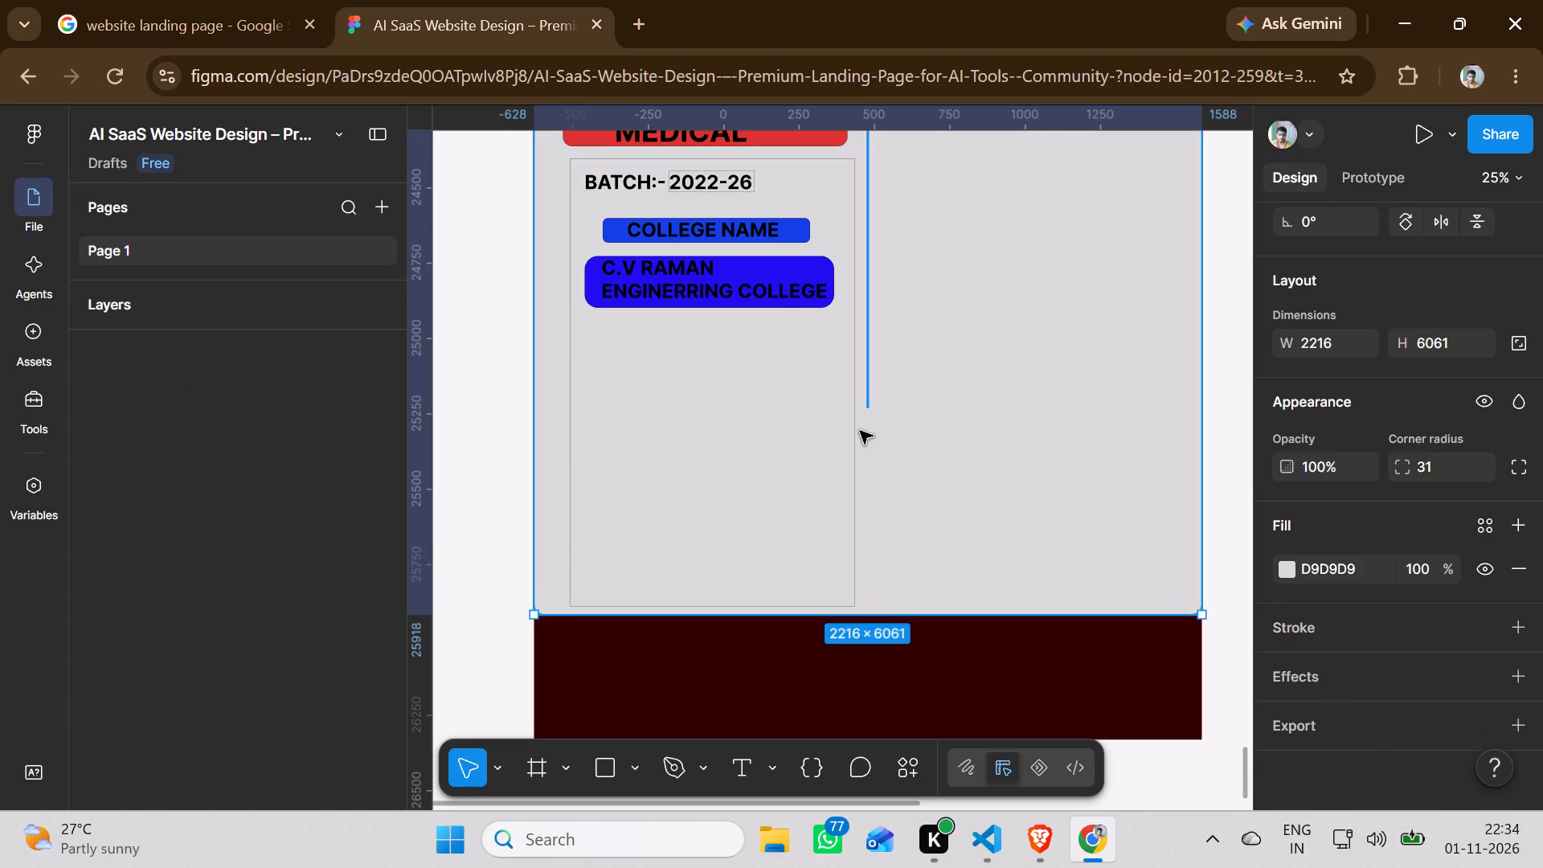
left_click_drag(870, 410, 869, 603)
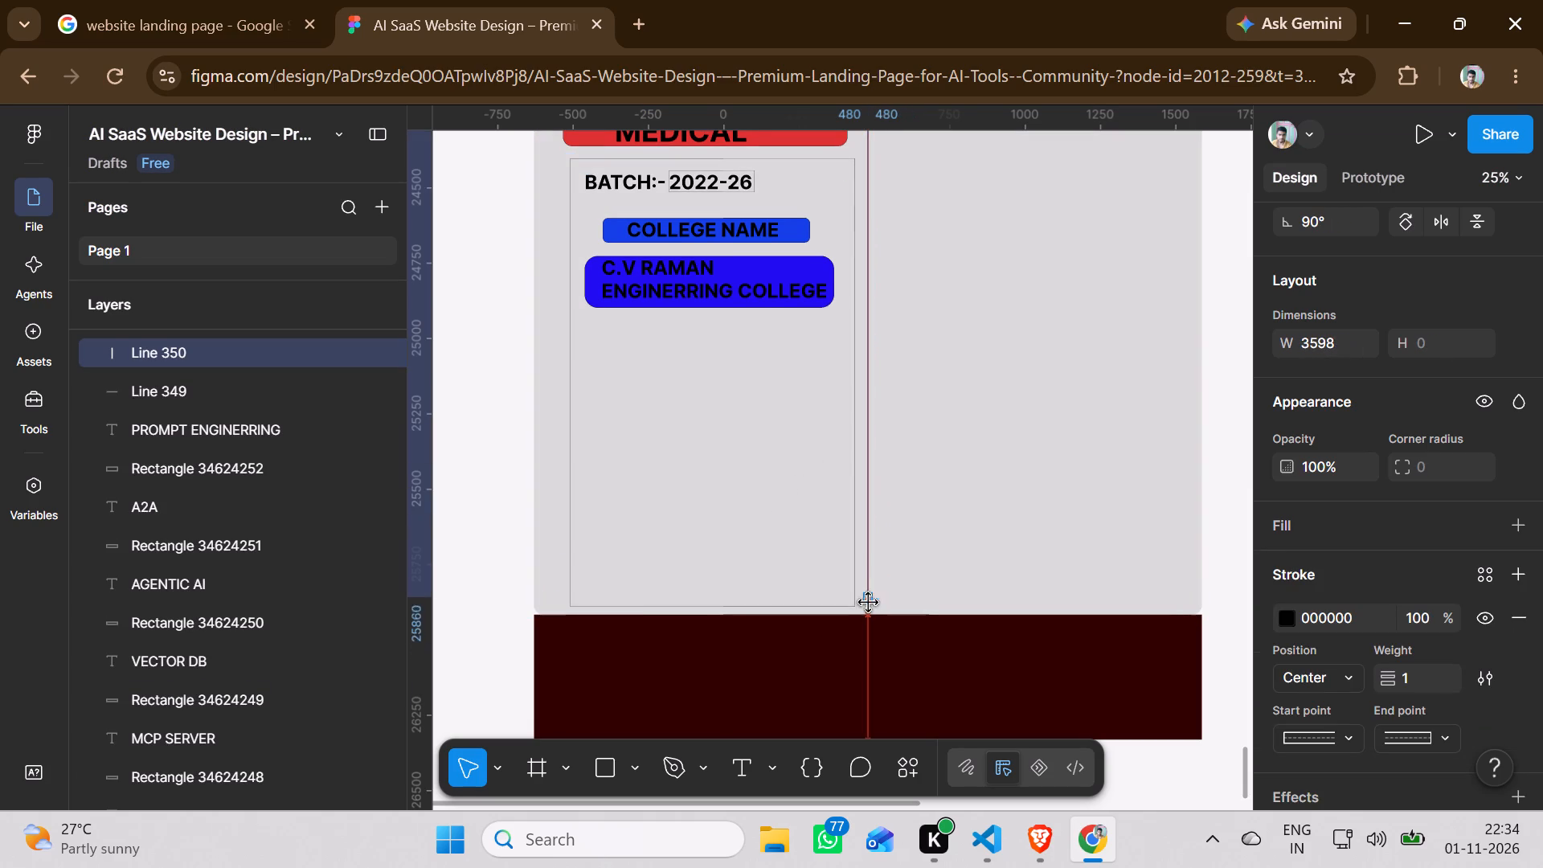
left_click_drag(869, 603, 866, 615)
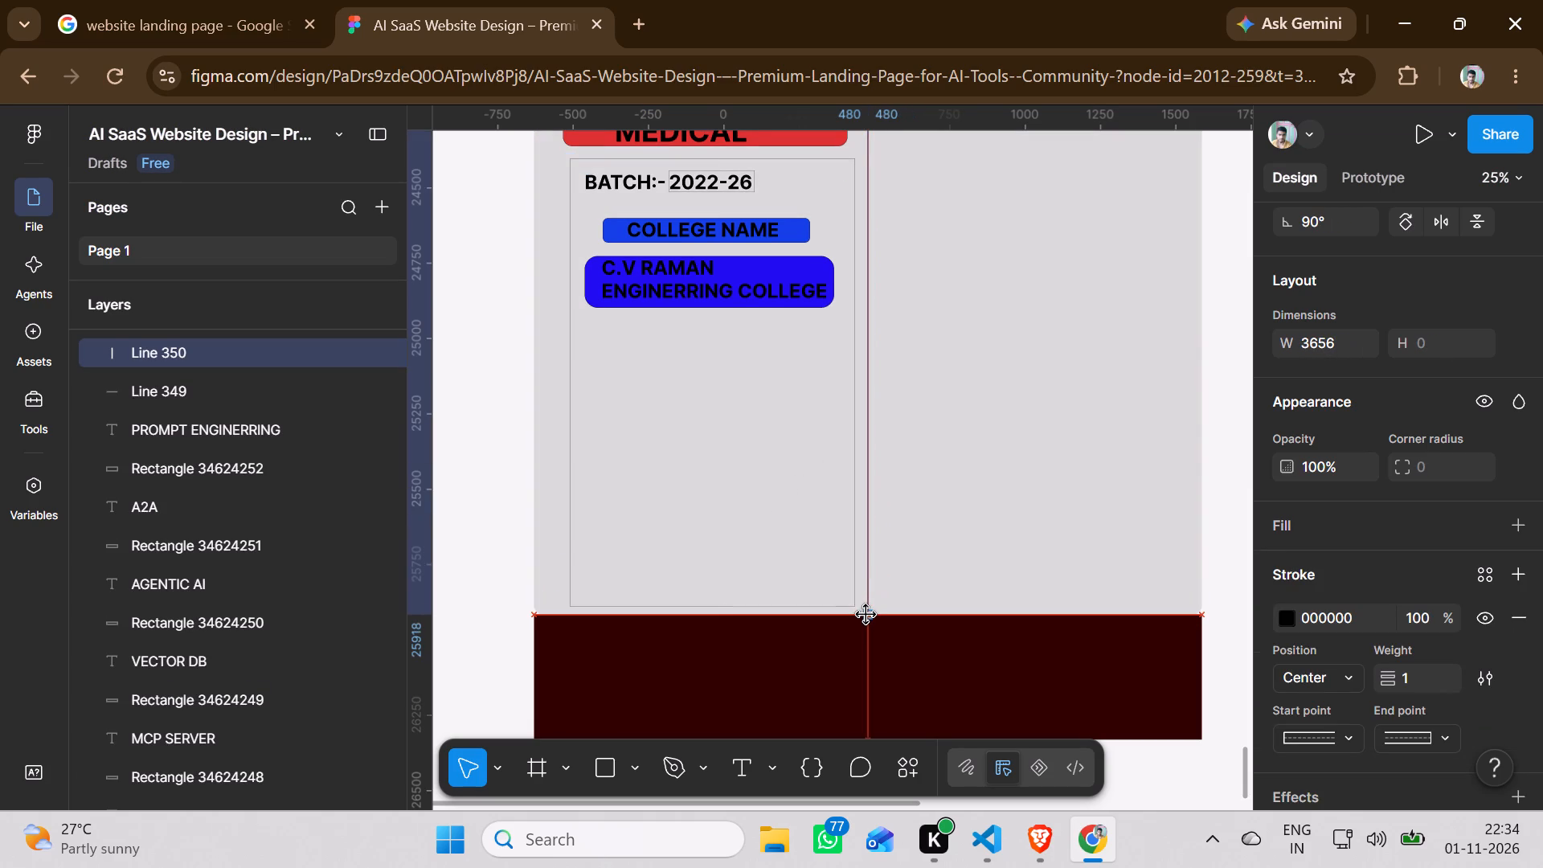
left_click_drag(866, 615, 866, 616)
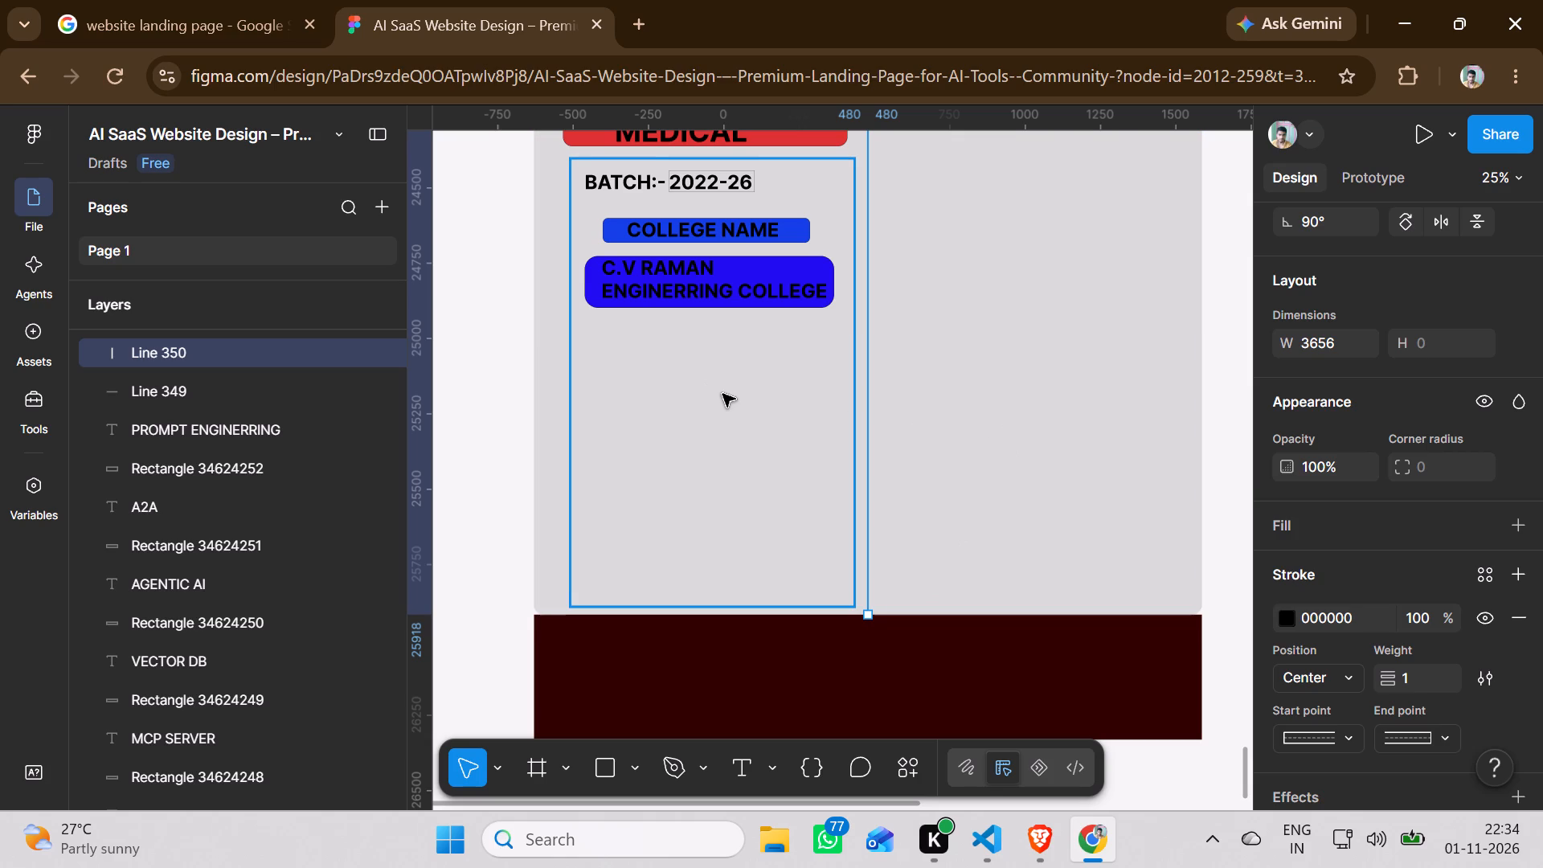
Draw a rectangle about 900 × 114 just below the EXPERIENCE heading.
scroll(722, 394, "up", 3)
scroll(706, 507, "up", 7)
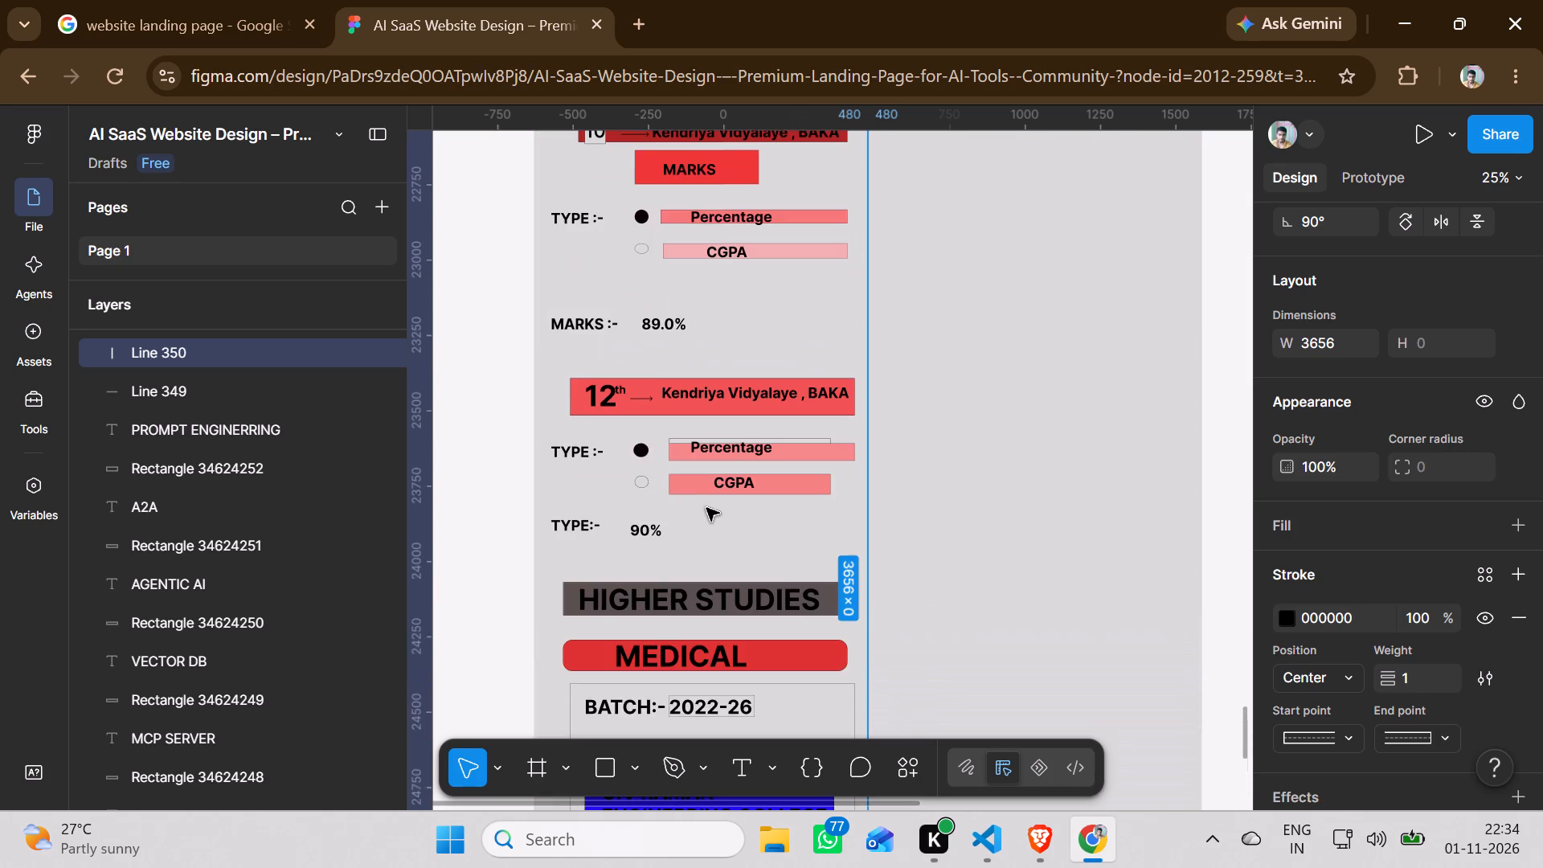
scroll(706, 509, "up", 1)
scroll(706, 509, "down", 1)
scroll(706, 509, "up", 5)
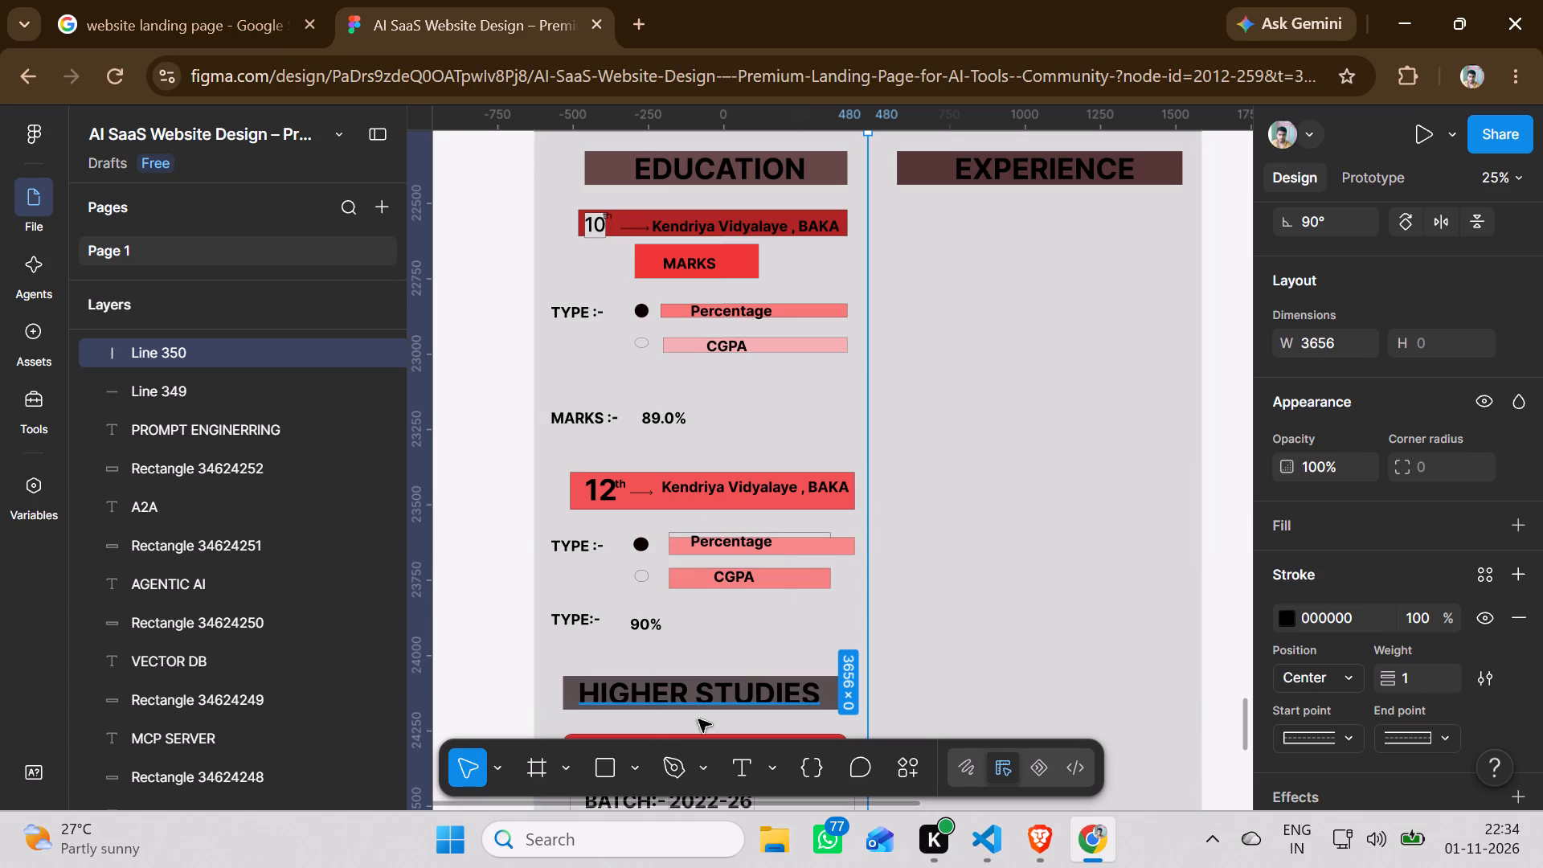
left_click(598, 772)
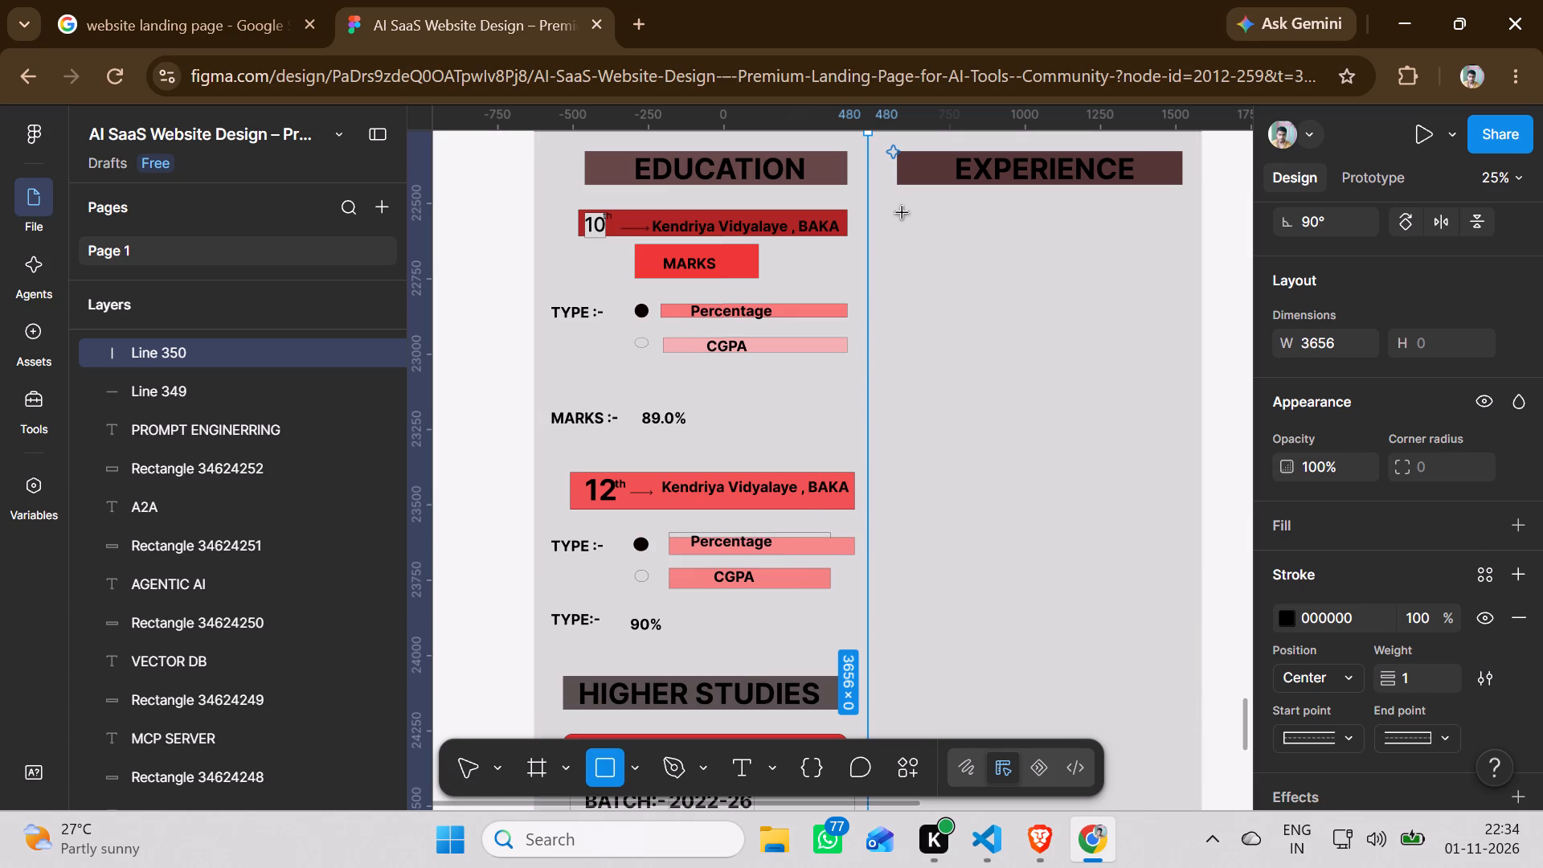
left_click_drag(911, 207, 985, 219)
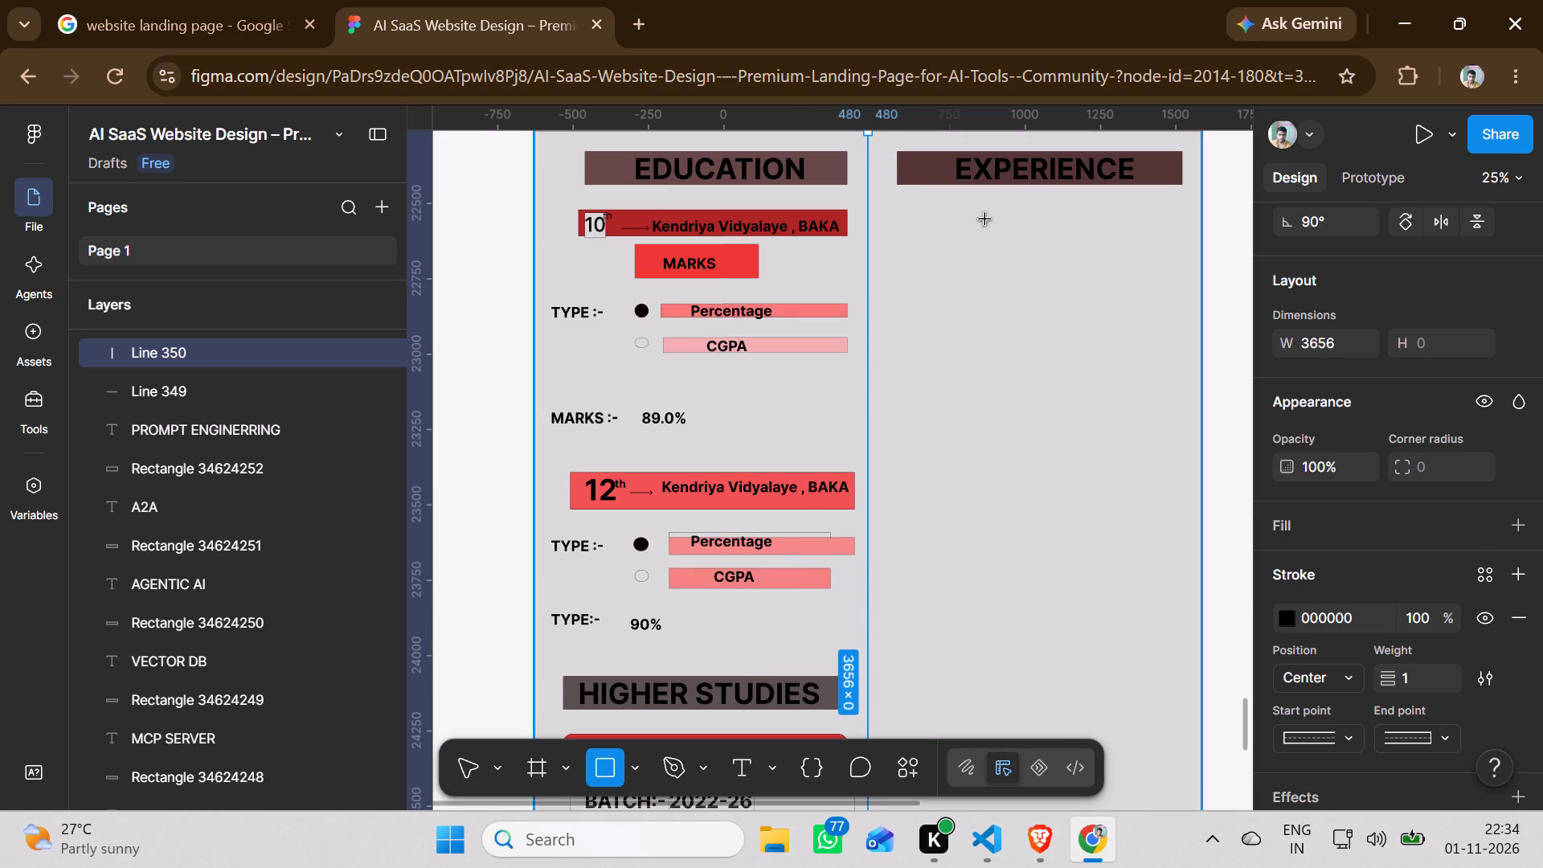
left_click_drag(985, 219, 1191, 247)
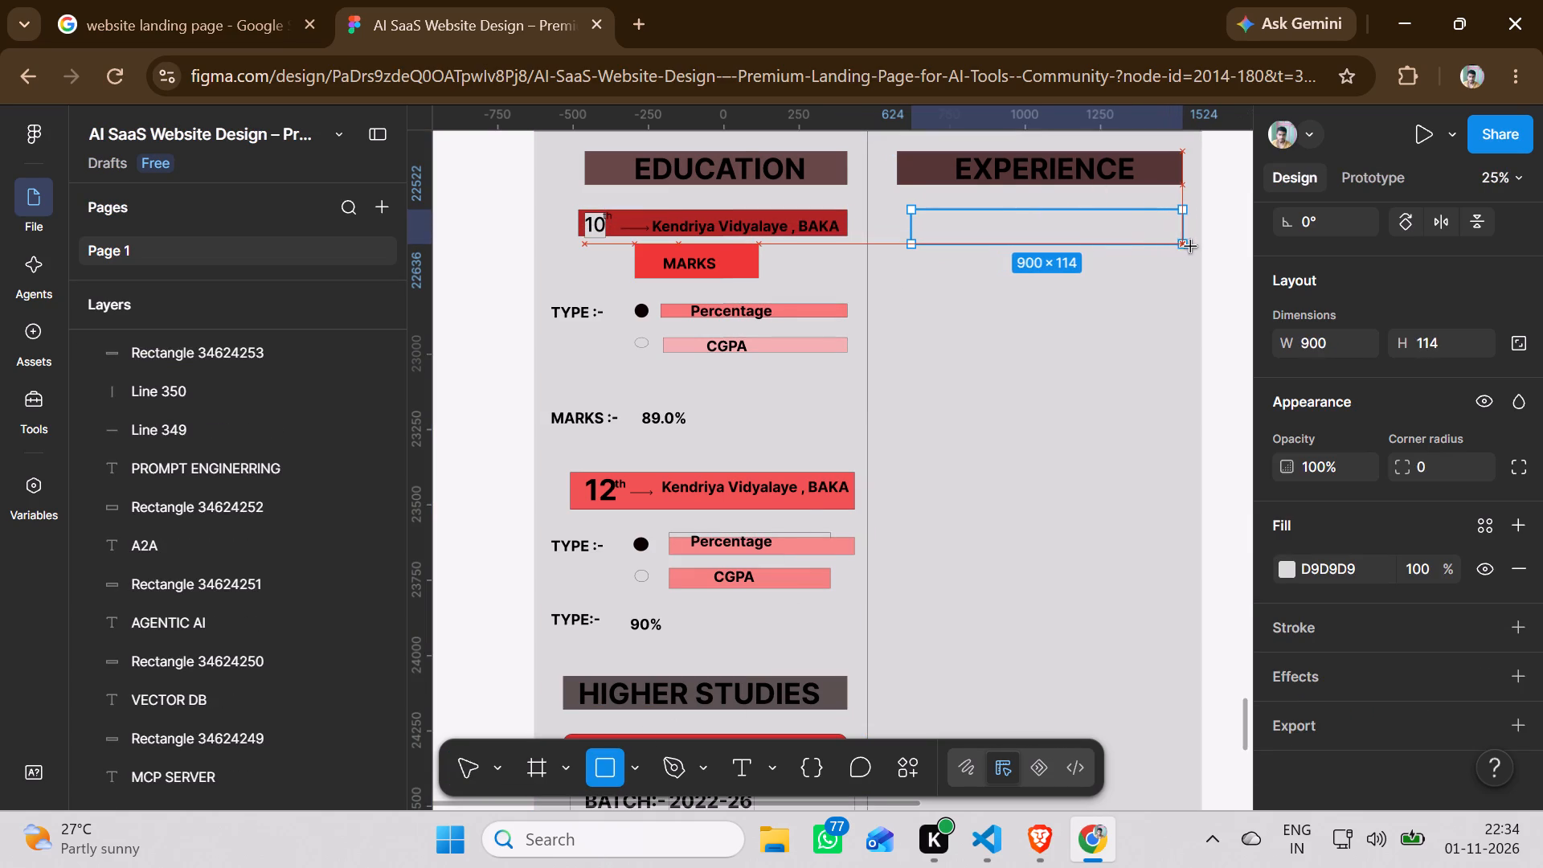
left_click_drag(1191, 247, 1185, 248)
left_click_drag(1185, 248, 1185, 248)
Set the corner radius of the Percentage bar in the 10th education entry to 12.
left_click(684, 308)
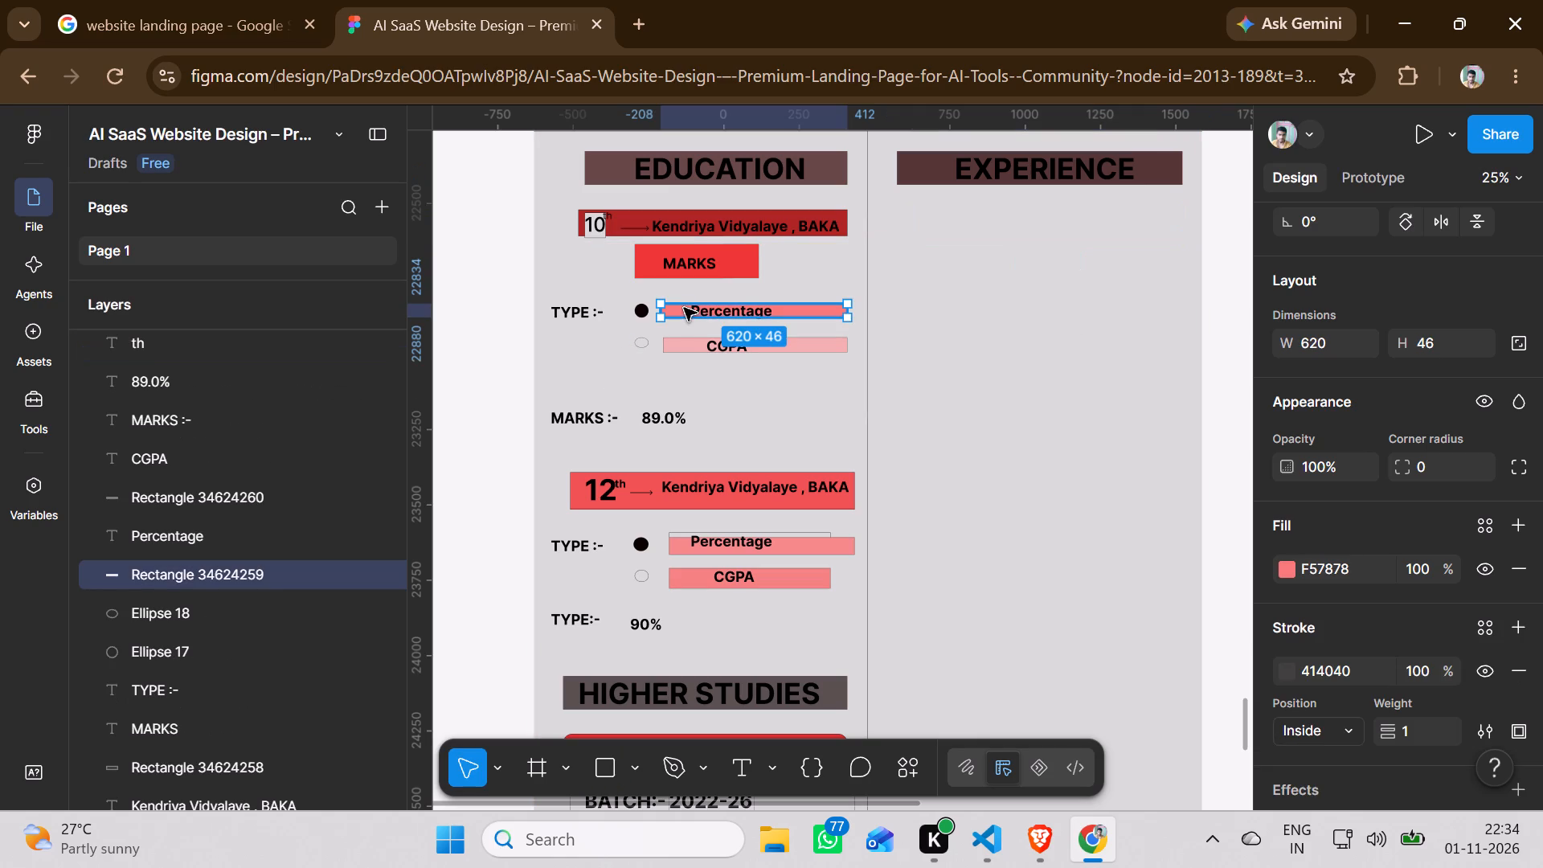
left_click(1435, 468)
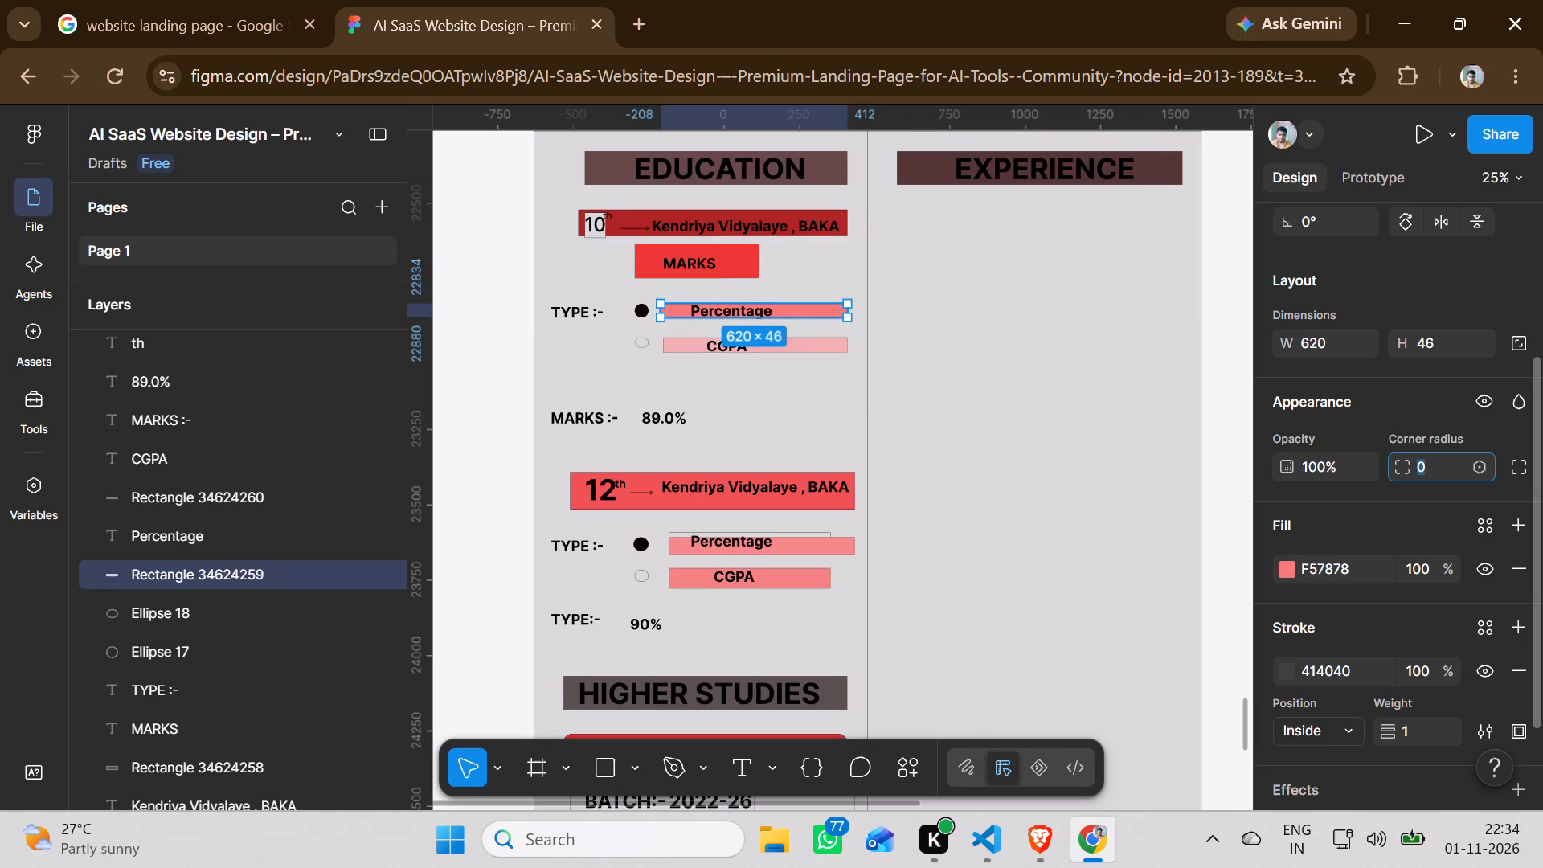
key("Up")
key("Up")
key("Up")
key("Up")
key("Up")
key("Up")
key("Up")
key("Up")
key("Up")
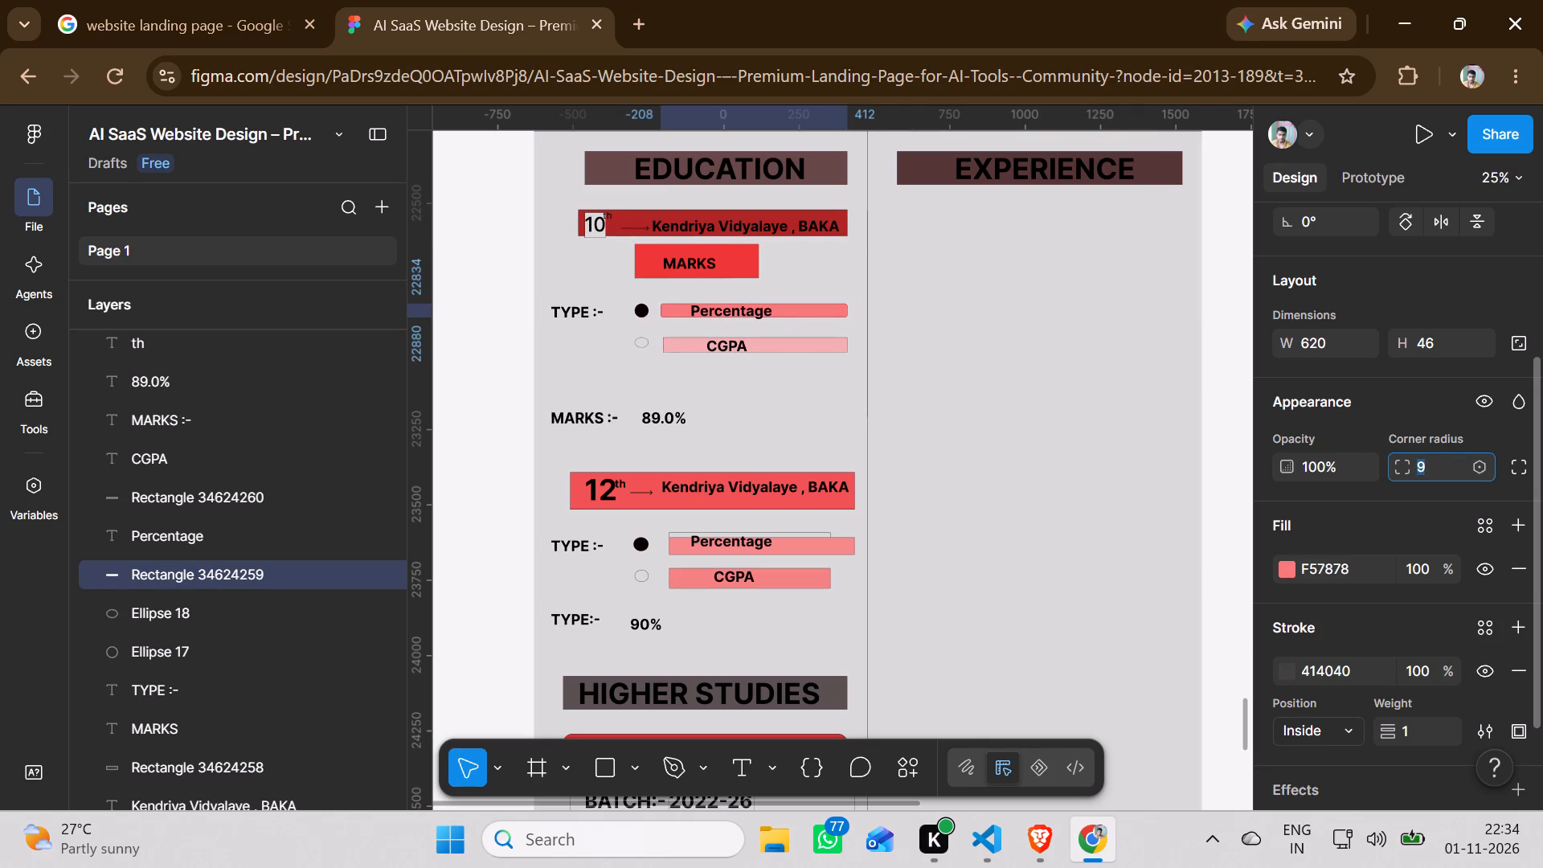
key("Up")
key("Up")
key("Up")
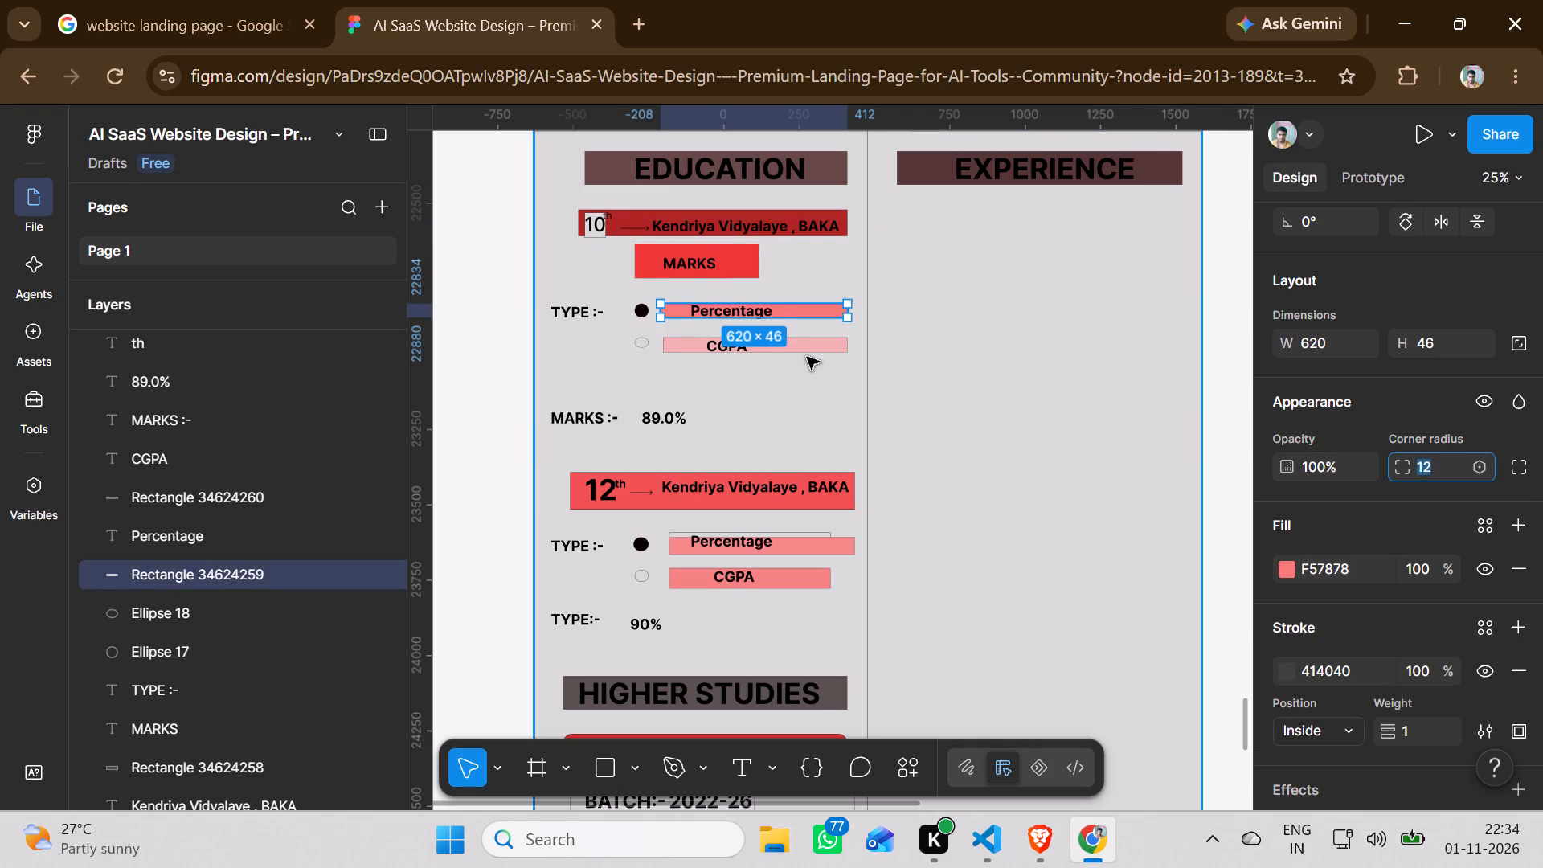
Set the corner radius of the CGPA bar in the 10th education entry to 8.
left_click(809, 352)
left_click(1439, 456)
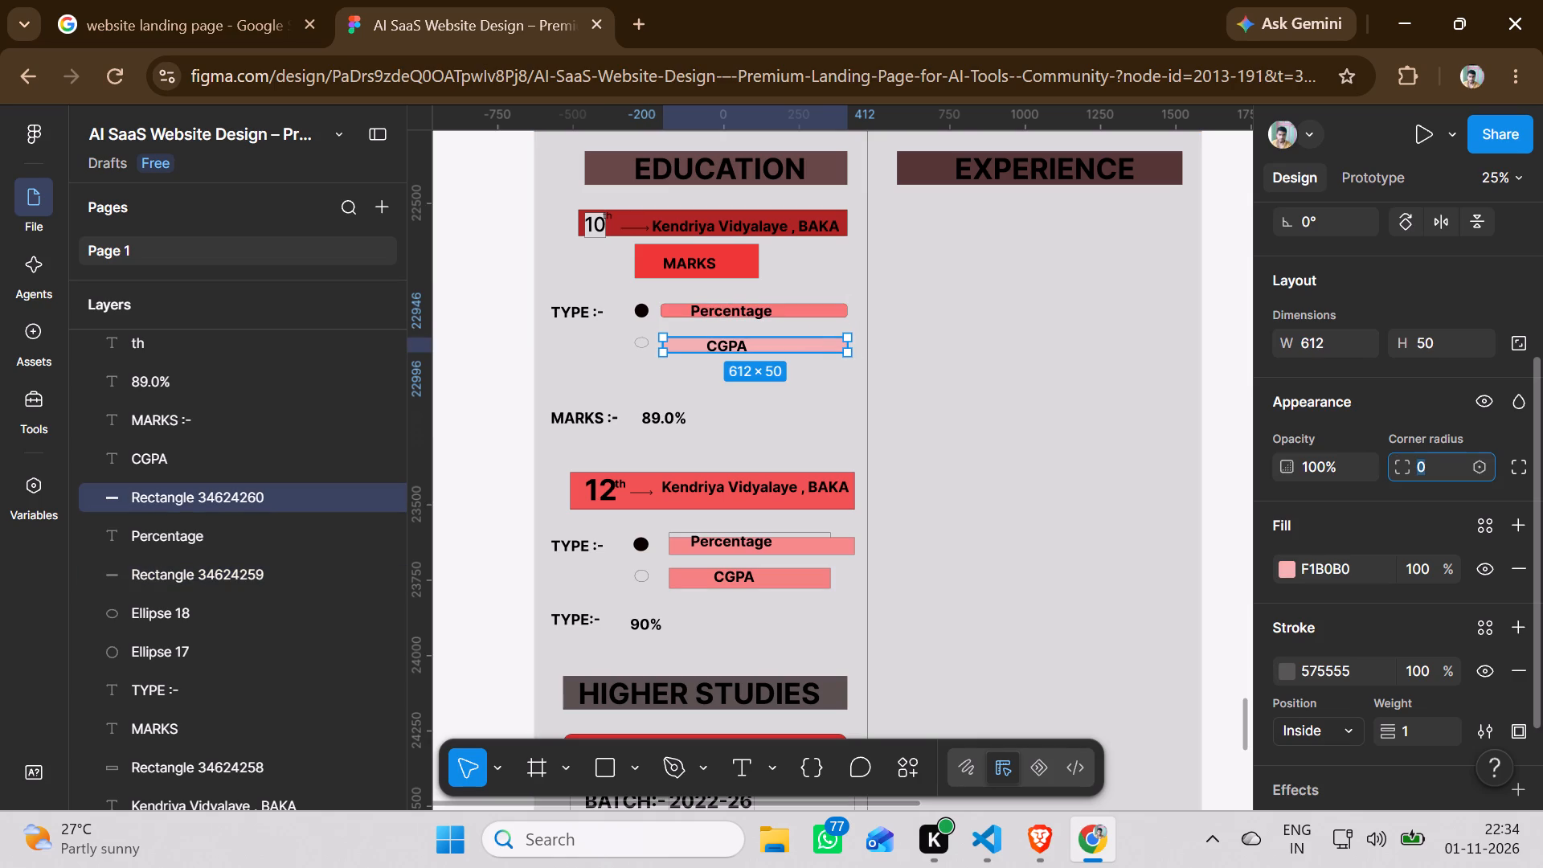
key("Up")
key("Up")
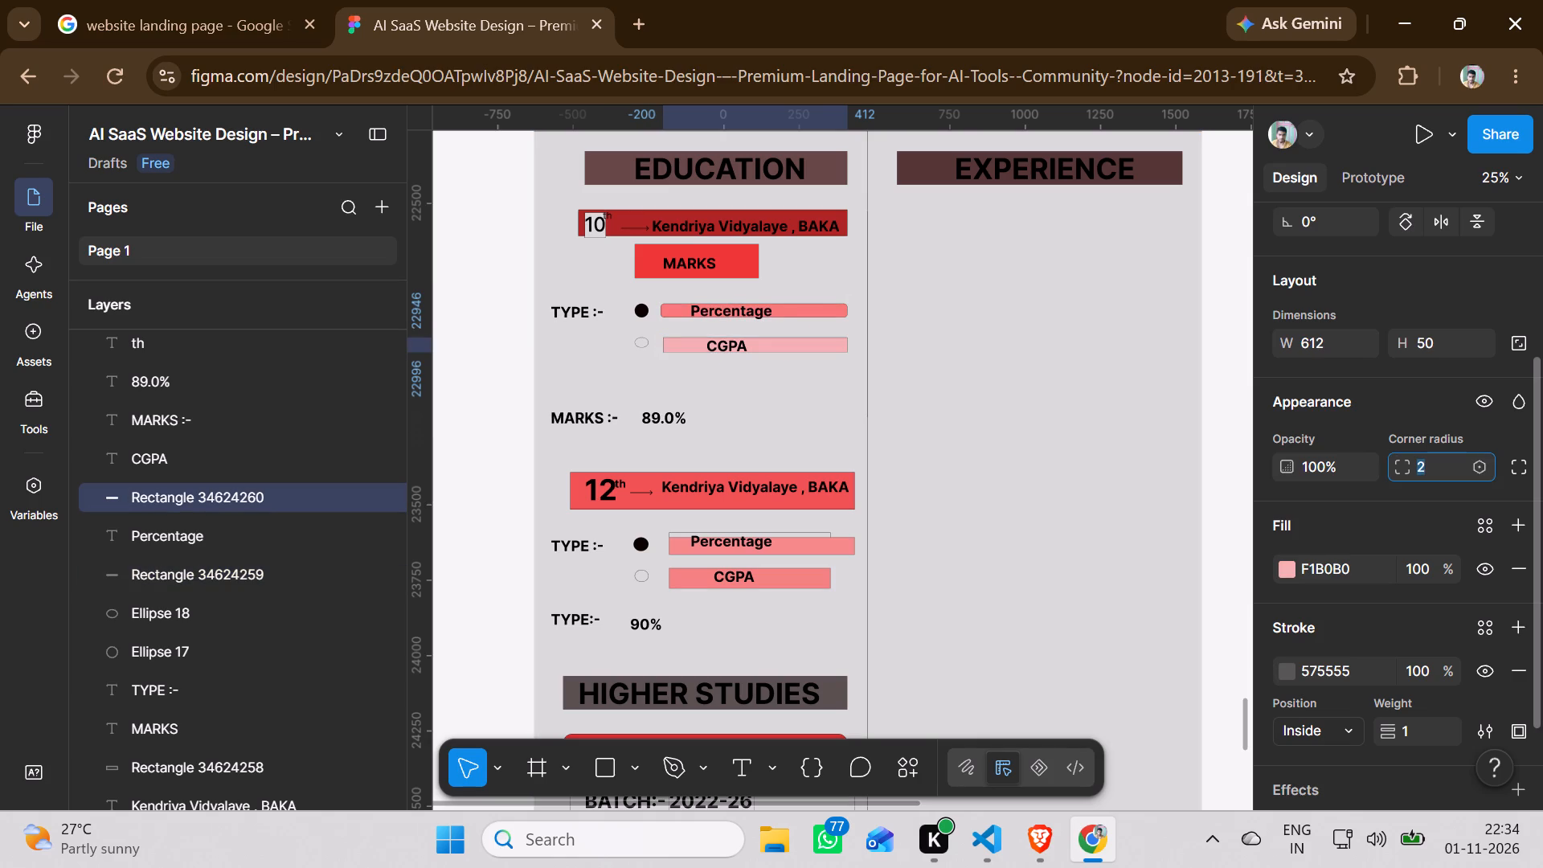
key("Up")
key("Up")
key("Up")
key("Up")
key("Up")
key("Up")
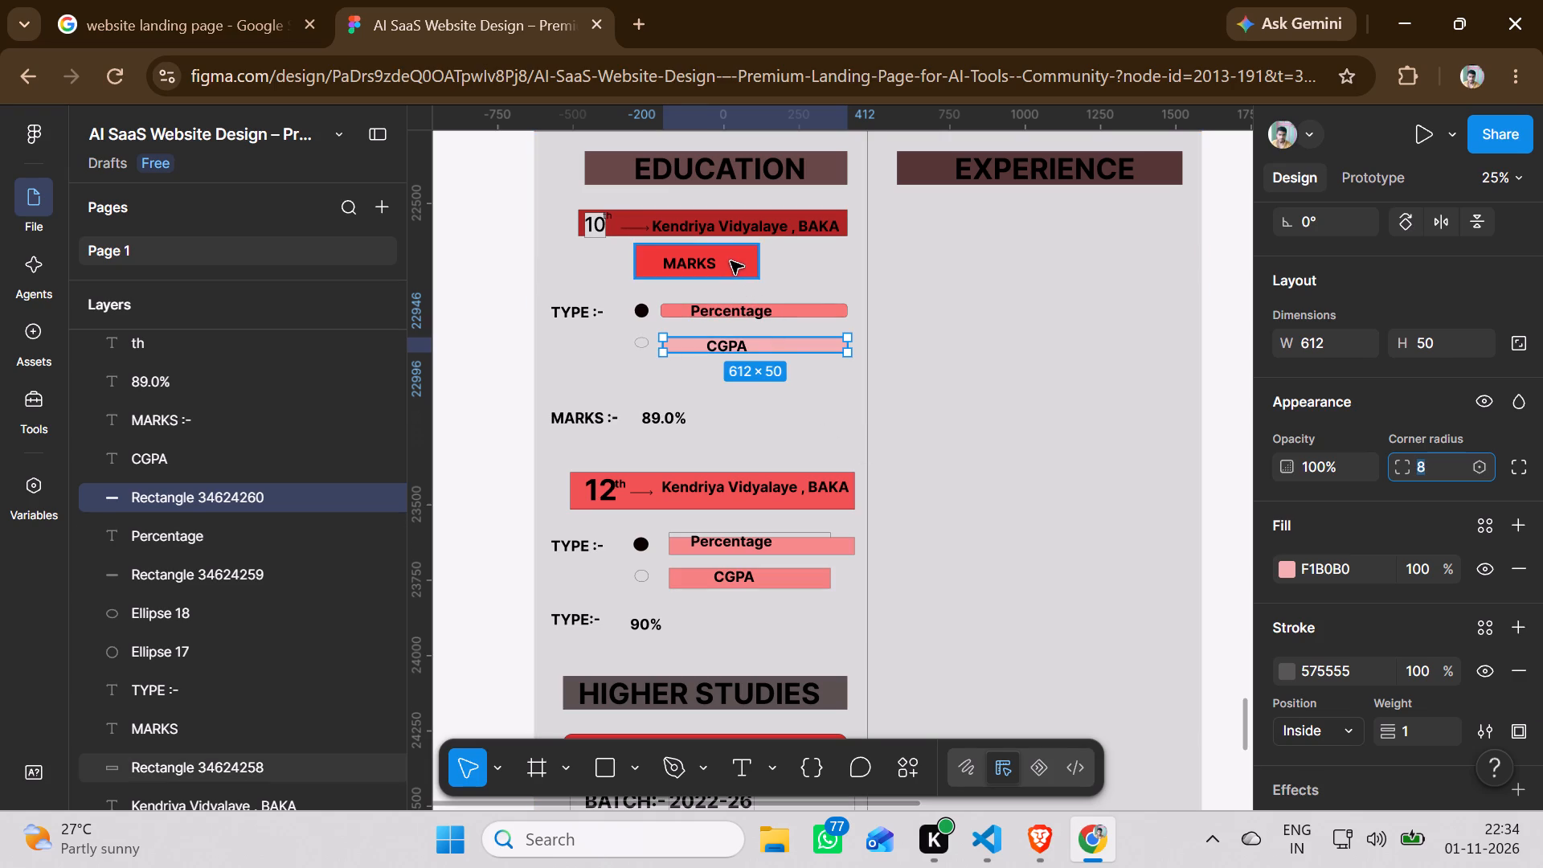
Set the corner radius of the red MARKS box in the 10th education entry to 43.
left_click(731, 261)
left_click(1437, 465)
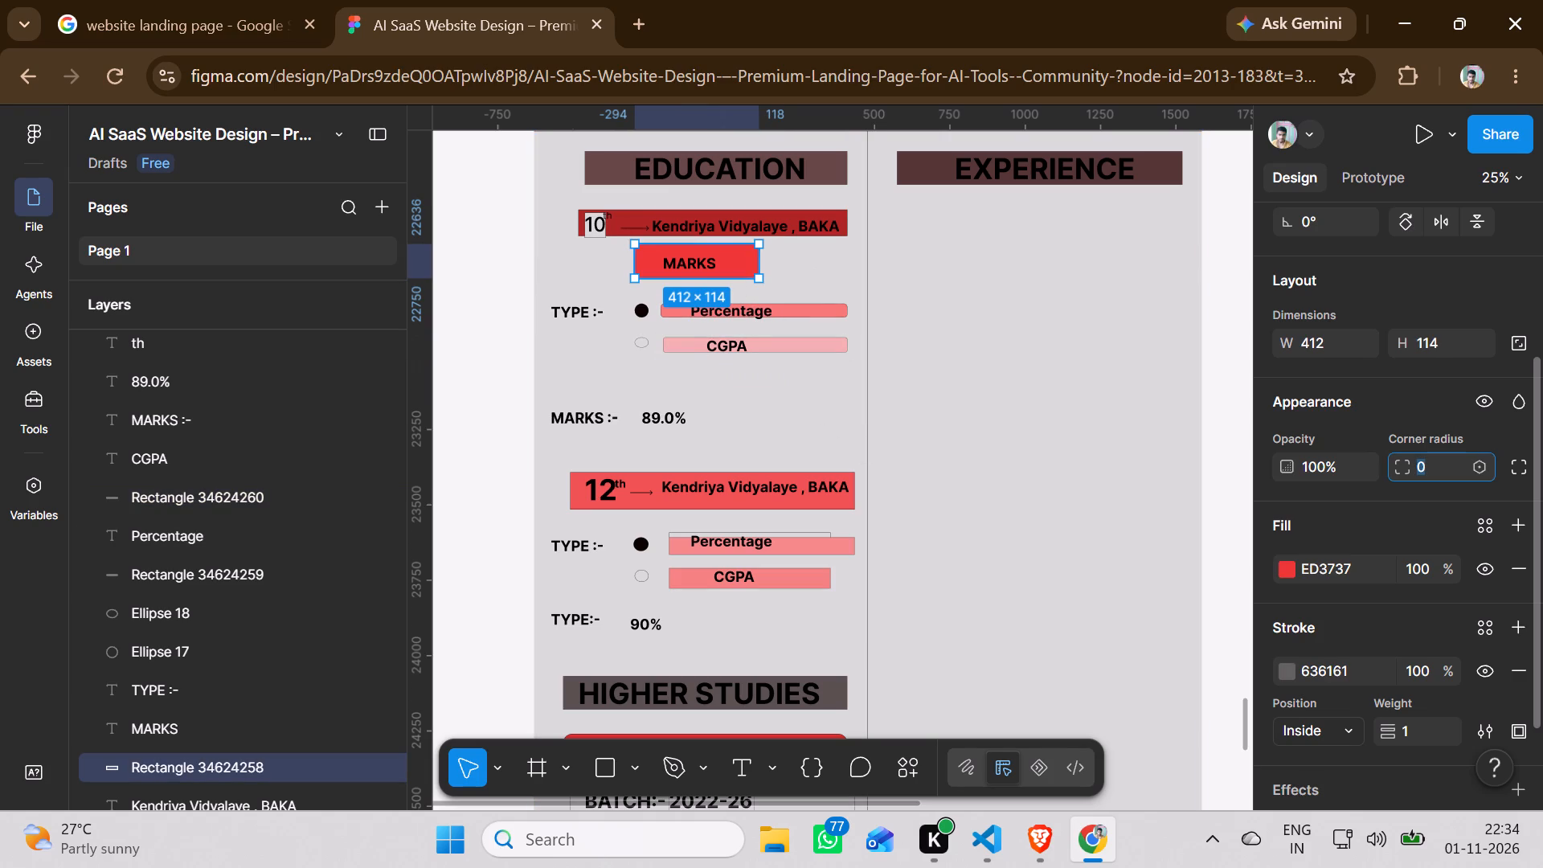
key("Up")
key("Up")
key("Up")
key("Up")
key("Up")
key("Up")
key("Up")
key("Up")
key("Up")
key("Up")
key("Up")
key("Up")
key("Up")
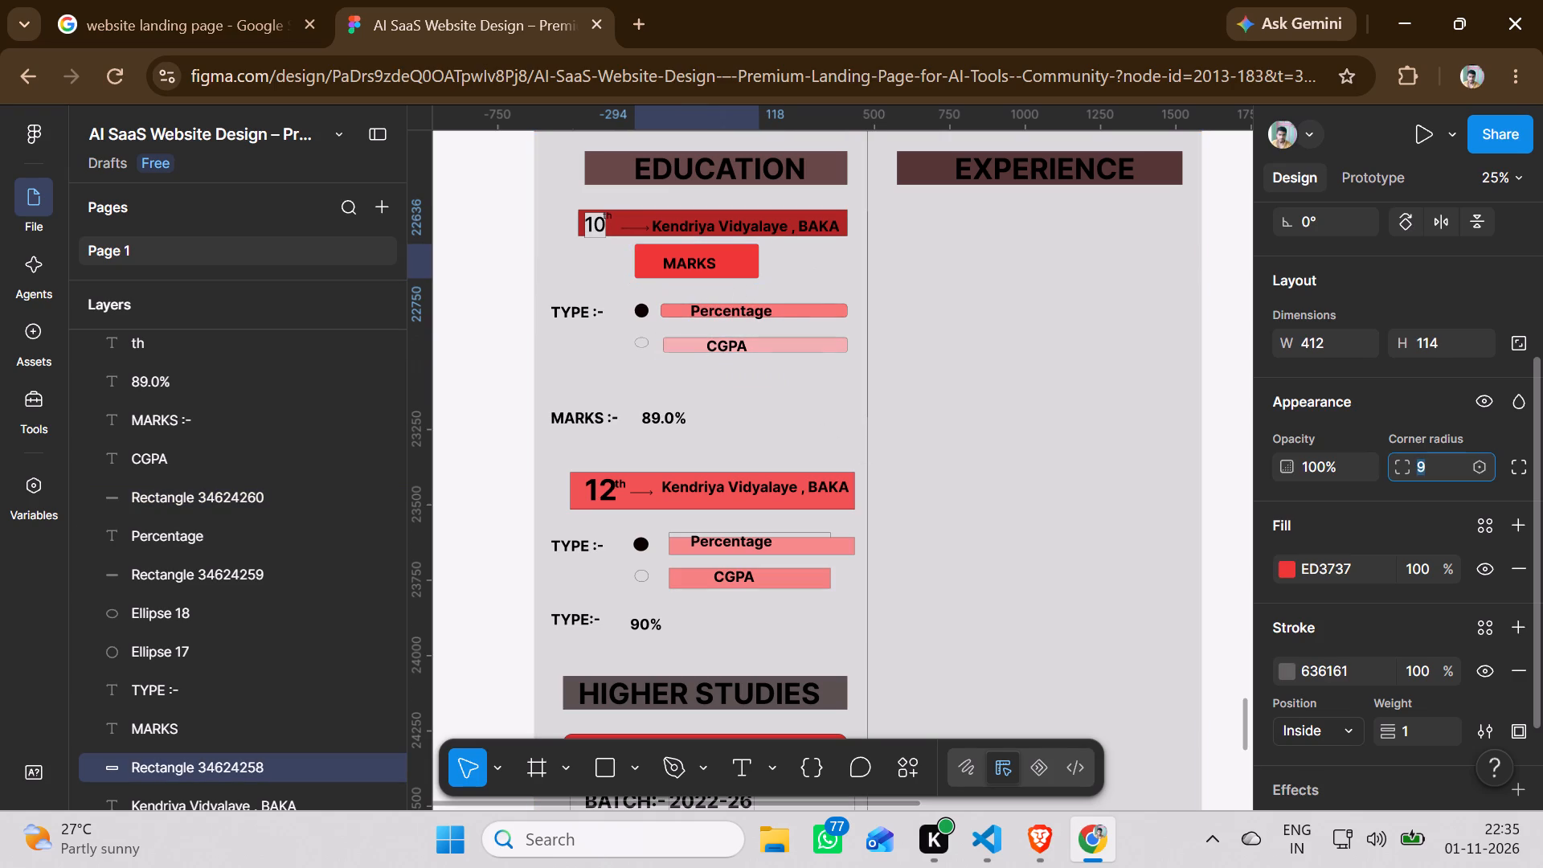
key("Up")
key("Up")
key("Up")
key("Up")
key("Up")
key("Up")
key("Up")
key("Up")
key("Up")
key("Up")
key("Up")
key("Up")
key("Up")
key("Up")
key("Up")
key("Up")
key("Up")
key("Up")
key("Up")
key("Up")
key("Up")
key("Up")
key("Up")
key("Up")
key("Up")
key("Up")
key("Up")
key("Up")
key("Up")
key("Up")
key("Up")
key("Up")
key("Up")
key("Up")
key("Up")
key("Up")
key("Up")
key("Up")
key("Up")
key("Up")
Set the corner radius of the red bar behind the 12th school title to 44.
left_click(681, 510)
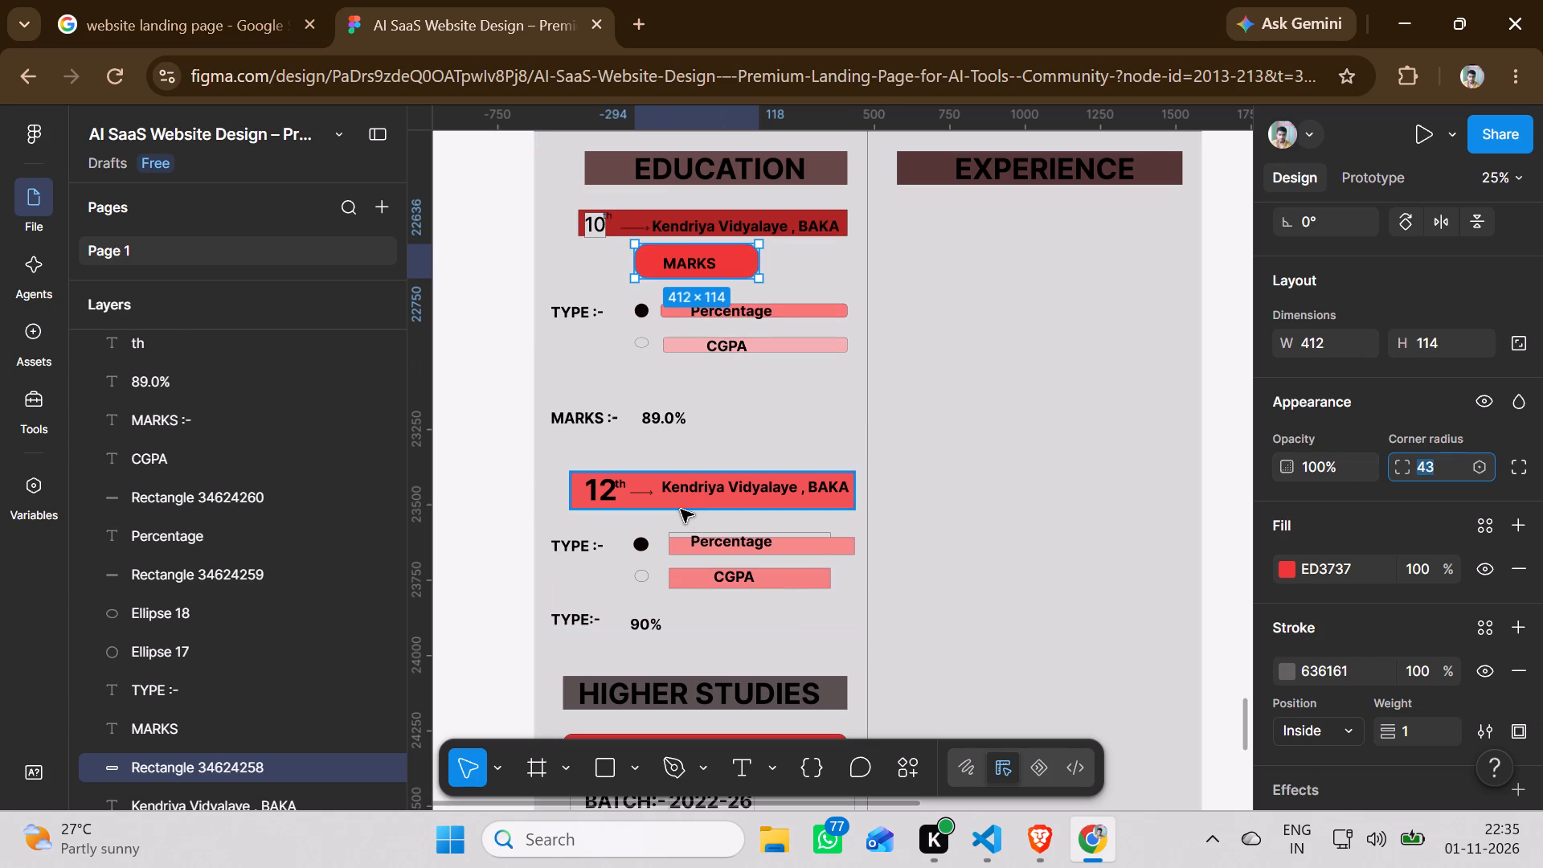
left_click(1451, 475)
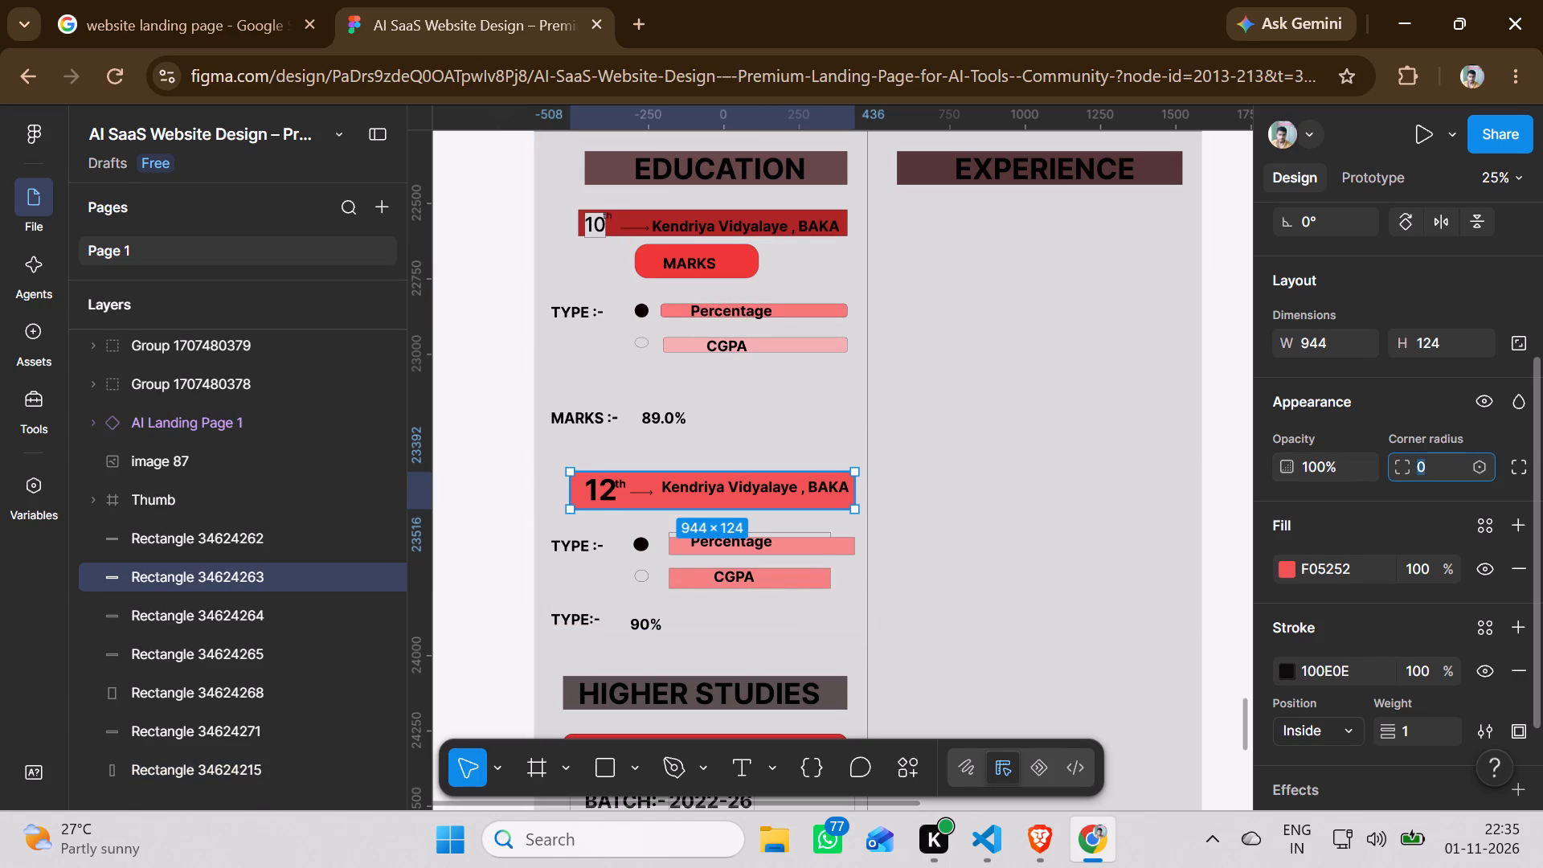
key("Up")
key("Up")
key("Up")
key("Up")
key("Up")
key("Up")
key("Up")
key("Up")
key("Up")
key("Up")
key("Up")
key("Up")
key("Up")
key("Up")
key("Up")
key("Up")
key("Up")
key("Up")
key("Up")
key("Up")
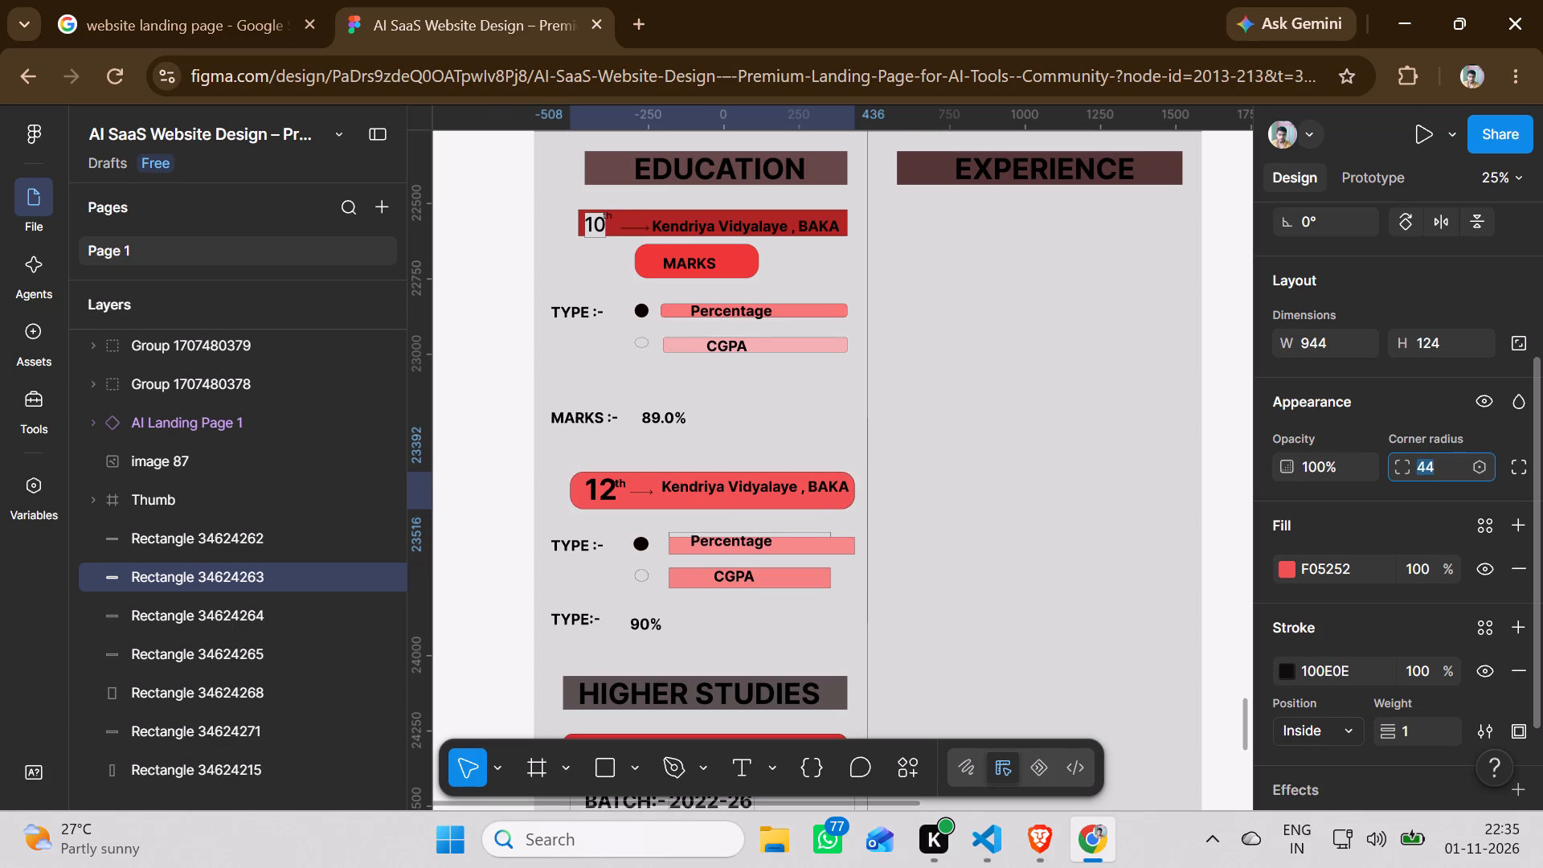
Set the corner radius of the dark red bar behind the 10th school title to 33.
left_click(771, 225)
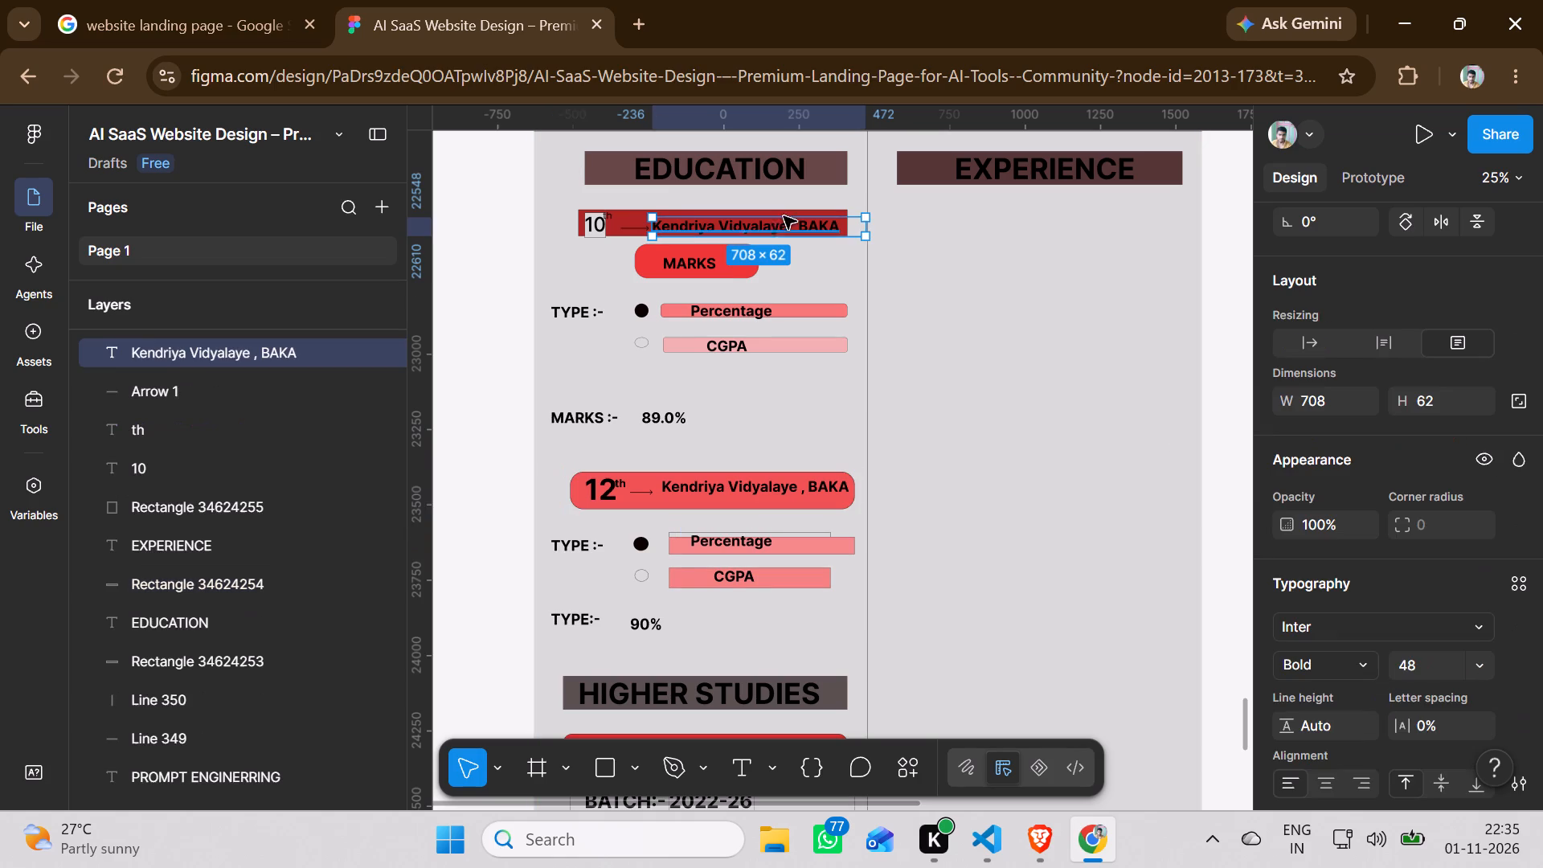
left_click(784, 216)
scroll(235, 410, "up", 2)
left_click(226, 551)
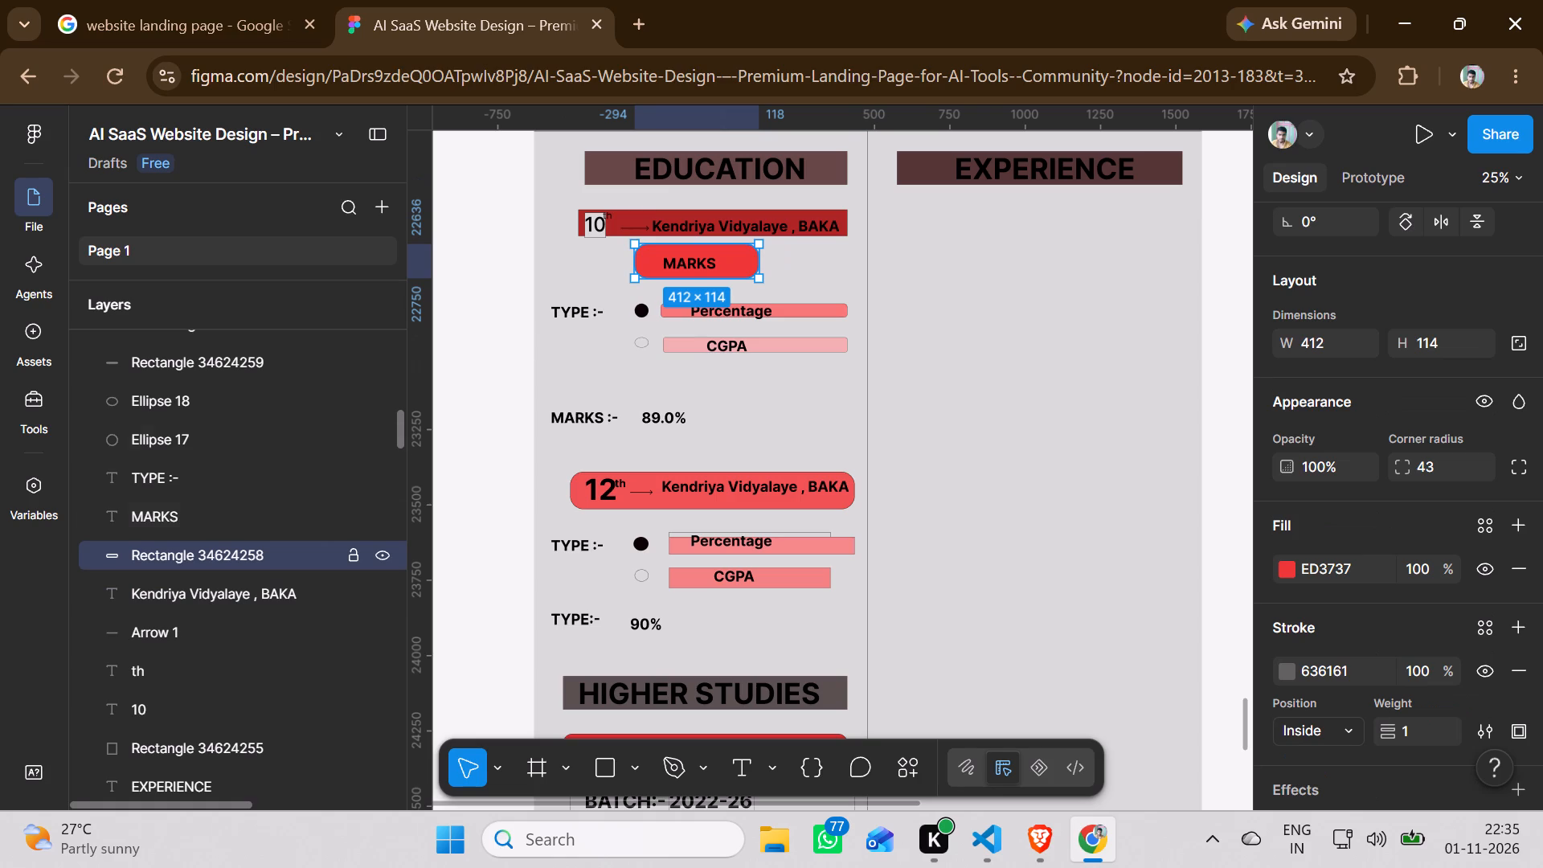
left_click(625, 211)
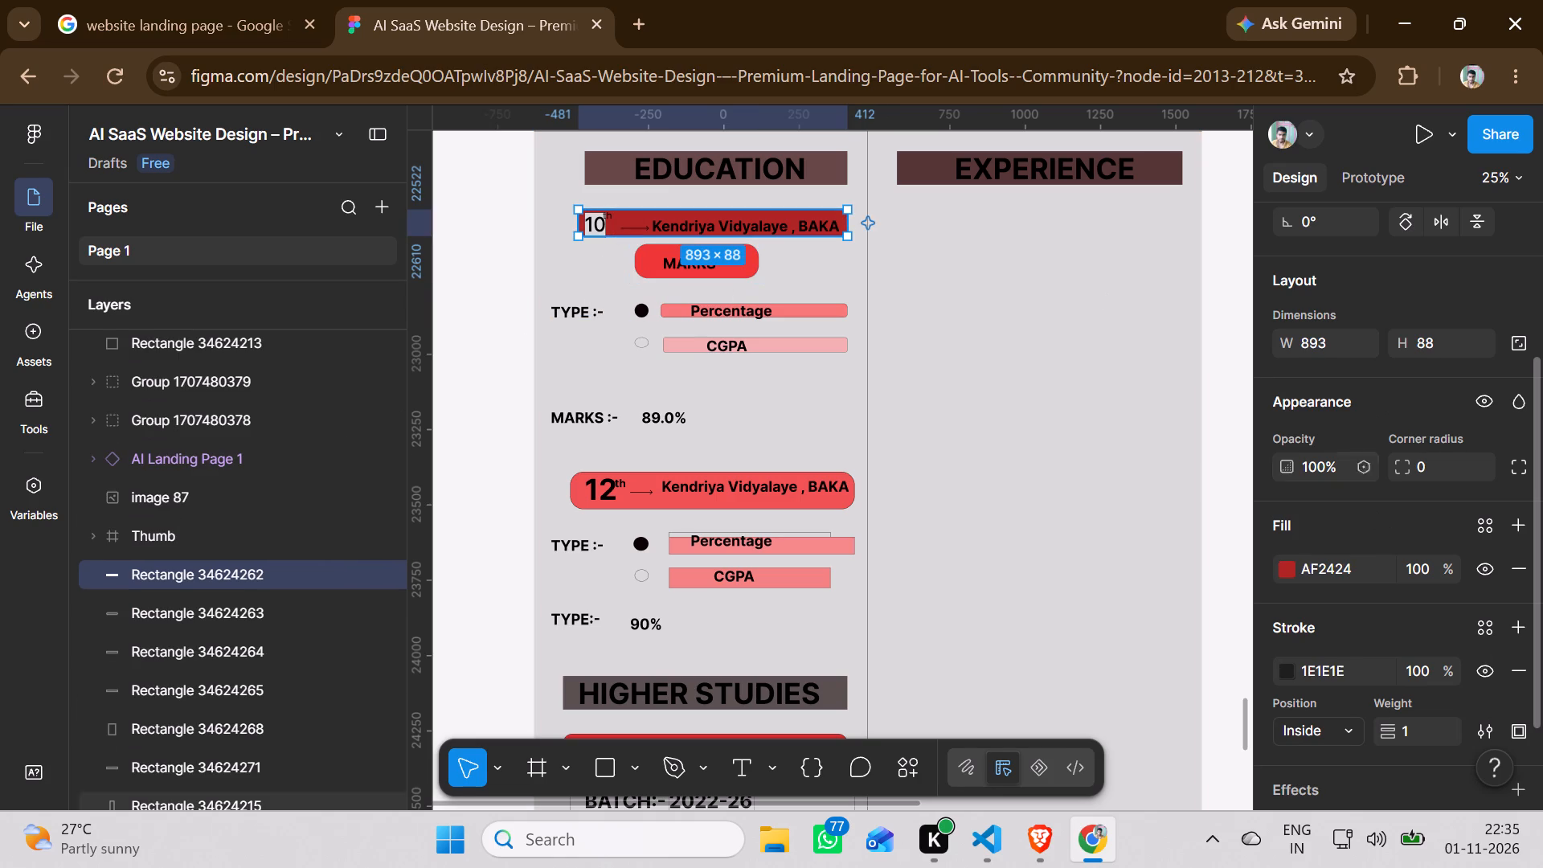
left_click(1451, 469)
key("Up")
key("Up")
key("Up")
key("Up")
key("Up")
key("Up")
key("Up")
key("Up")
key("Up")
key("Up")
key("Up")
key("Up")
key("Up")
key("Up")
key("Up")
key("Up")
key("Up")
key("Up")
key("Up")
key("Up")
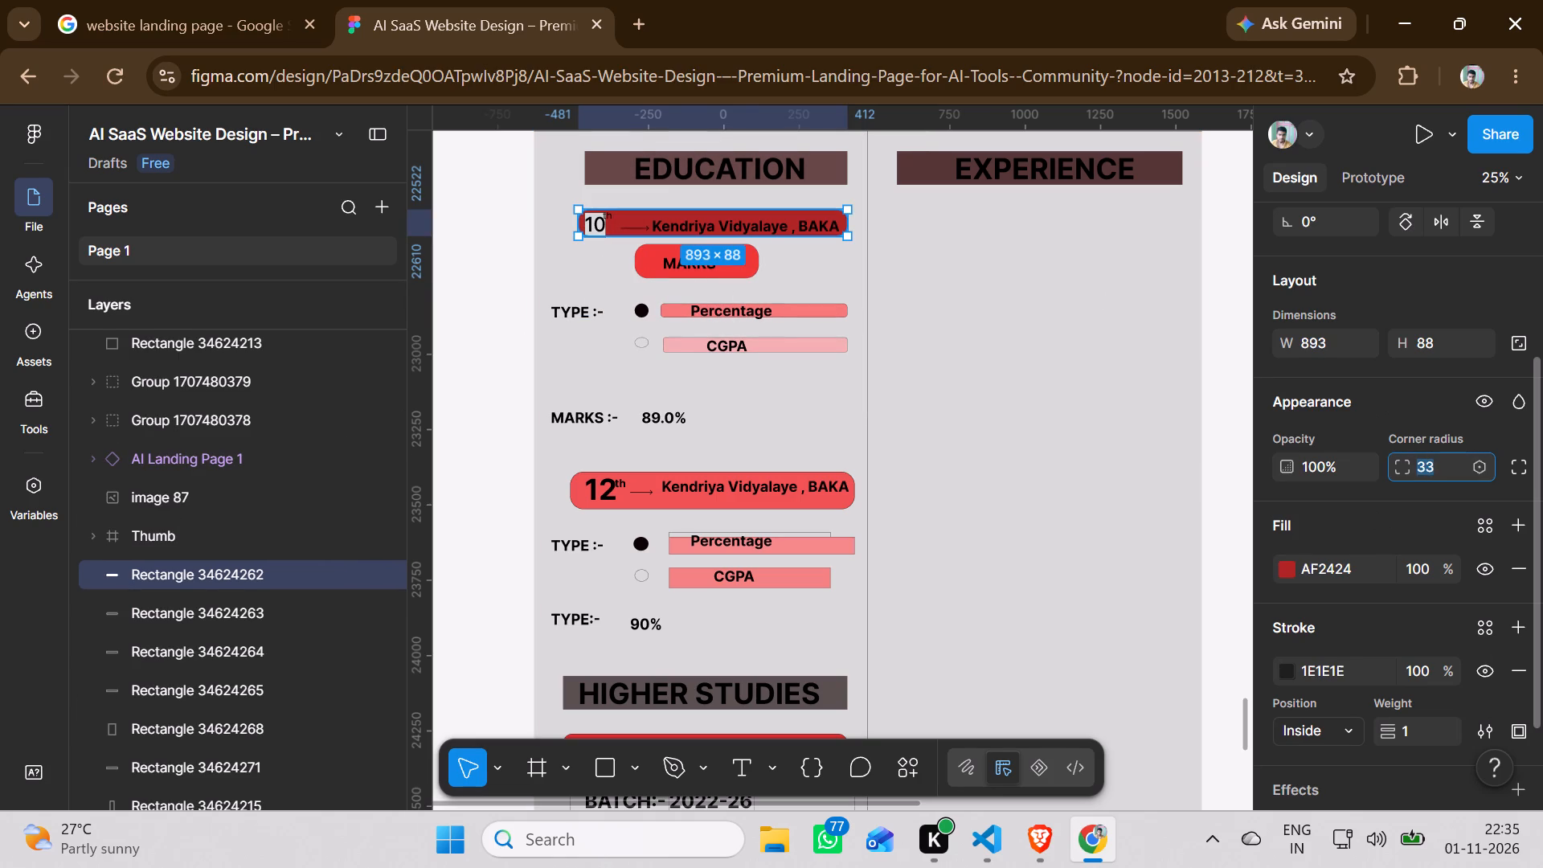
Set the corner radius of the dark bar behind the EDUCATION heading to 36.
scroll(652, 294, "up", 3)
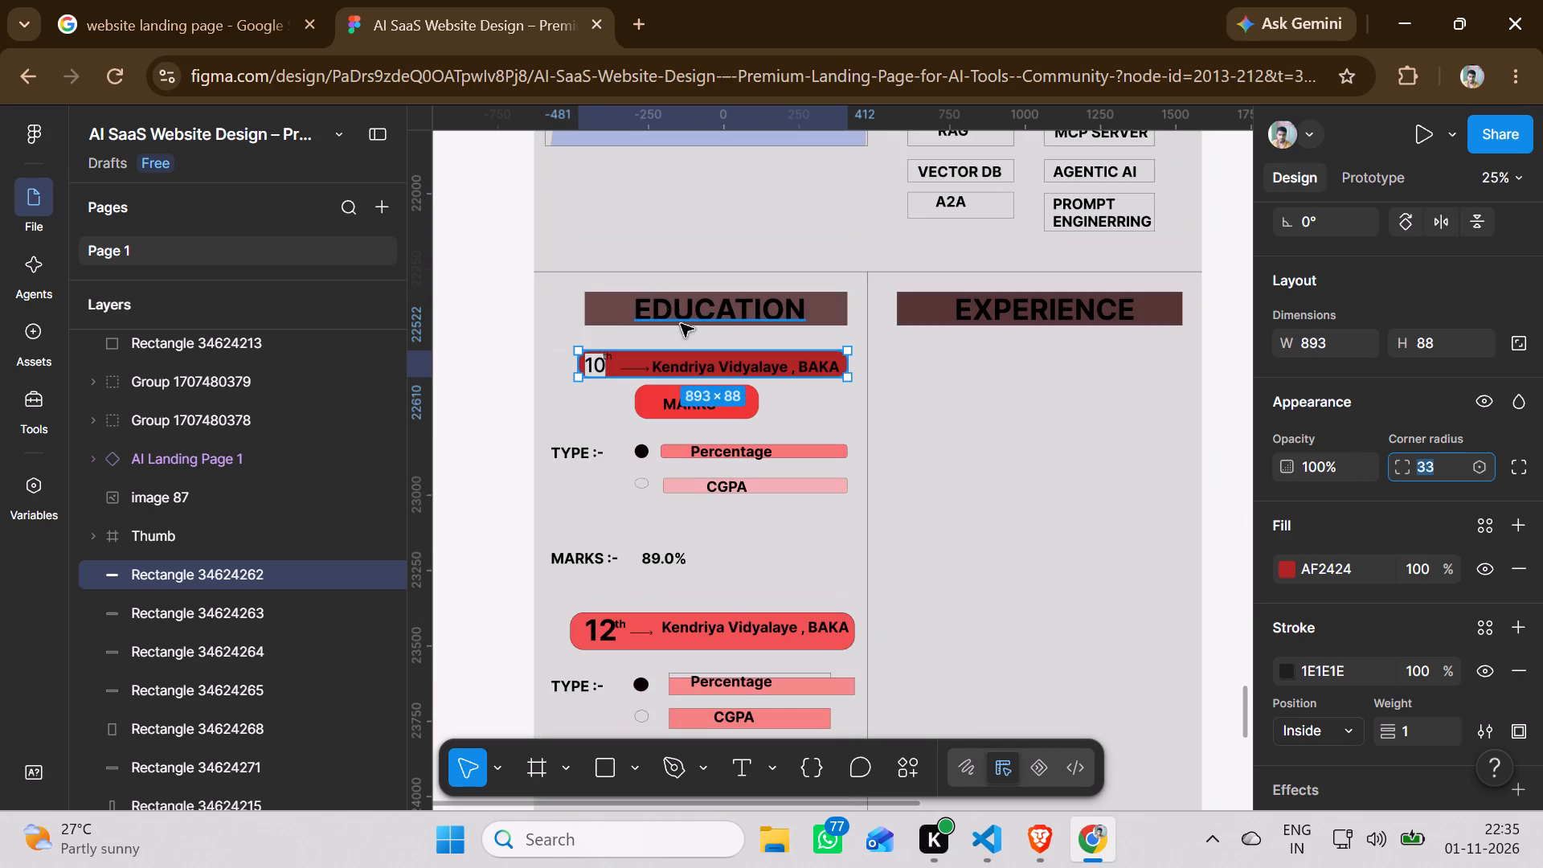
left_click(606, 321)
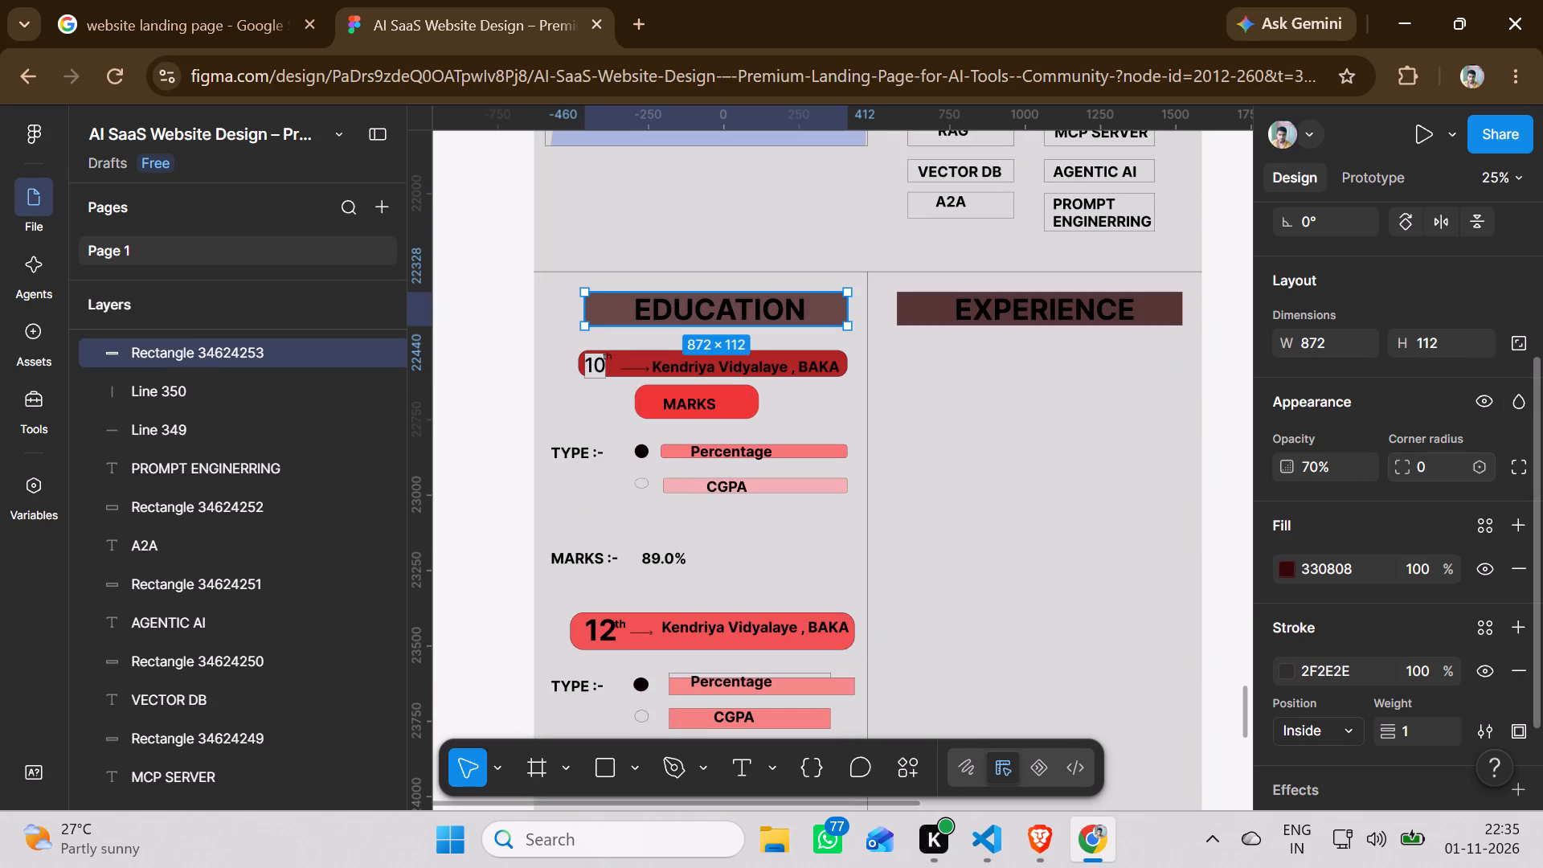
left_click(1442, 473)
key("Up")
key("Up")
key("Up")
key("Up")
key("Up")
key("Up")
key("Up")
key("Up")
key("Up")
key("Up")
key("Up")
key("Up")
key("Up")
key("Up")
key("Up")
key("Up")
key("Up")
key("Up")
key("Up")
key("Up")
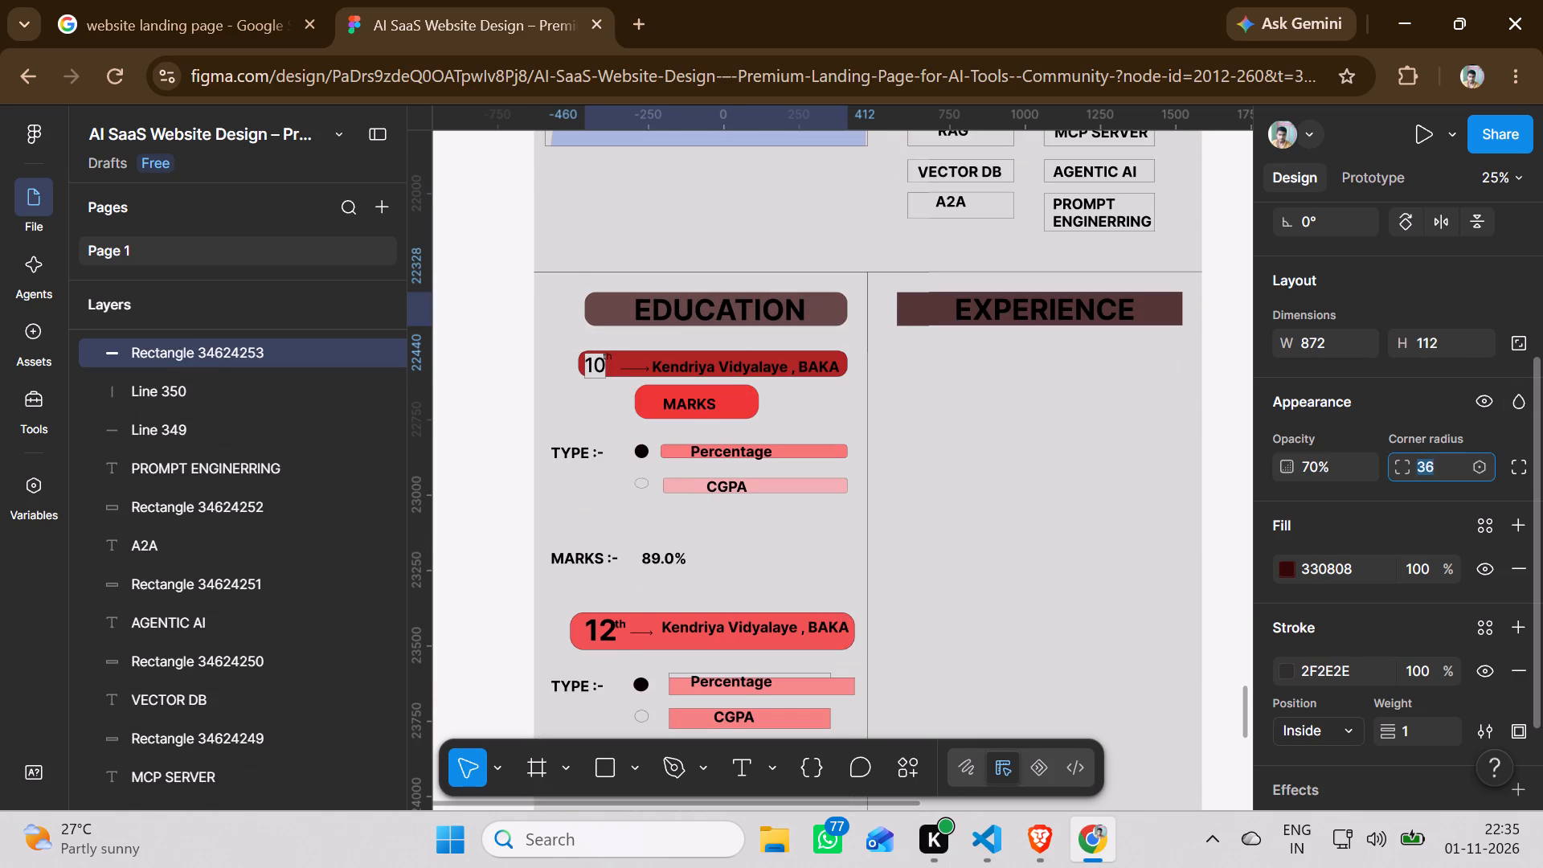
Set the corner radius of the dark bar behind the EXPERIENCE heading to 28.
left_click(1156, 317)
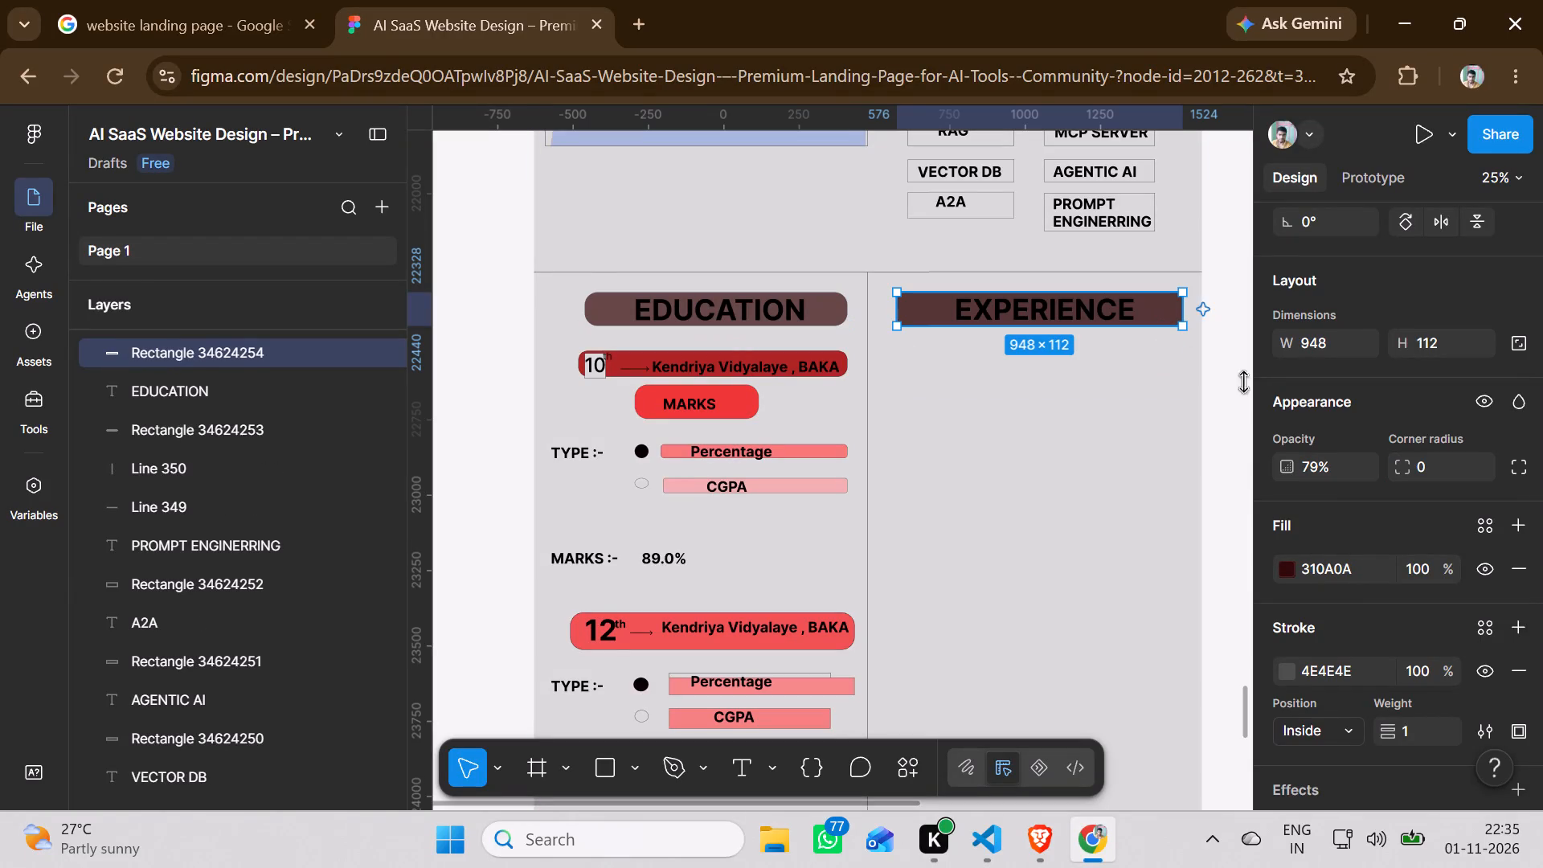
left_click(1451, 470)
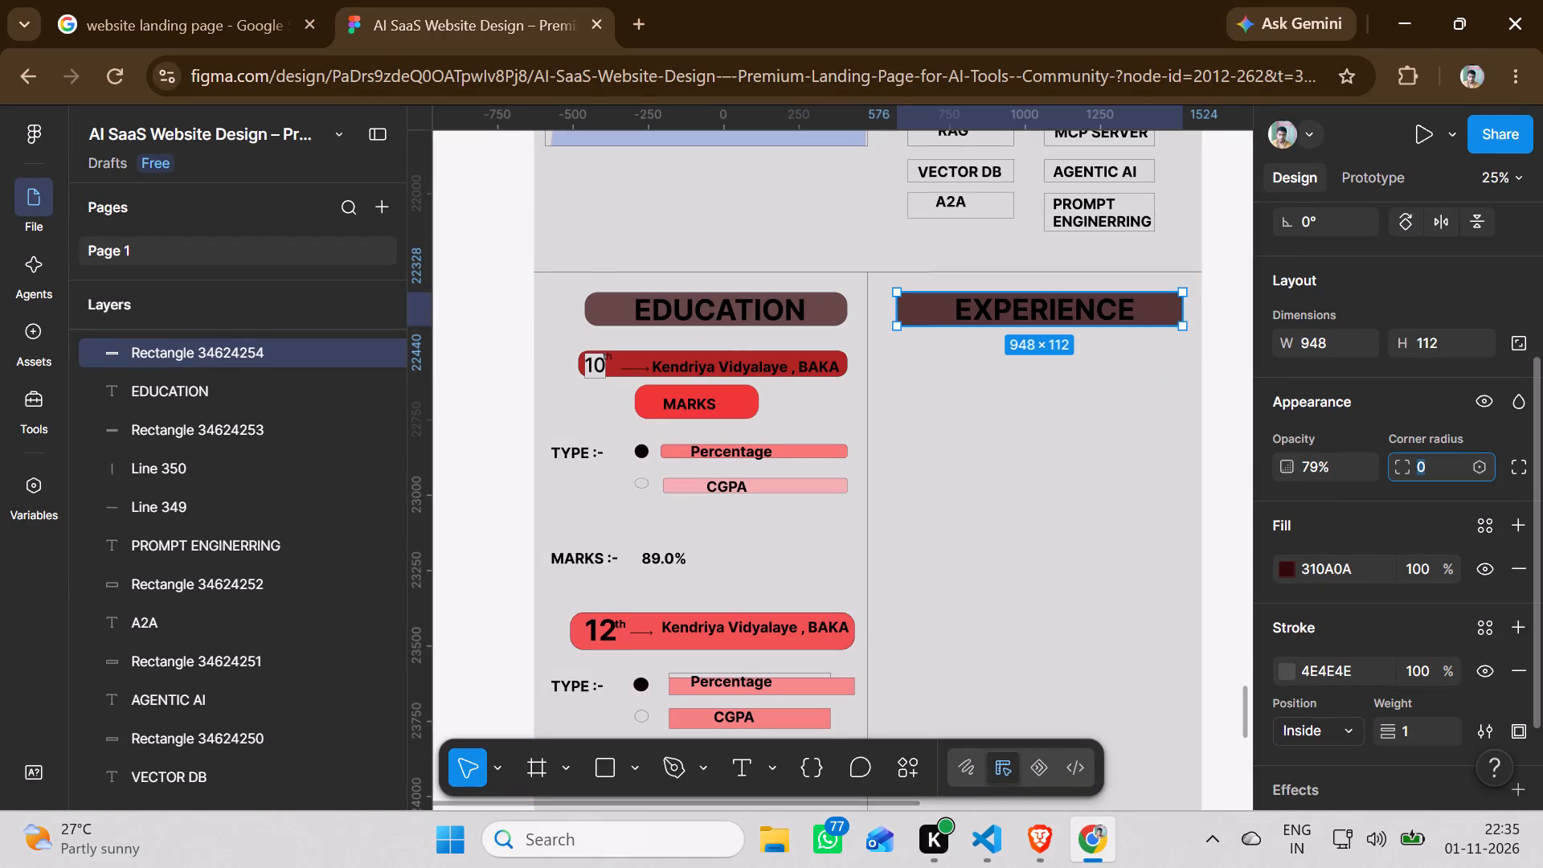
key("Up")
key("Up")
key("Up")
key("Up")
key("Up")
key("Up")
key("Up")
key("Up")
key("Up")
key("Up")
key("Up")
key("Up")
key("Up")
key("Up")
key("Up")
key("Up")
key("Up")
key("Up")
key("Up")
key("Up")
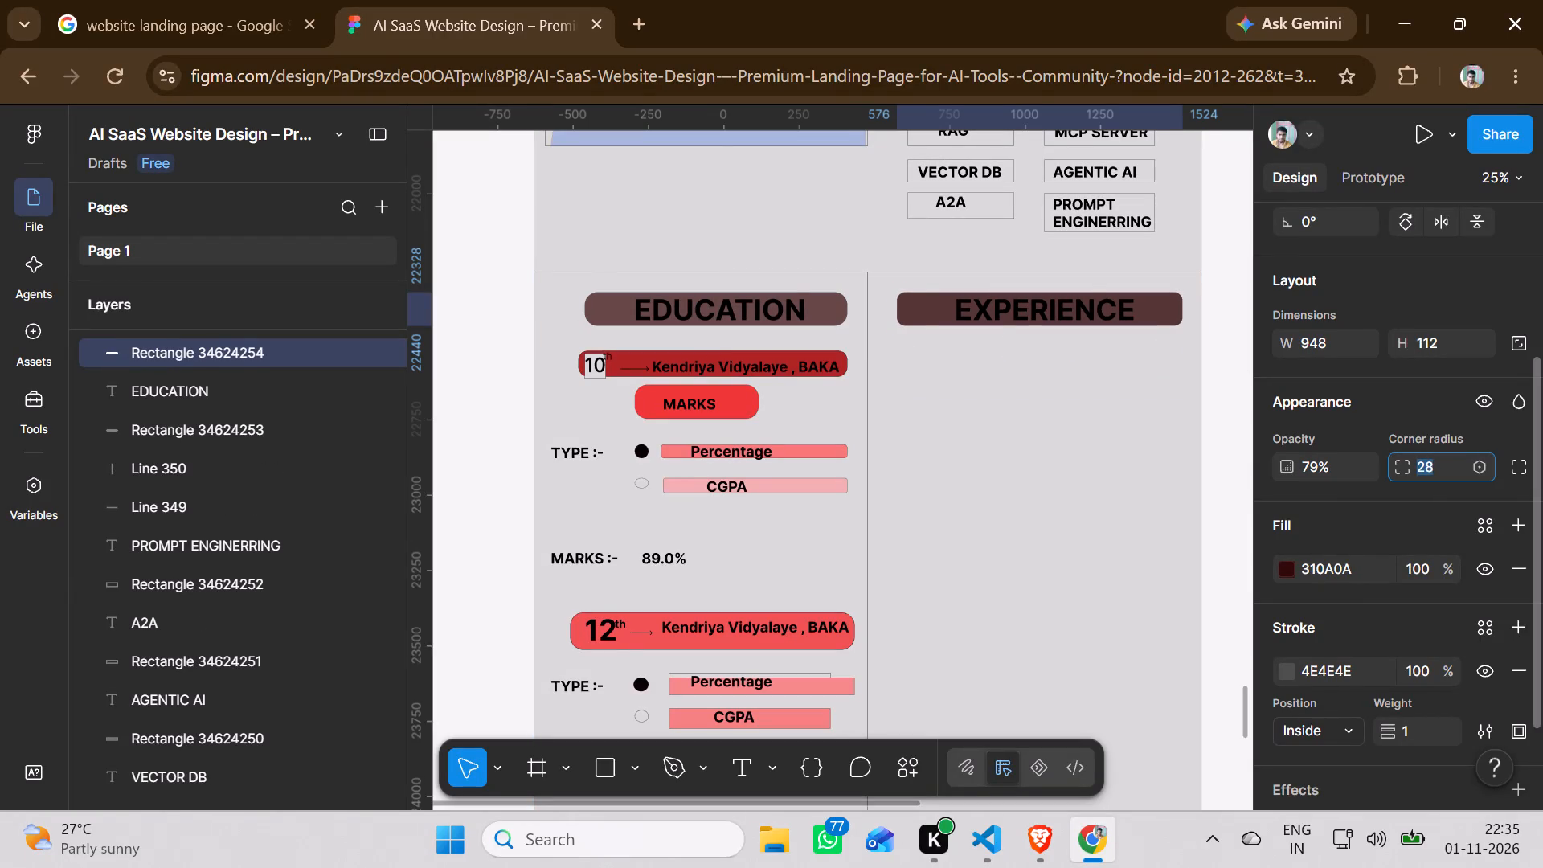
scroll(804, 547, "down", 3)
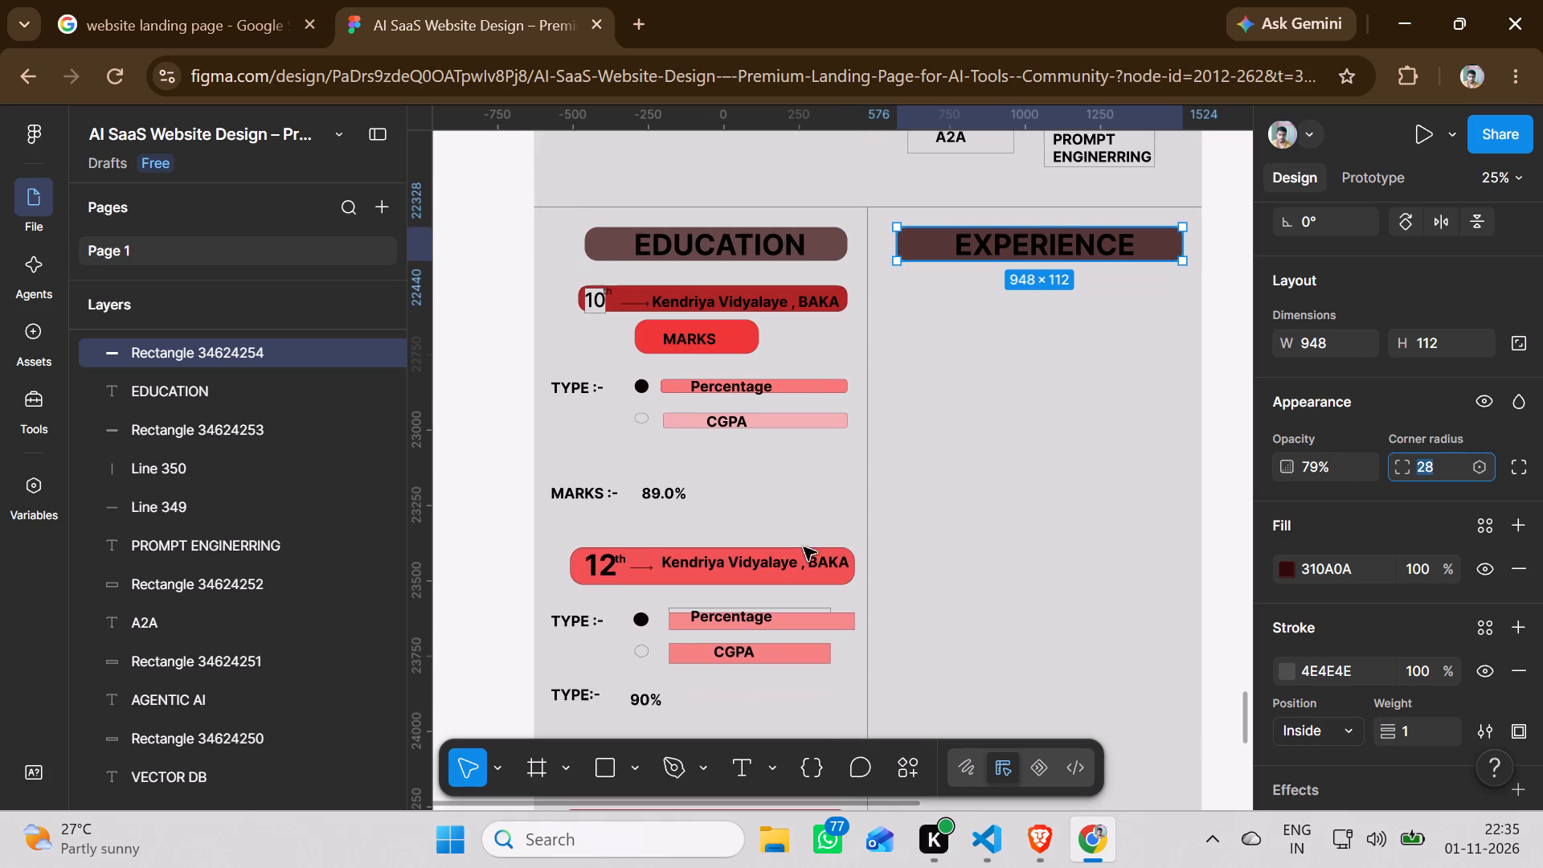
Look over the resume page from the RESUME header down to the HIGHER STUDIES college form.
scroll(776, 530, "up", 3)
scroll(776, 530, "down", 1)
scroll(776, 530, "up", 4)
scroll(776, 529, "down", 1)
scroll(776, 529, "up", 11)
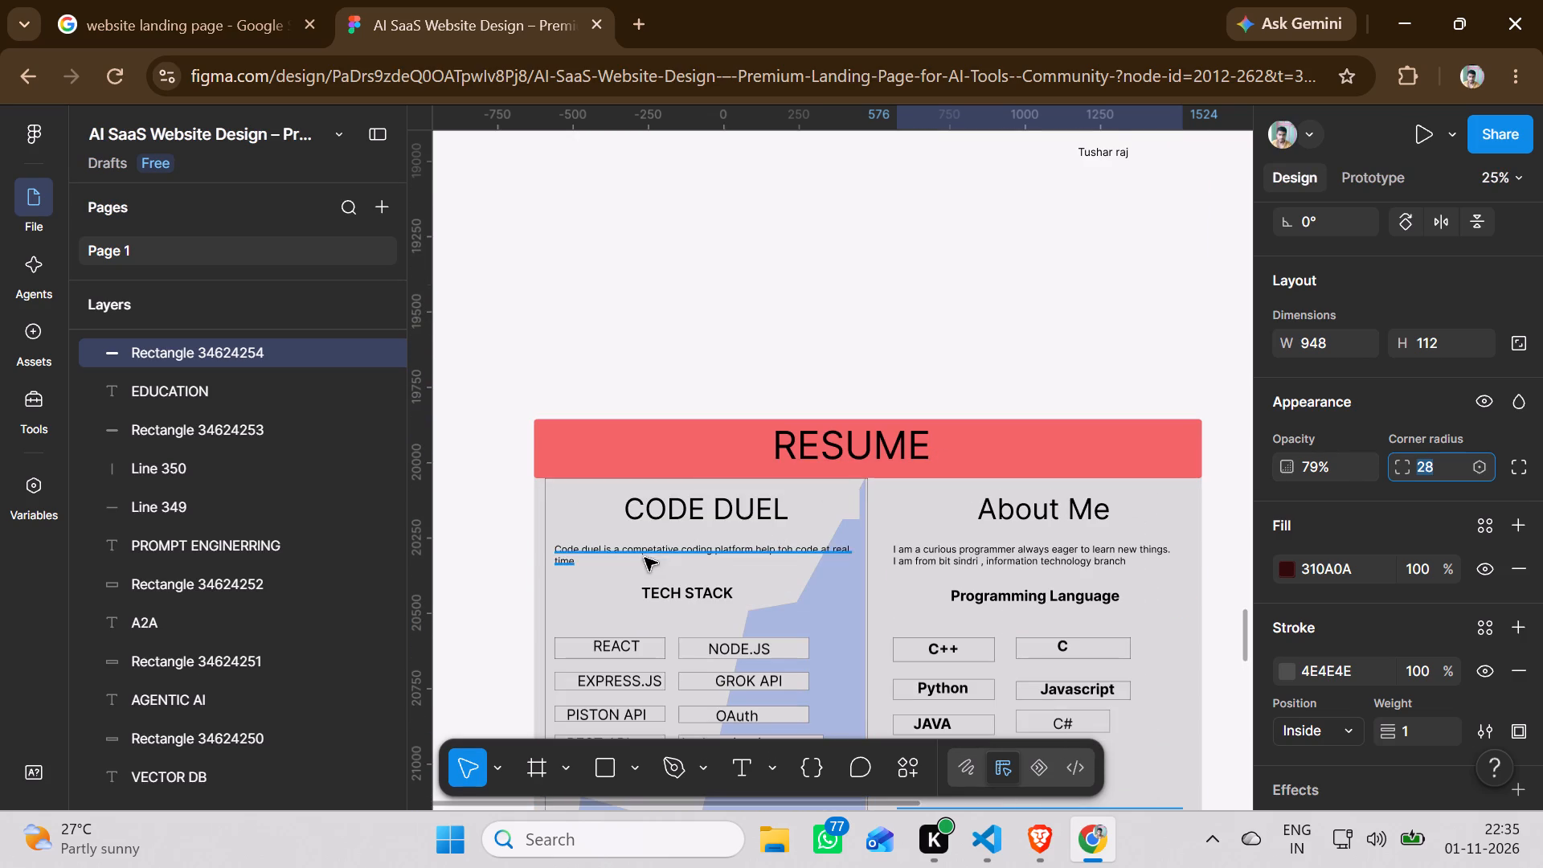
scroll(678, 520, "down", 6)
scroll(678, 520, "up", 1)
scroll(678, 520, "down", 3)
scroll(678, 520, "up", 1)
scroll(678, 520, "down", 8)
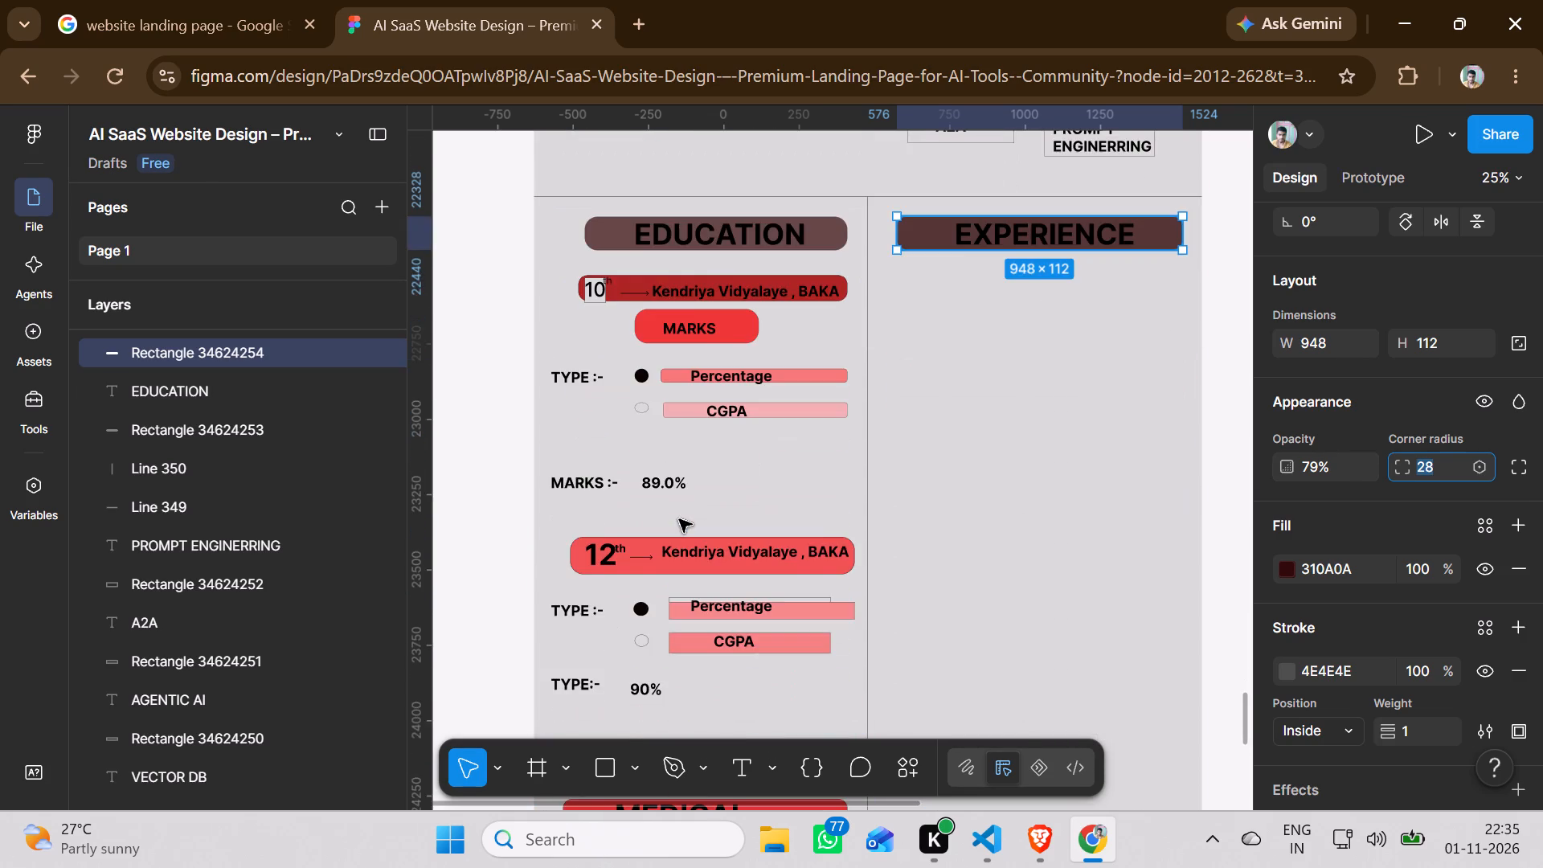
scroll(679, 519, "down", 1)
scroll(679, 519, "up", 1)
scroll(679, 519, "down", 6)
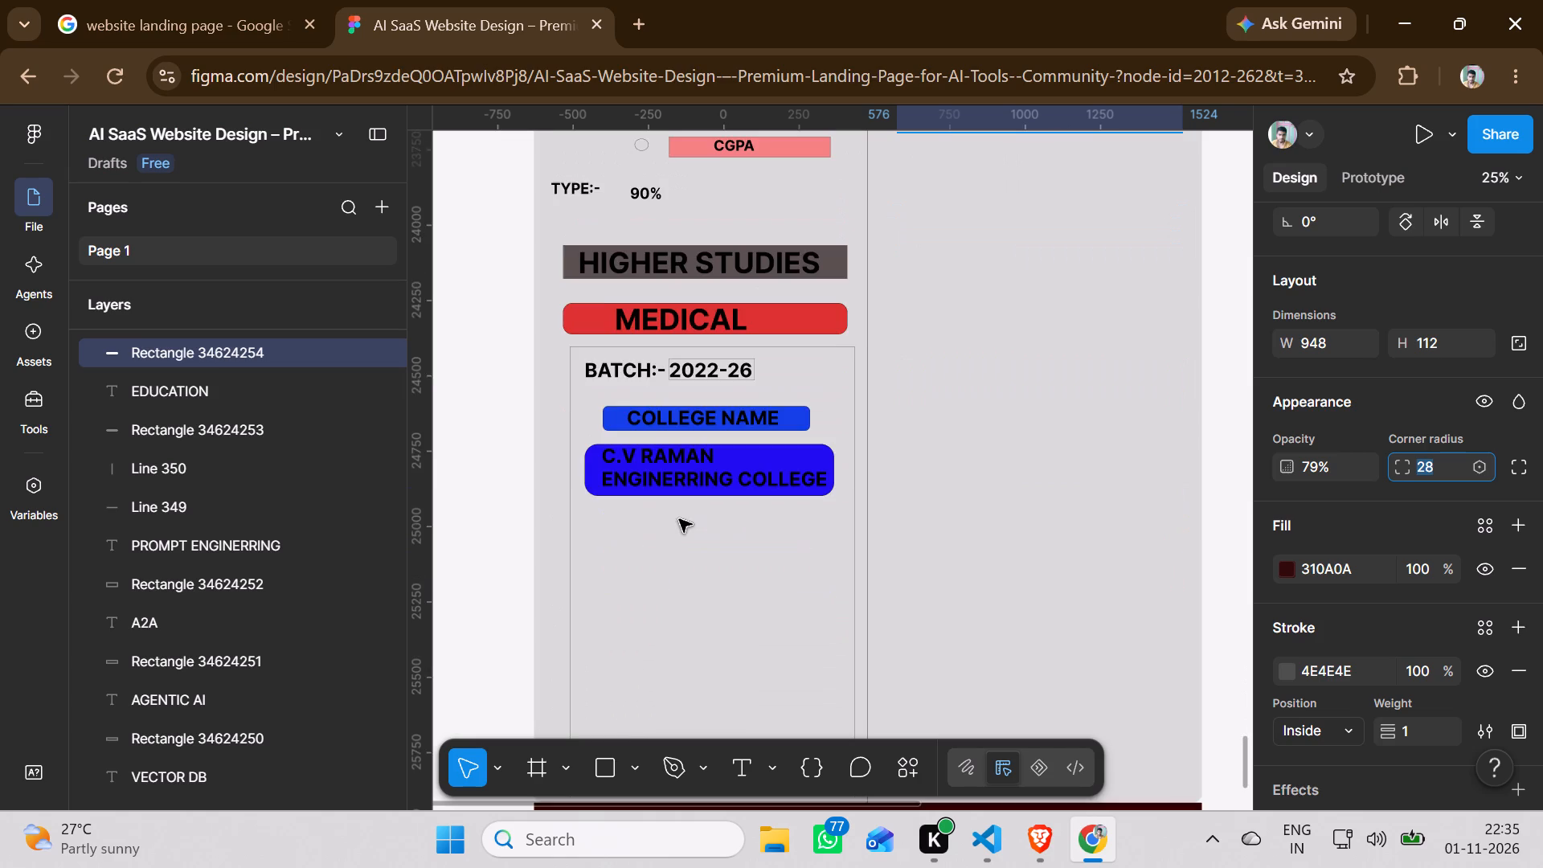
scroll(679, 519, "up", 10)
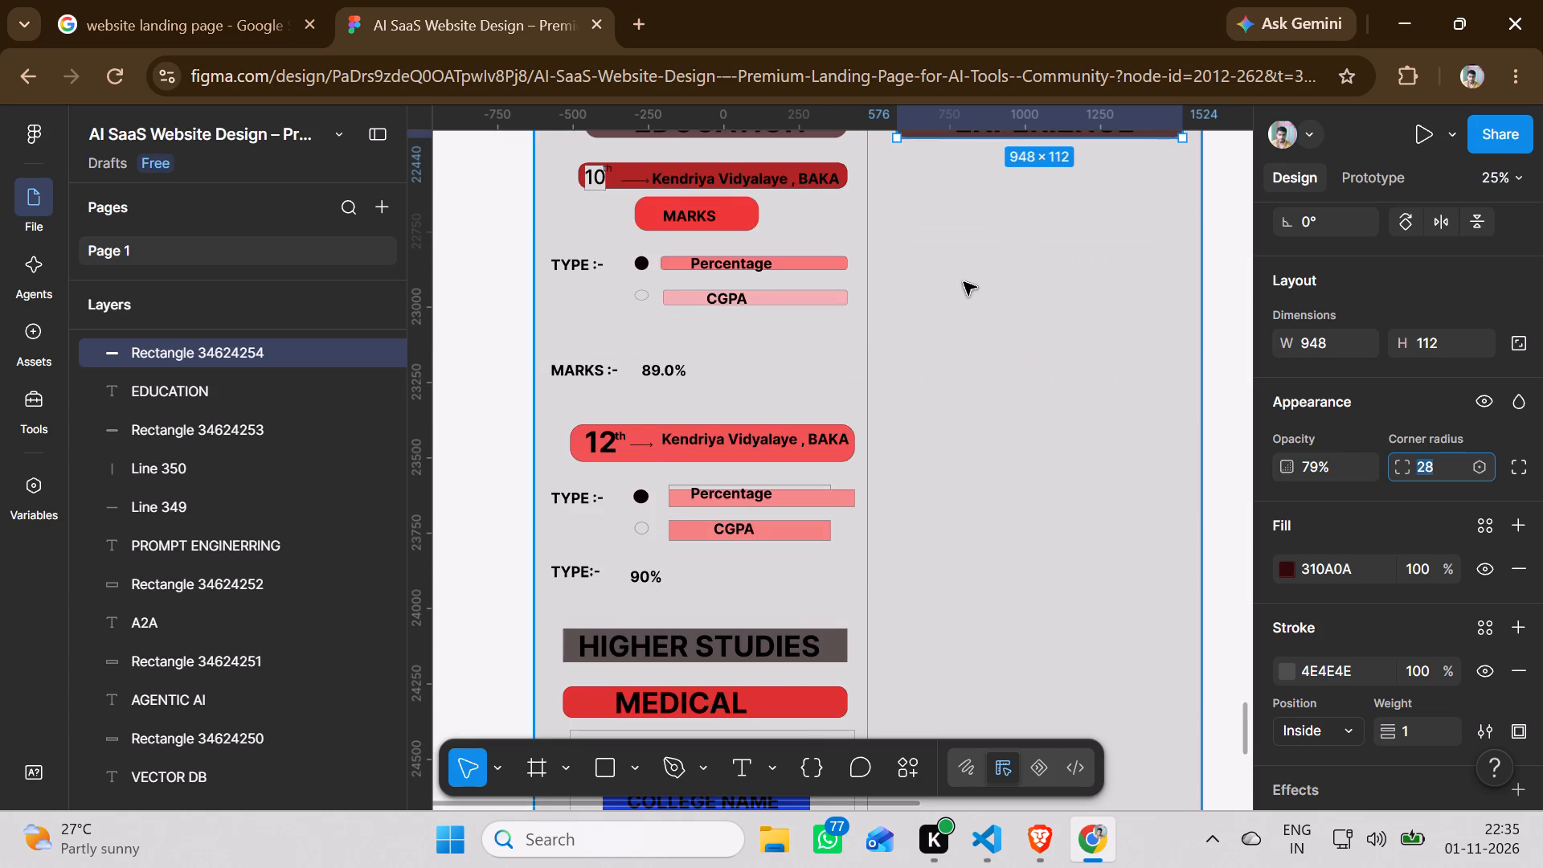
Add a dark 262424 stroke to the empty 900 × 114 rectangle beneath the EXPERIENCE heading.
scroll(964, 282, "up", 2)
scroll(955, 368, "up", 1)
left_click(1003, 252)
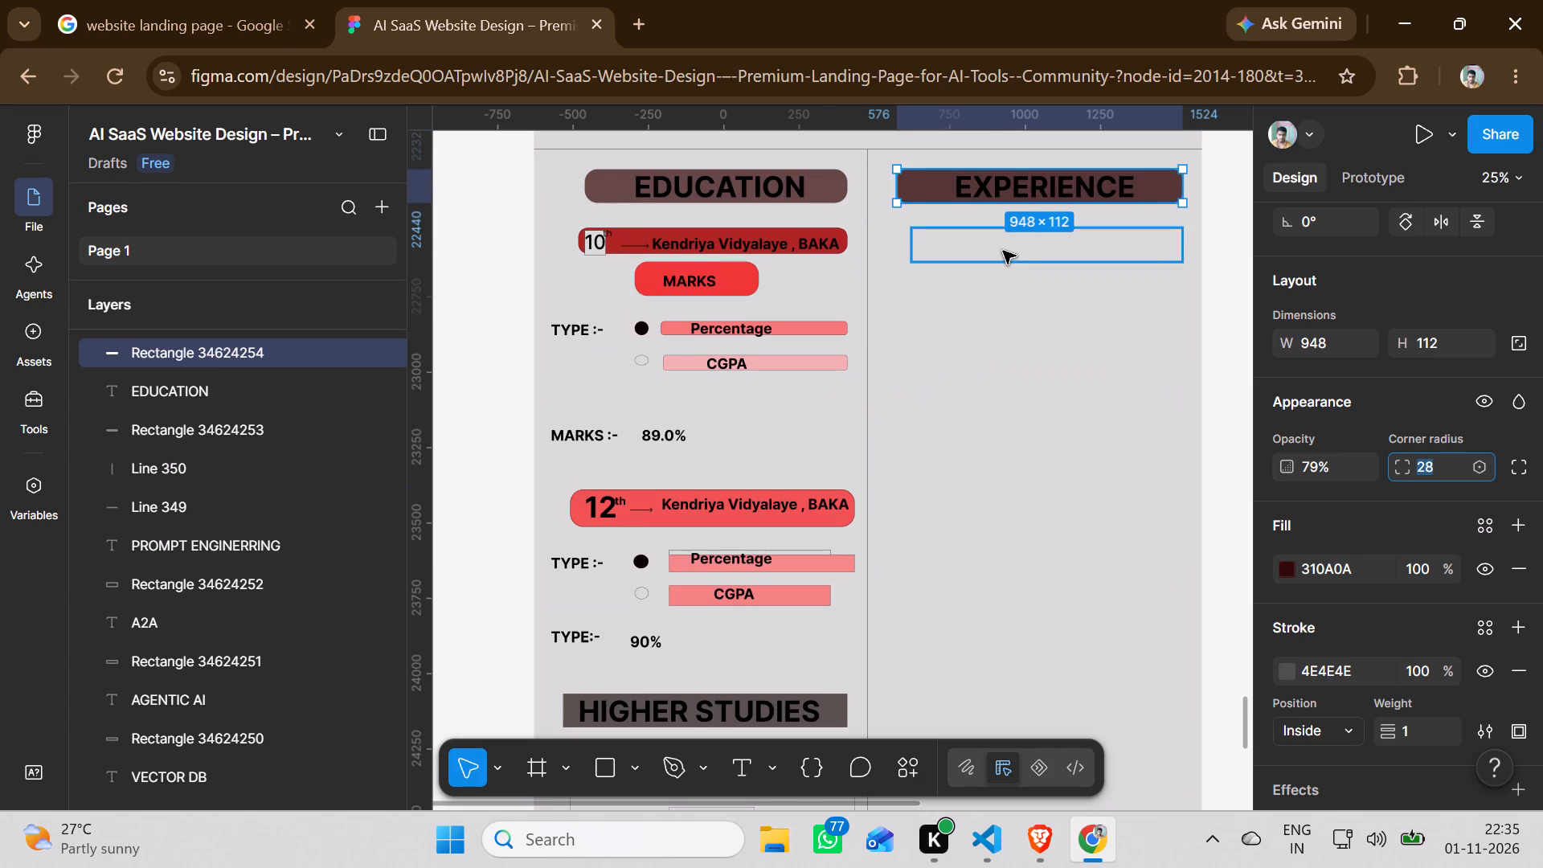
scroll(1364, 555, "down", 4)
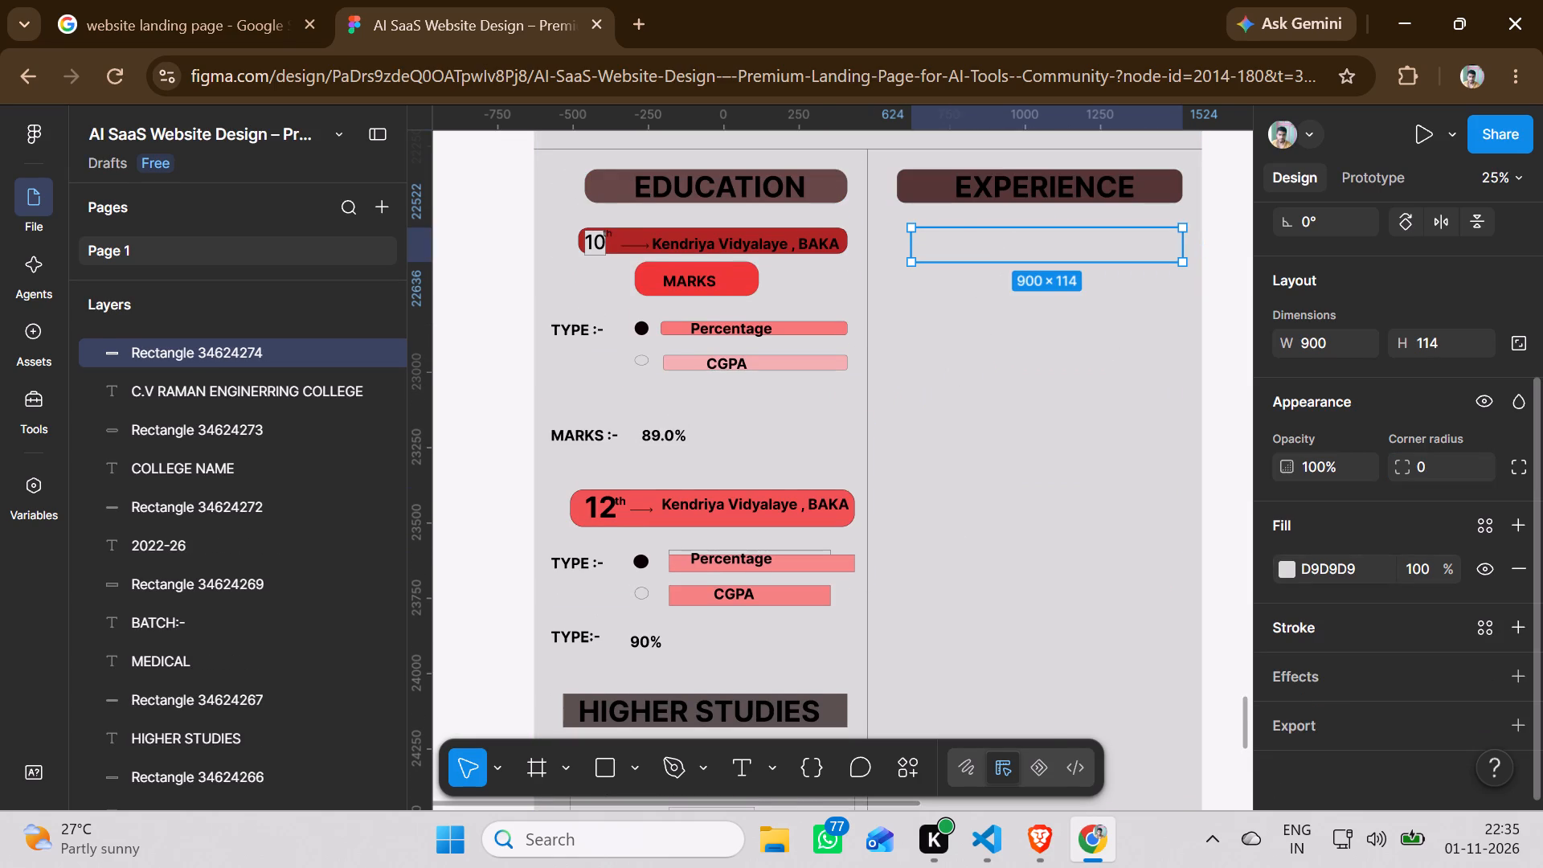
left_click(1325, 624)
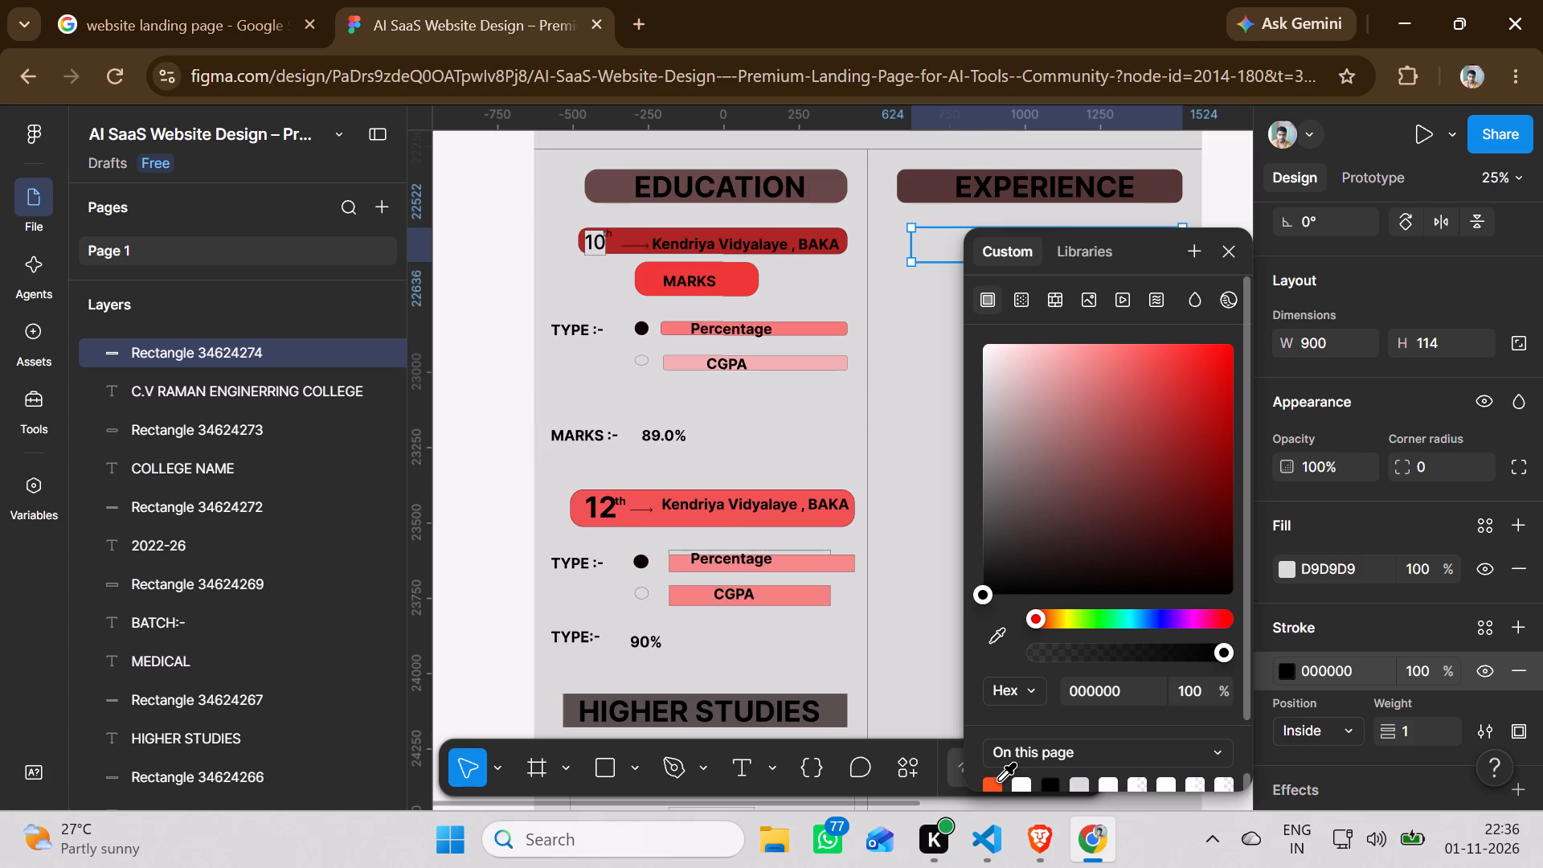
left_click(994, 558)
left_click(943, 489)
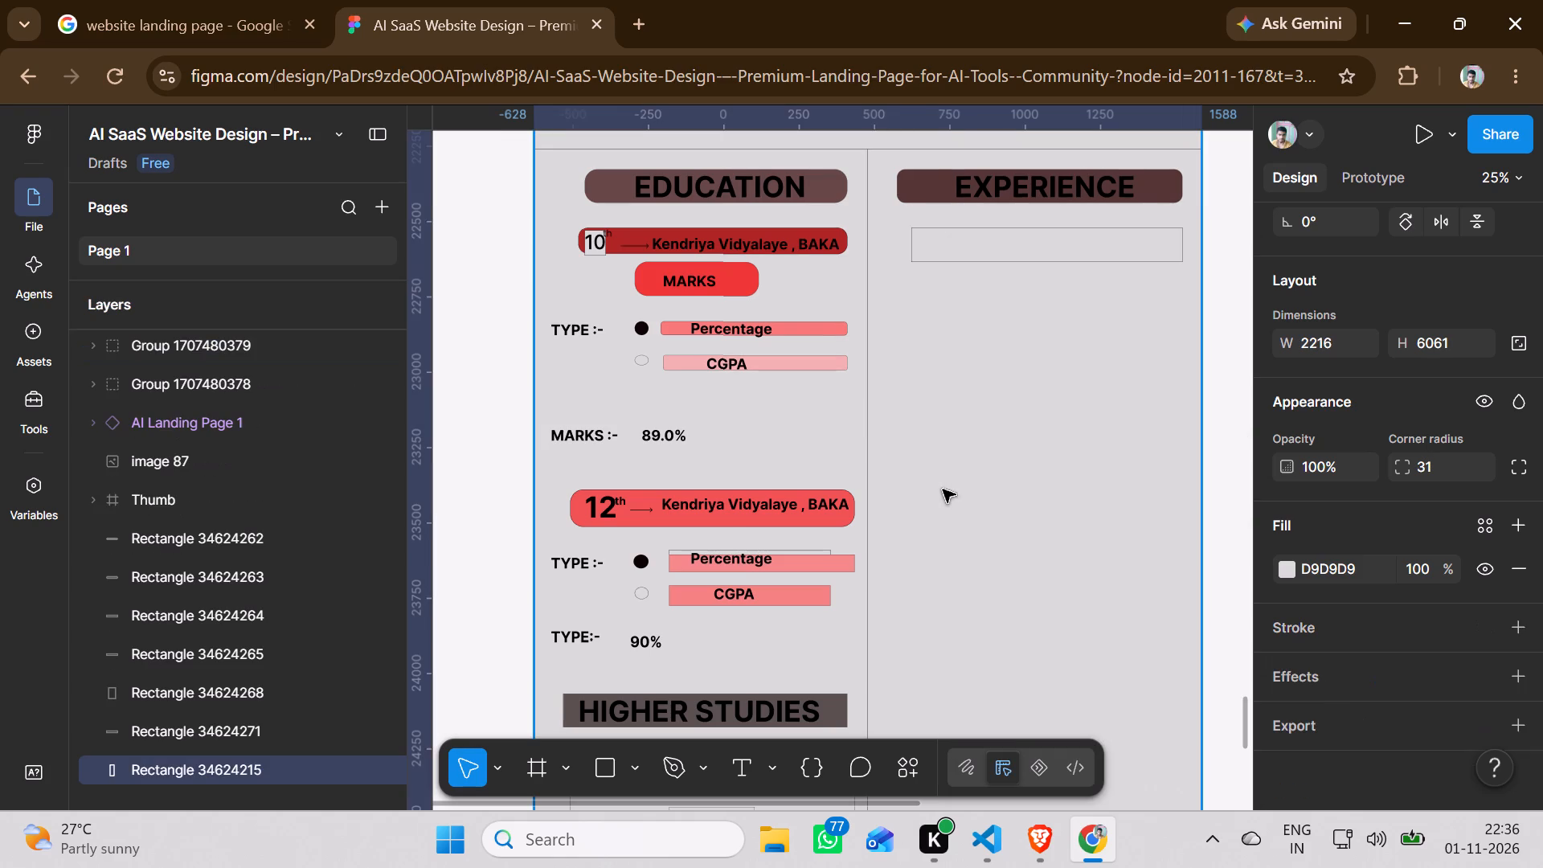
Add the text SUMMER INTERNSHIP in a text box about 900 × 104 over the outlined rectangle beneath EXPERIENCE.
left_click(730, 766)
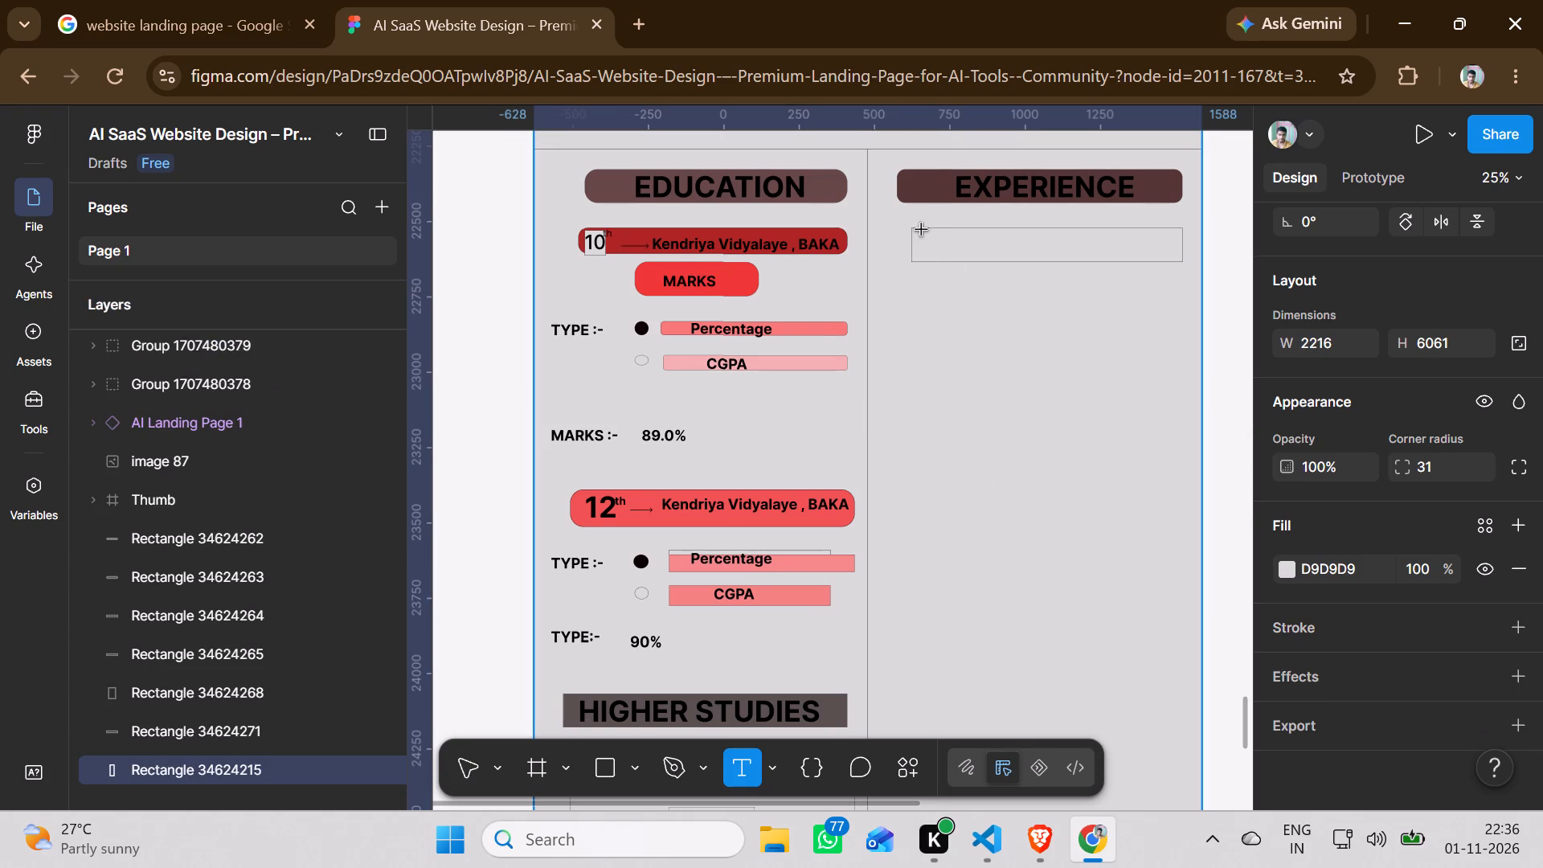
left_click_drag(917, 231, 1156, 249)
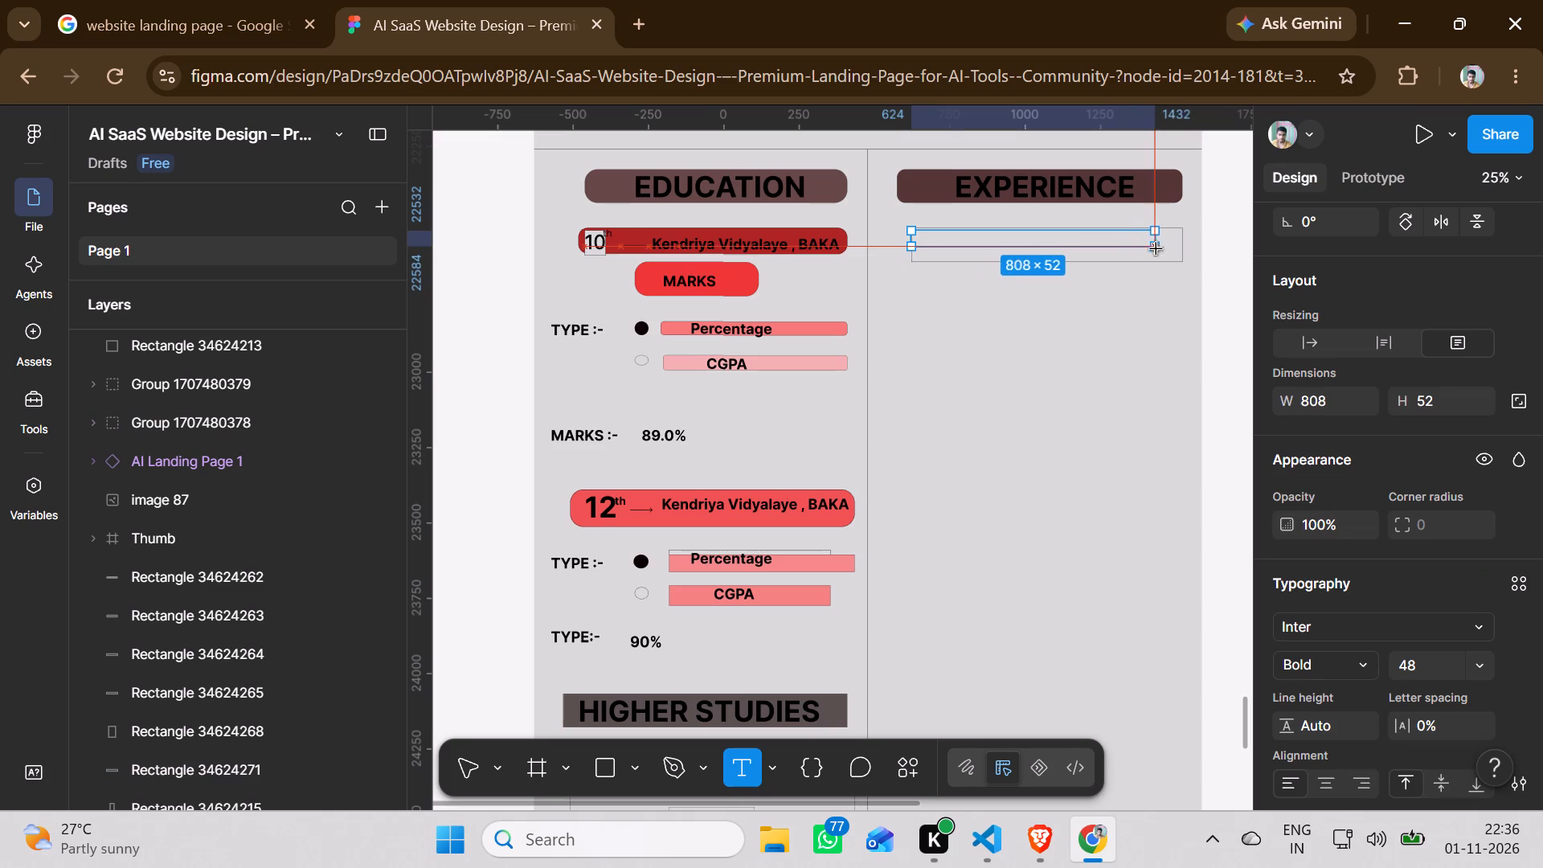
left_click_drag(1156, 249, 1185, 260)
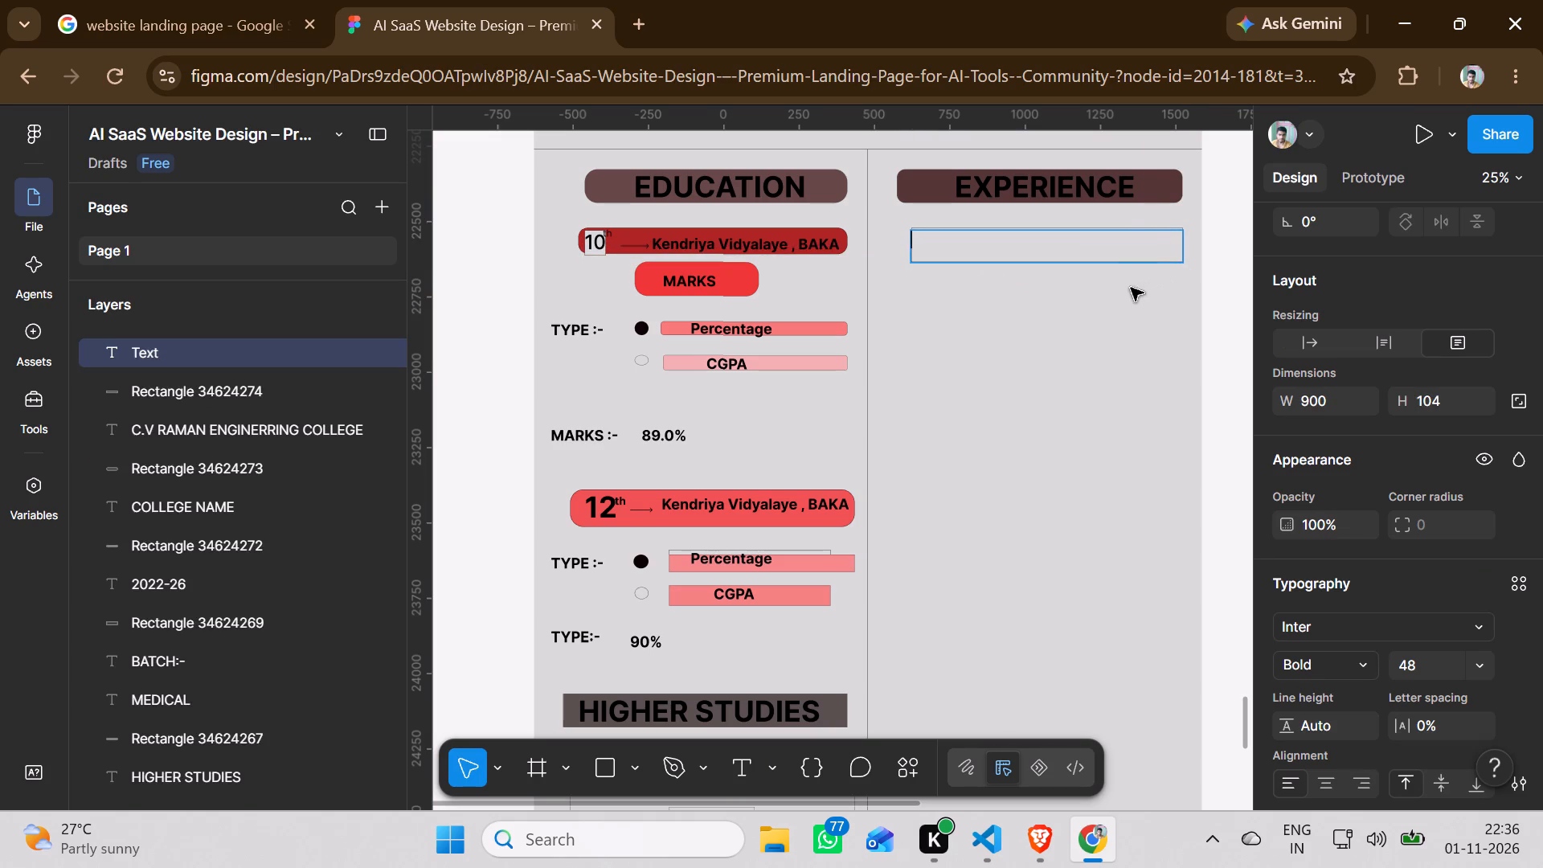
left_click(949, 243)
key("shift+s")
type("UMMER INTERNSHIP")
key("space")
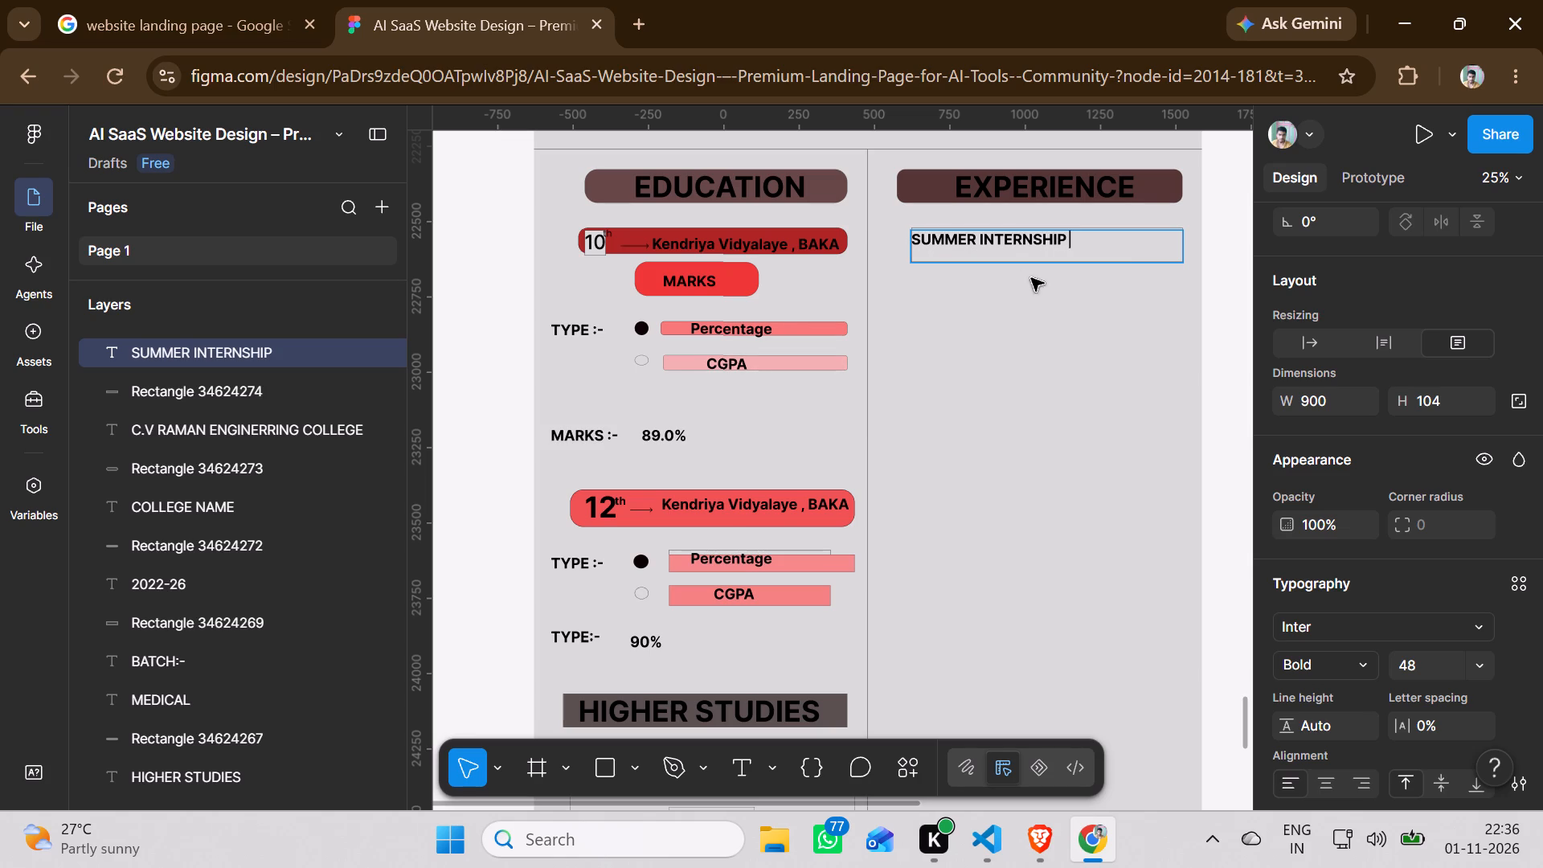
left_click(1153, 253)
left_click(1133, 305)
Move the SUMMER INTERNSHIP text inward on its rectangle, lining up its start with the EXPERIENCE heading text.
left_click_drag(1028, 243, 1076, 251)
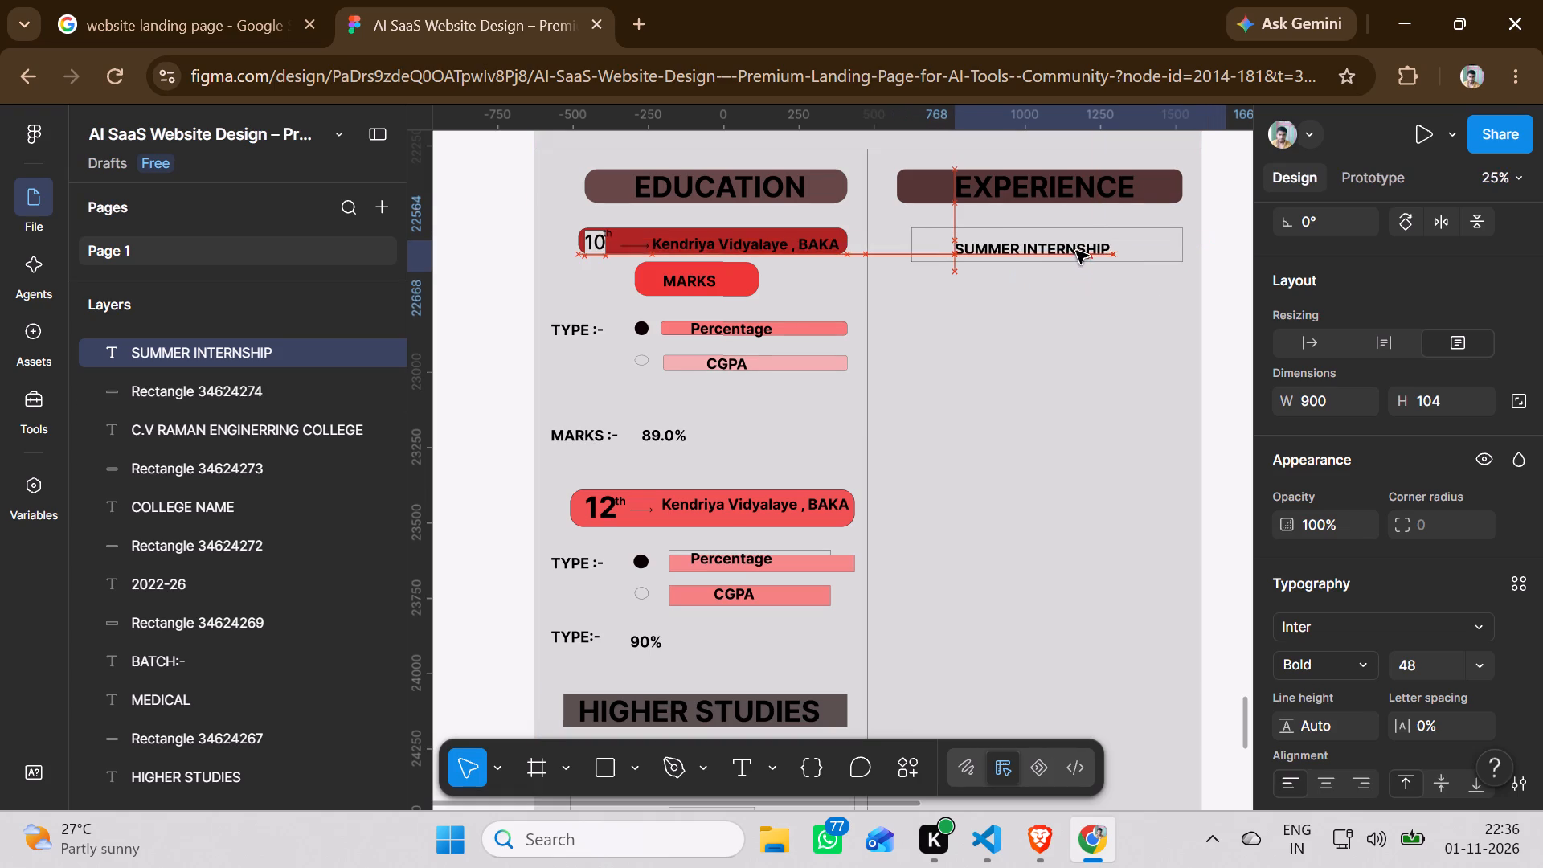
left_click_drag(1076, 251, 1070, 247)
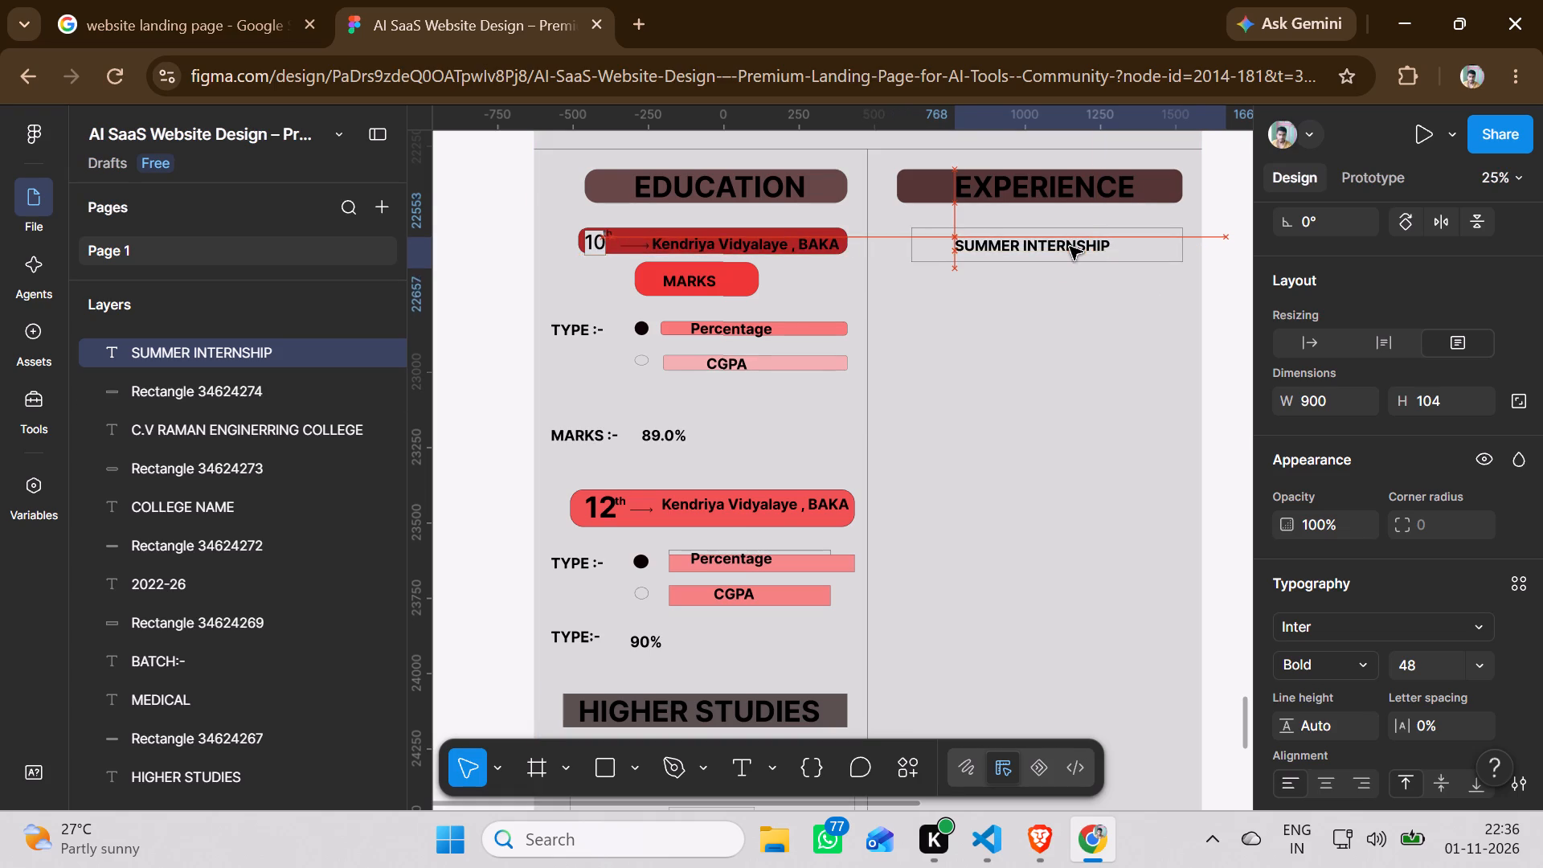
left_click_drag(1070, 247, 1070, 251)
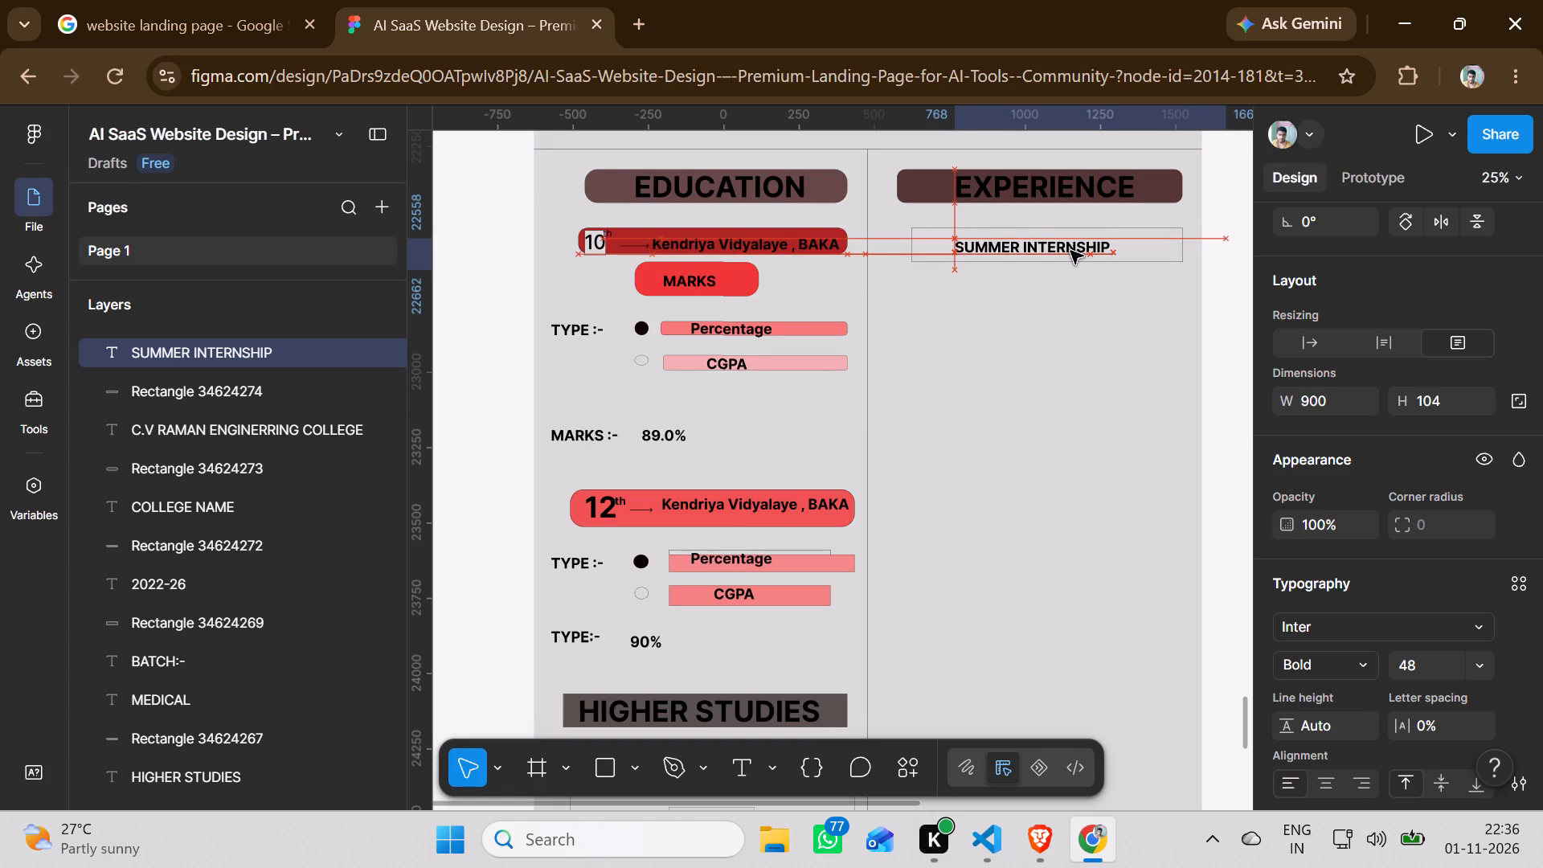
left_click_drag(1070, 251, 1070, 246)
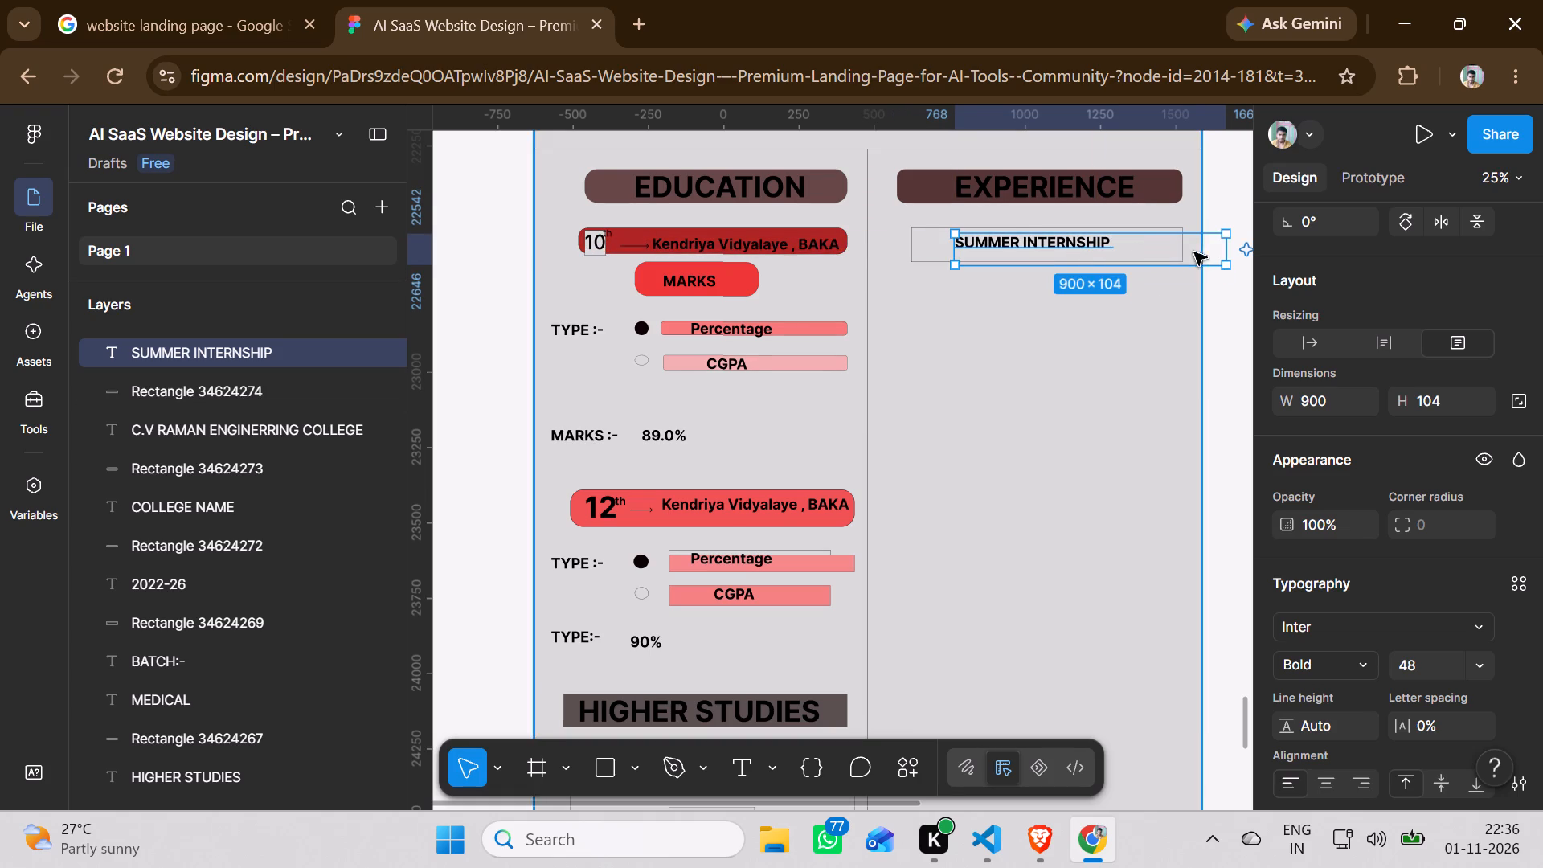
Change the fill of the rectangle behind SUMMER INTERNSHIP to dark red A72626.
left_click(919, 249)
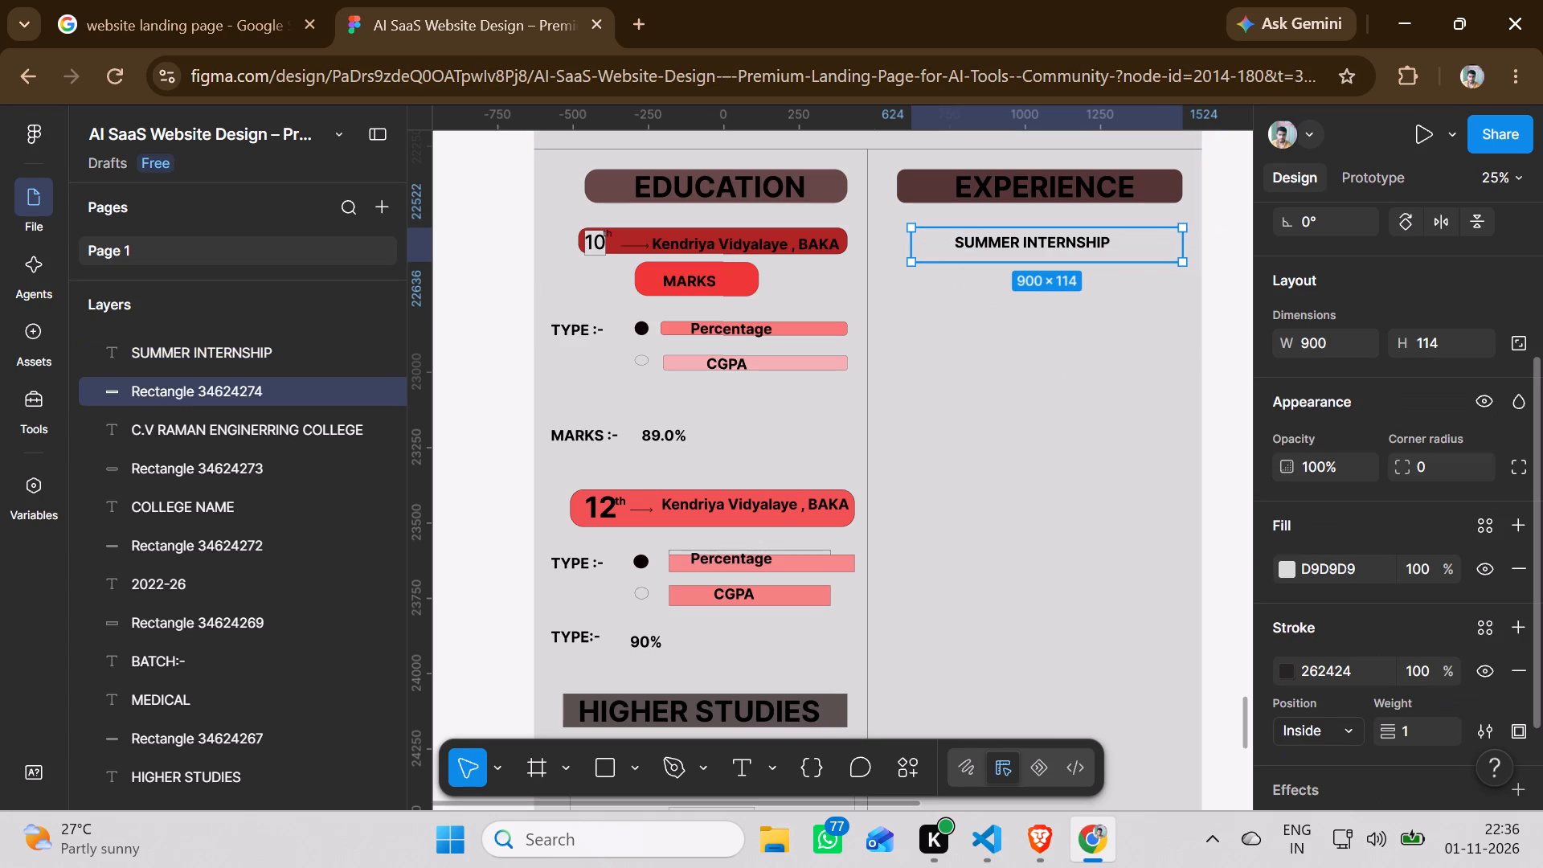
left_click(1277, 577)
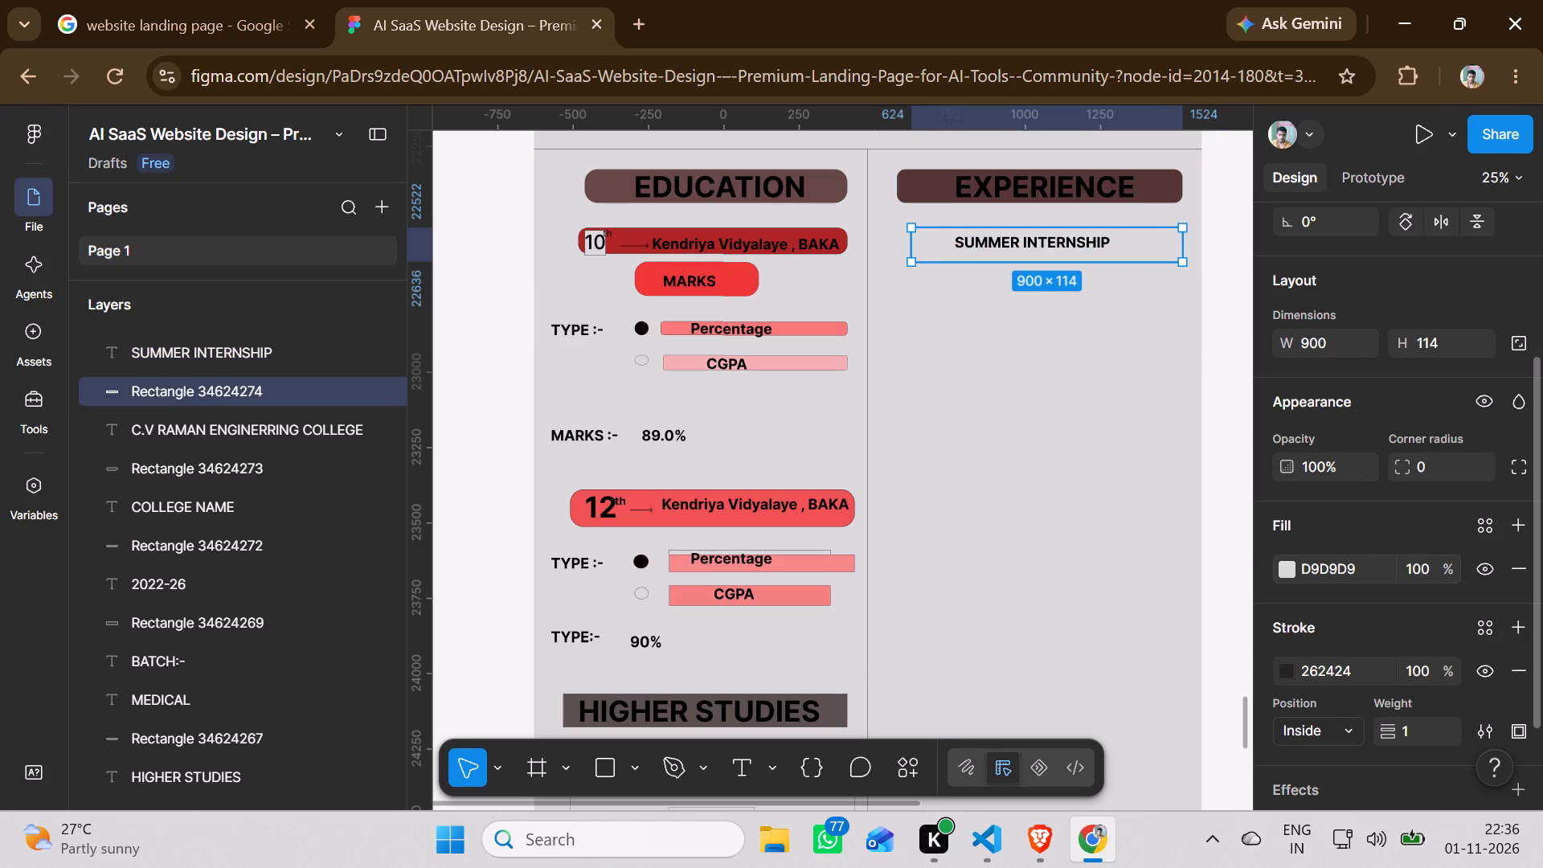
left_click(1289, 564)
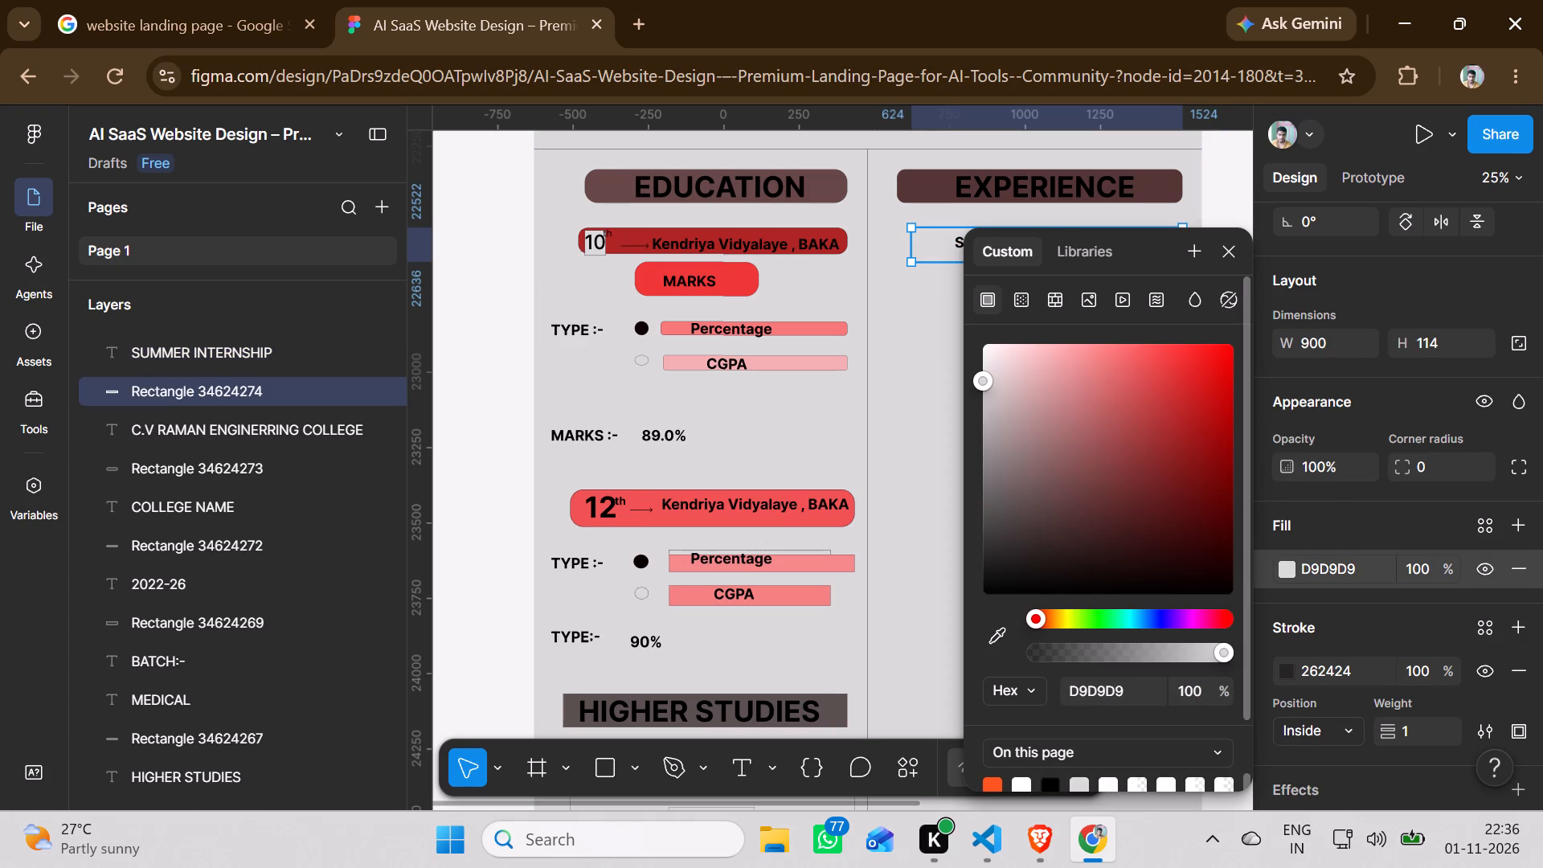
left_click(1214, 526)
left_click(1214, 484)
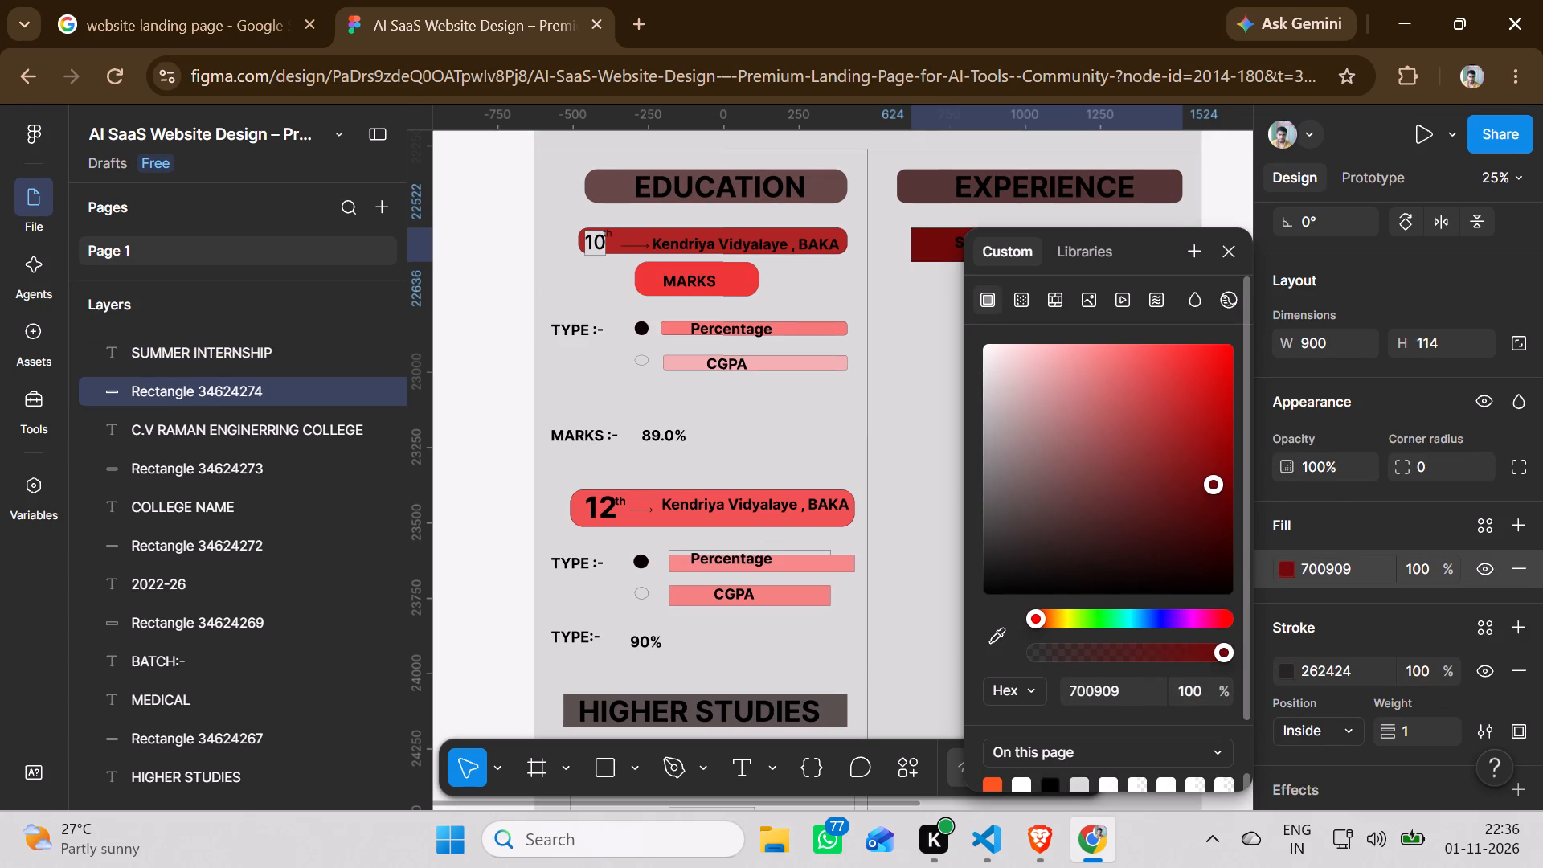
left_click(1182, 490)
left_click(1176, 431)
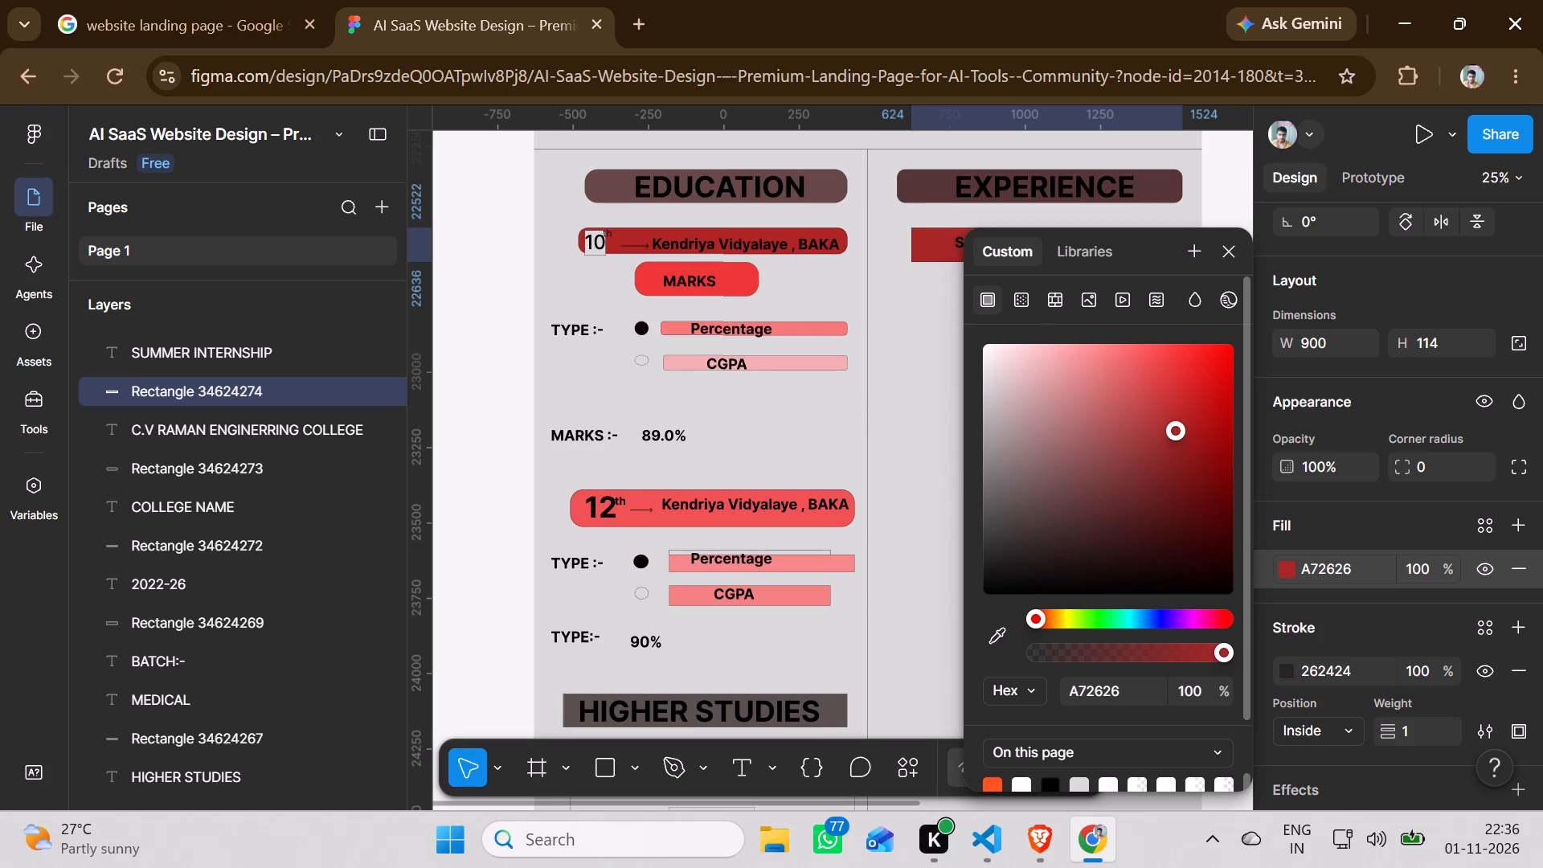
left_click(904, 489)
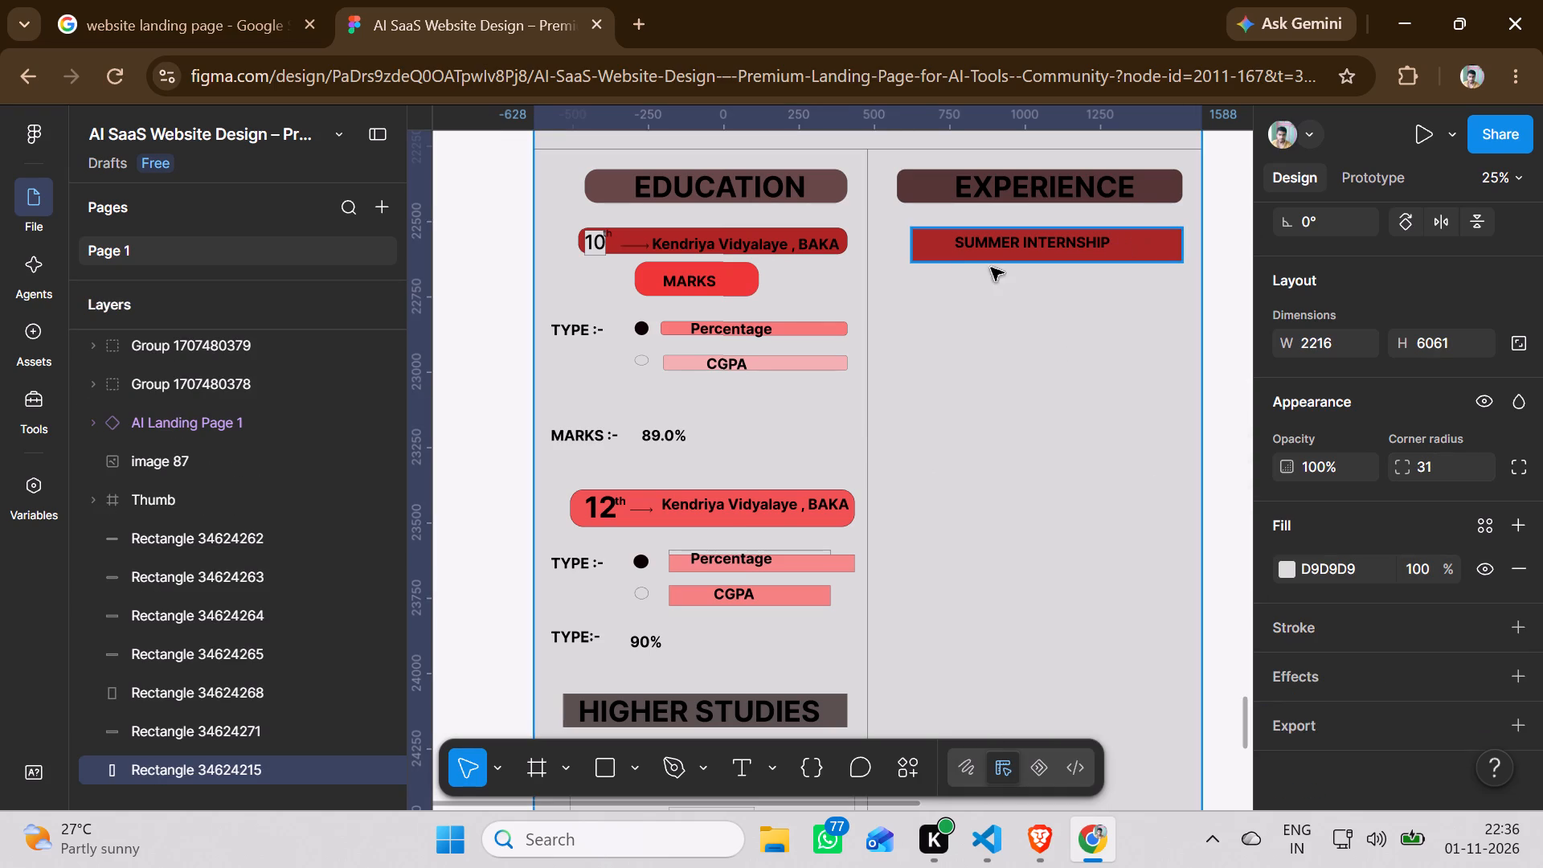
Set the corner radius of the dark red bar behind SUMMER INTERNSHIP to 38.
left_click(930, 247)
left_click(1470, 465)
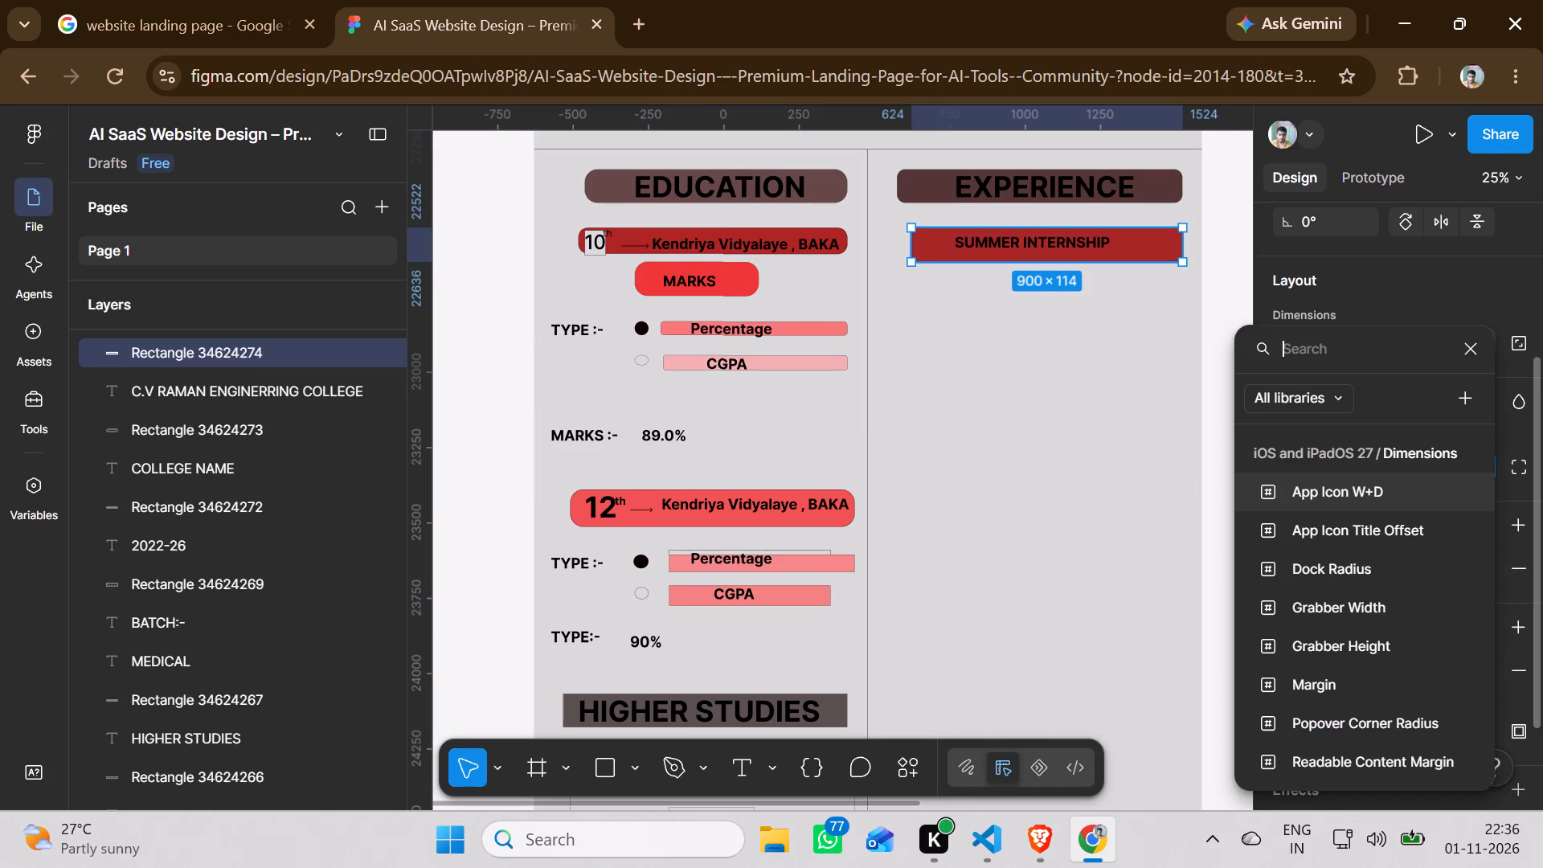
left_click(1471, 345)
left_click(1433, 468)
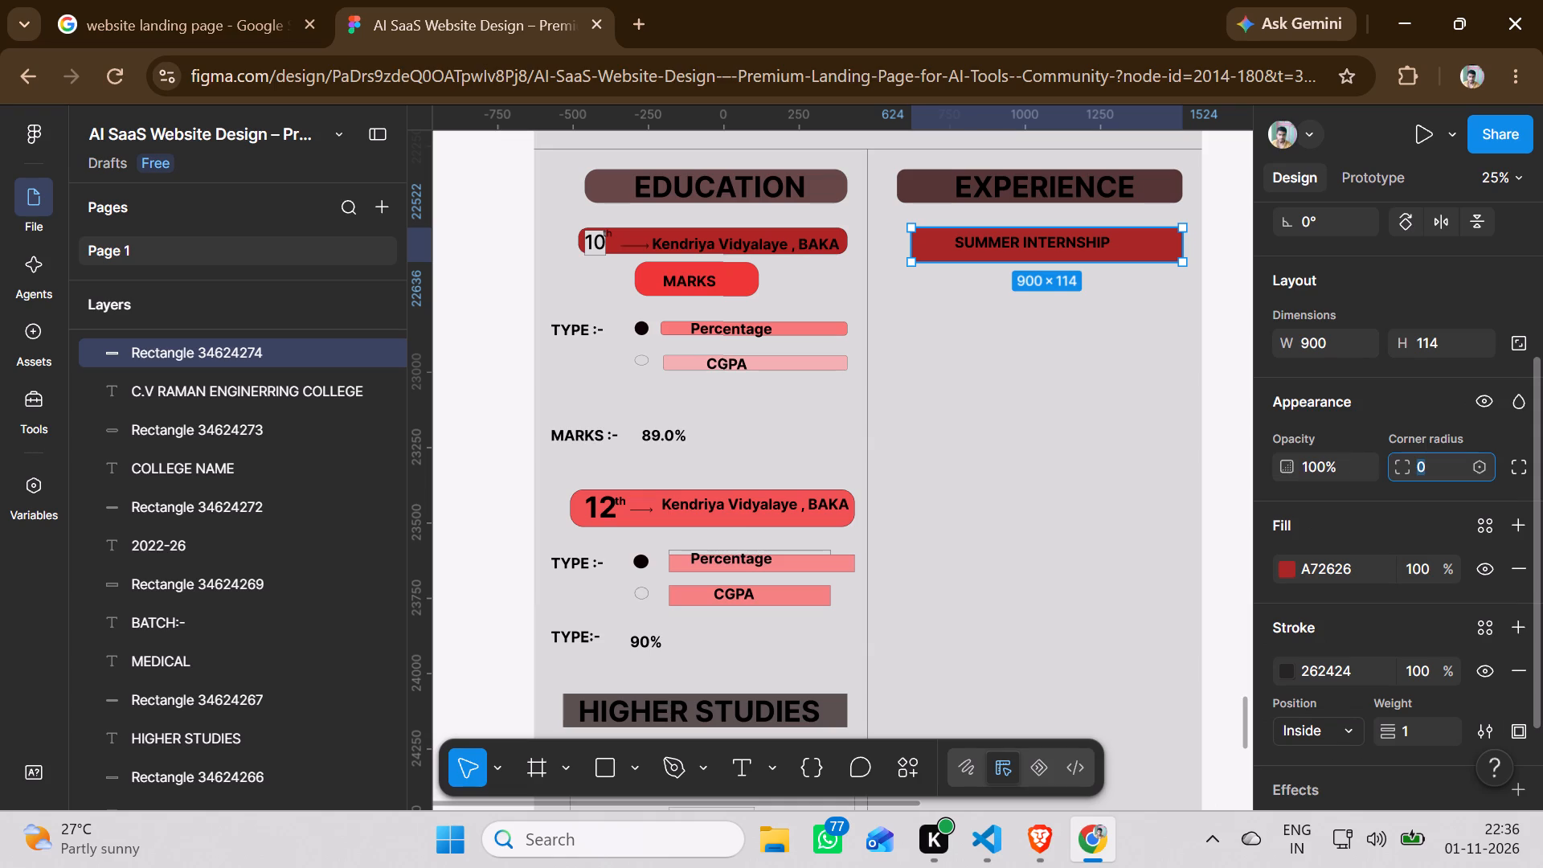
key("Up")
key("Up")
key("Up")
key("Up")
key("Up")
key("Up")
key("Up")
key("Up")
key("Up")
key("Up")
key("Up")
key("Up")
key("Up")
key("Up")
key("Up")
key("Up")
key("Up")
key("Up")
key("Up")
key("Up")
key("Up")
key("Up")
key("Up")
key("Up")
key("Up")
key("Up")
key("Up")
key("Up")
key("Up")
key("Up")
key("Up")
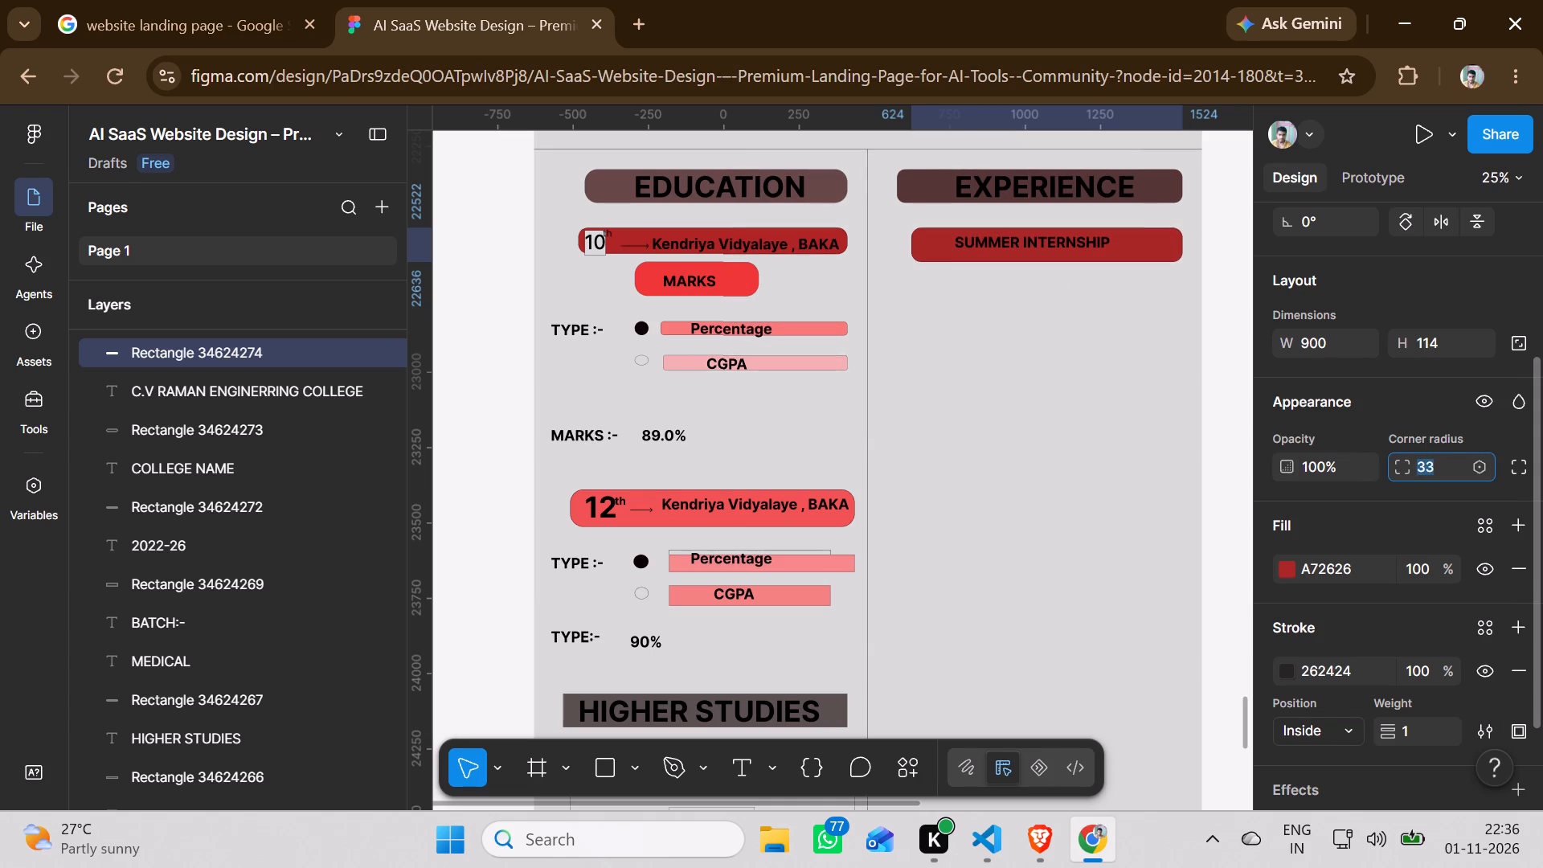
key("Up")
key("Up")
key("Up")
key("Up")
key("Up")
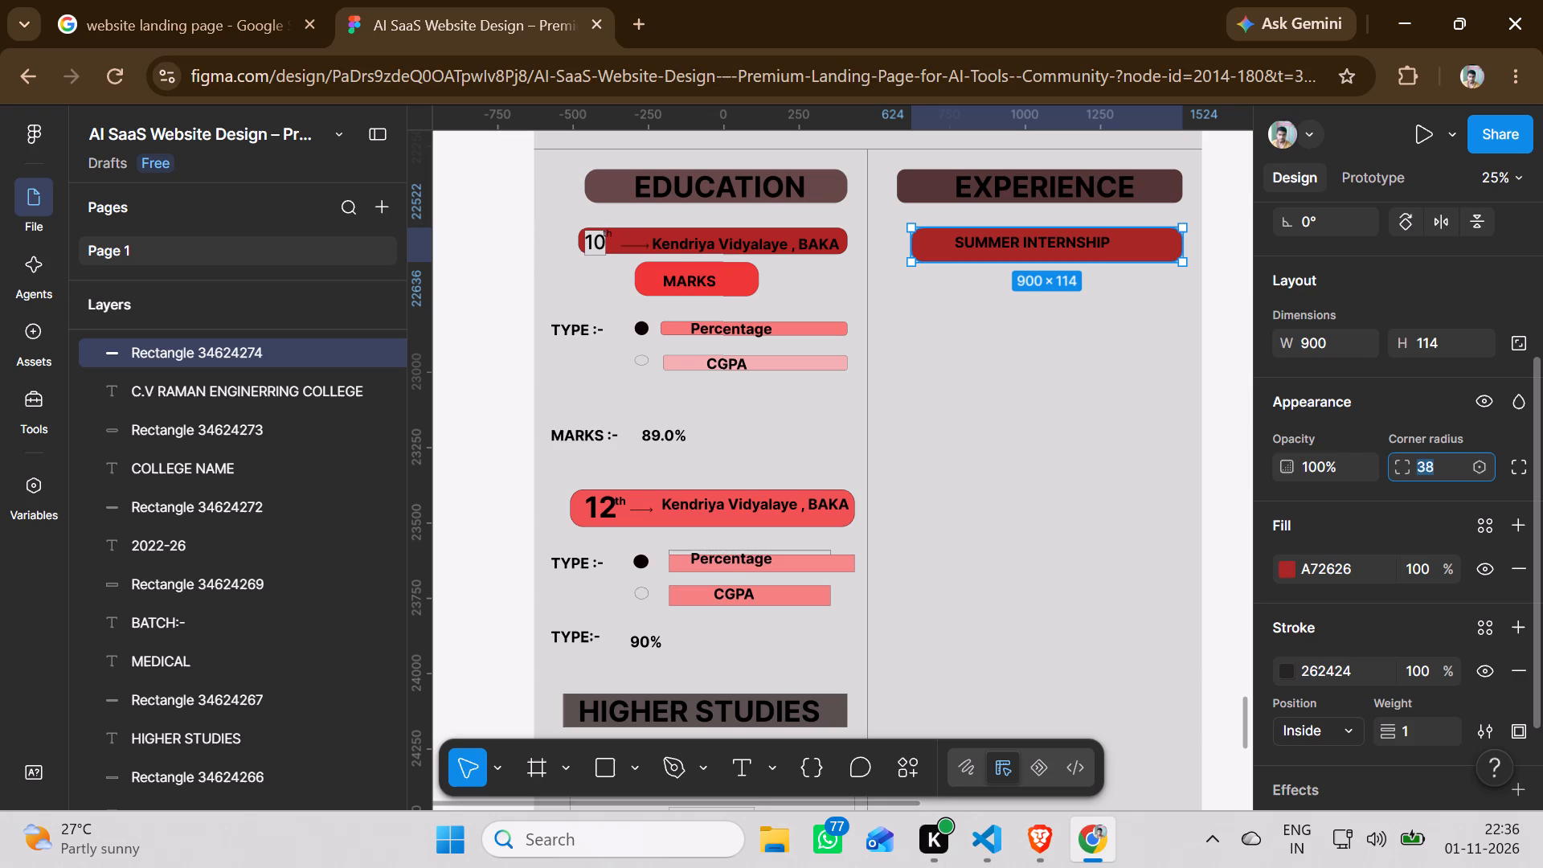
left_click(985, 304)
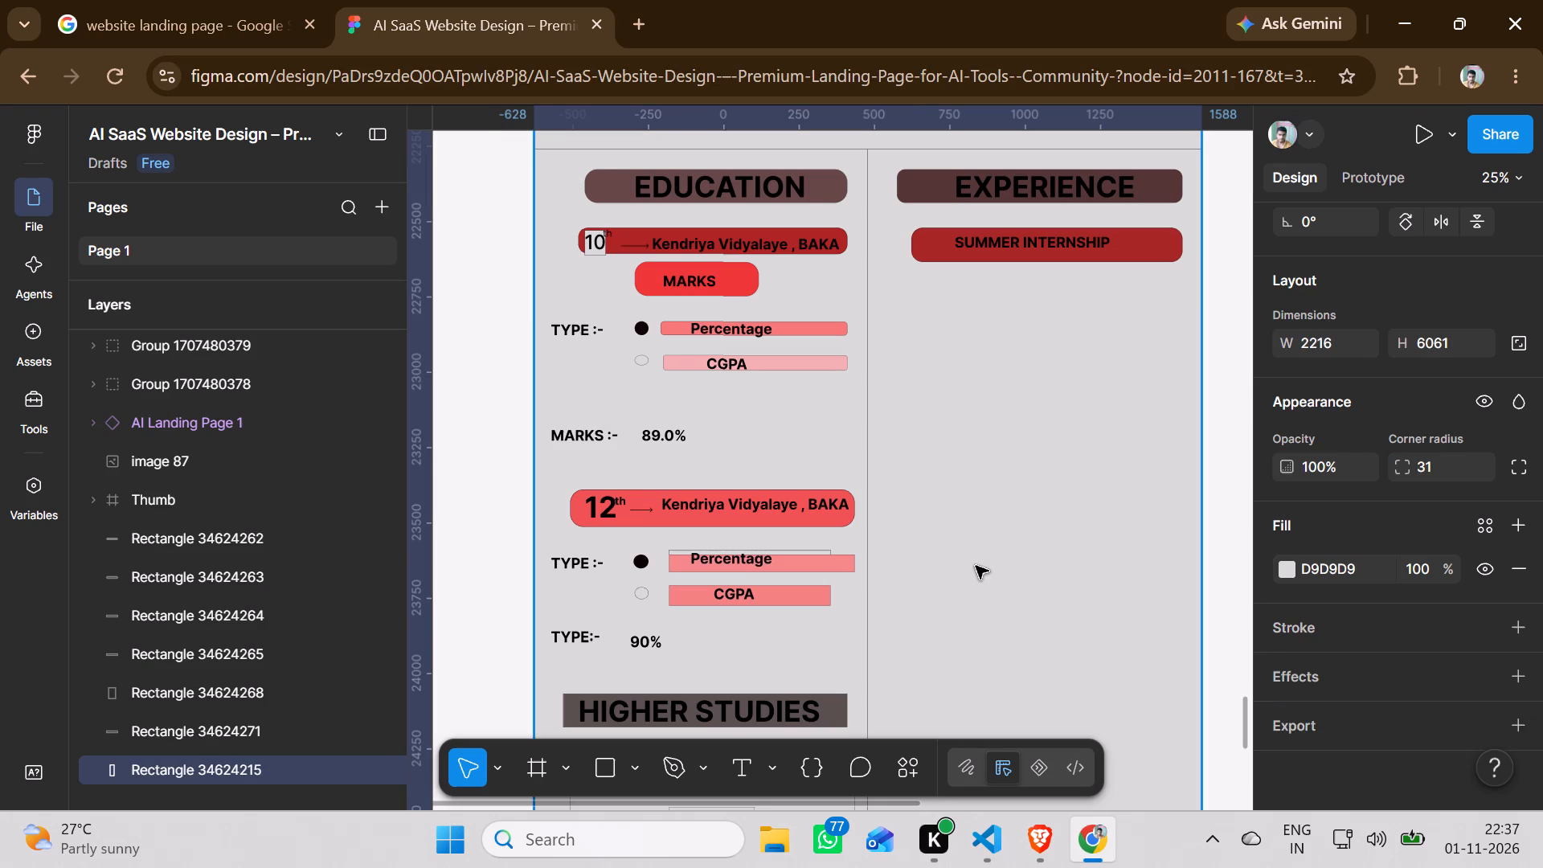
Draw a rectangle about 800 × 82 beneath the SUMMER INTERNSHIP bar, ending flush with the bar's right edge.
left_click(612, 774)
left_click_drag(941, 288, 1042, 293)
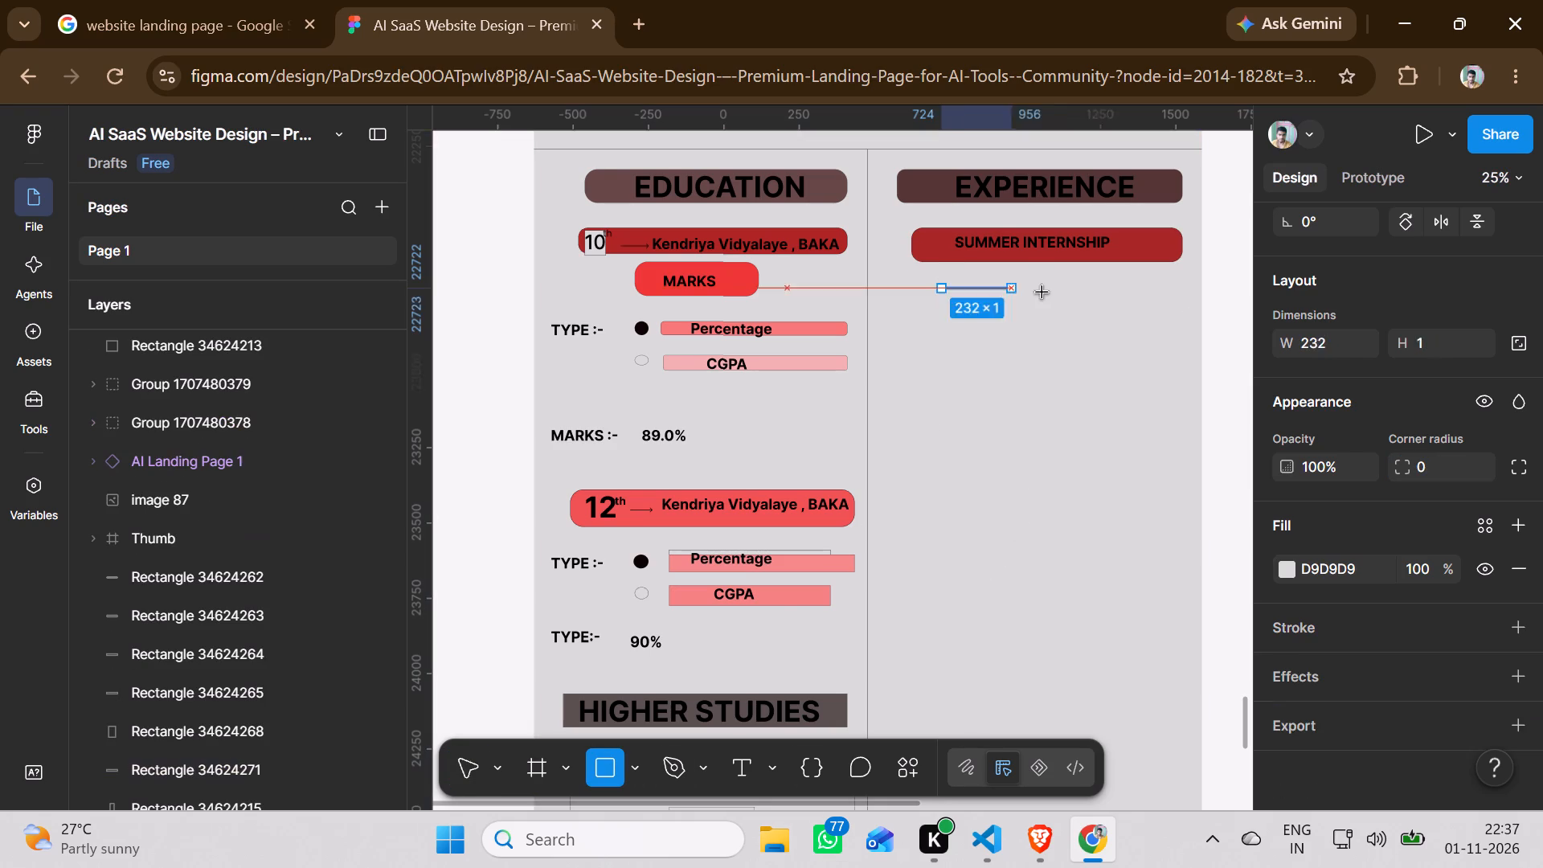
left_click_drag(1042, 293, 1140, 318)
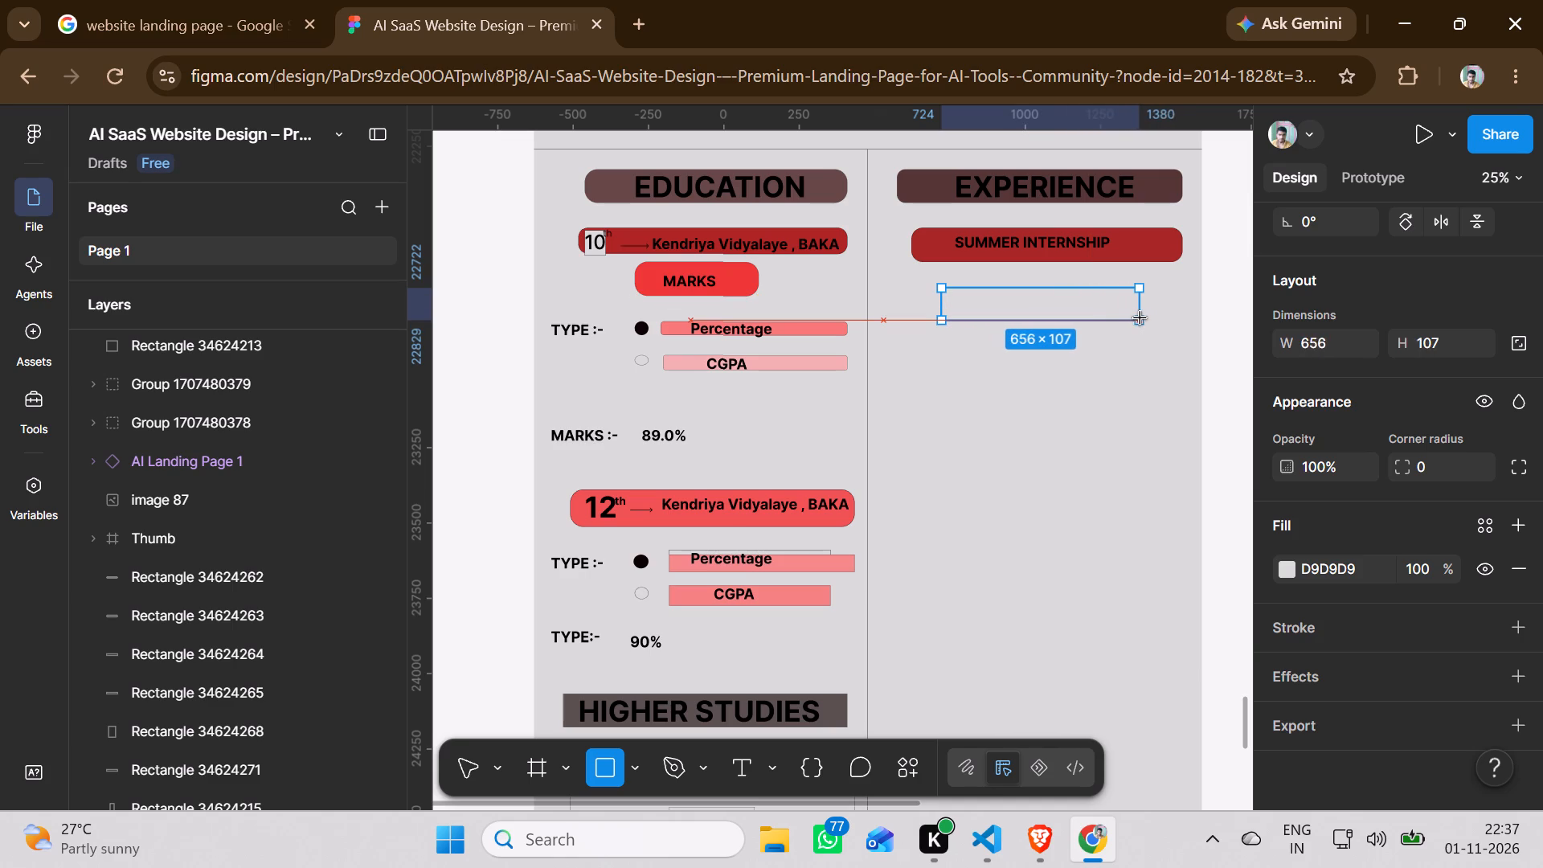
left_click_drag(1140, 318, 1167, 312)
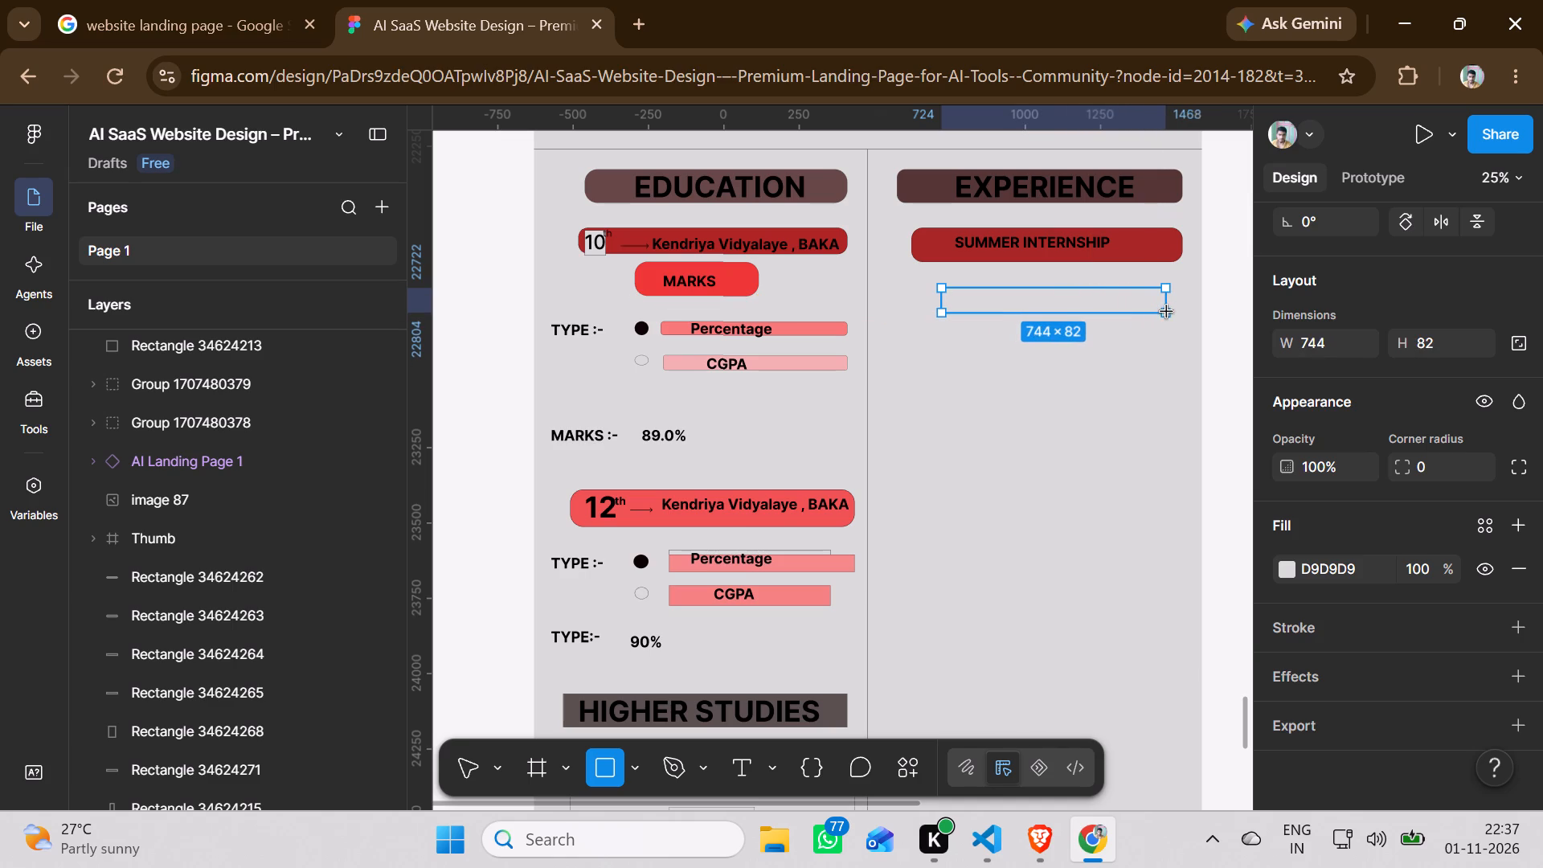
left_click_drag(1167, 312, 1181, 312)
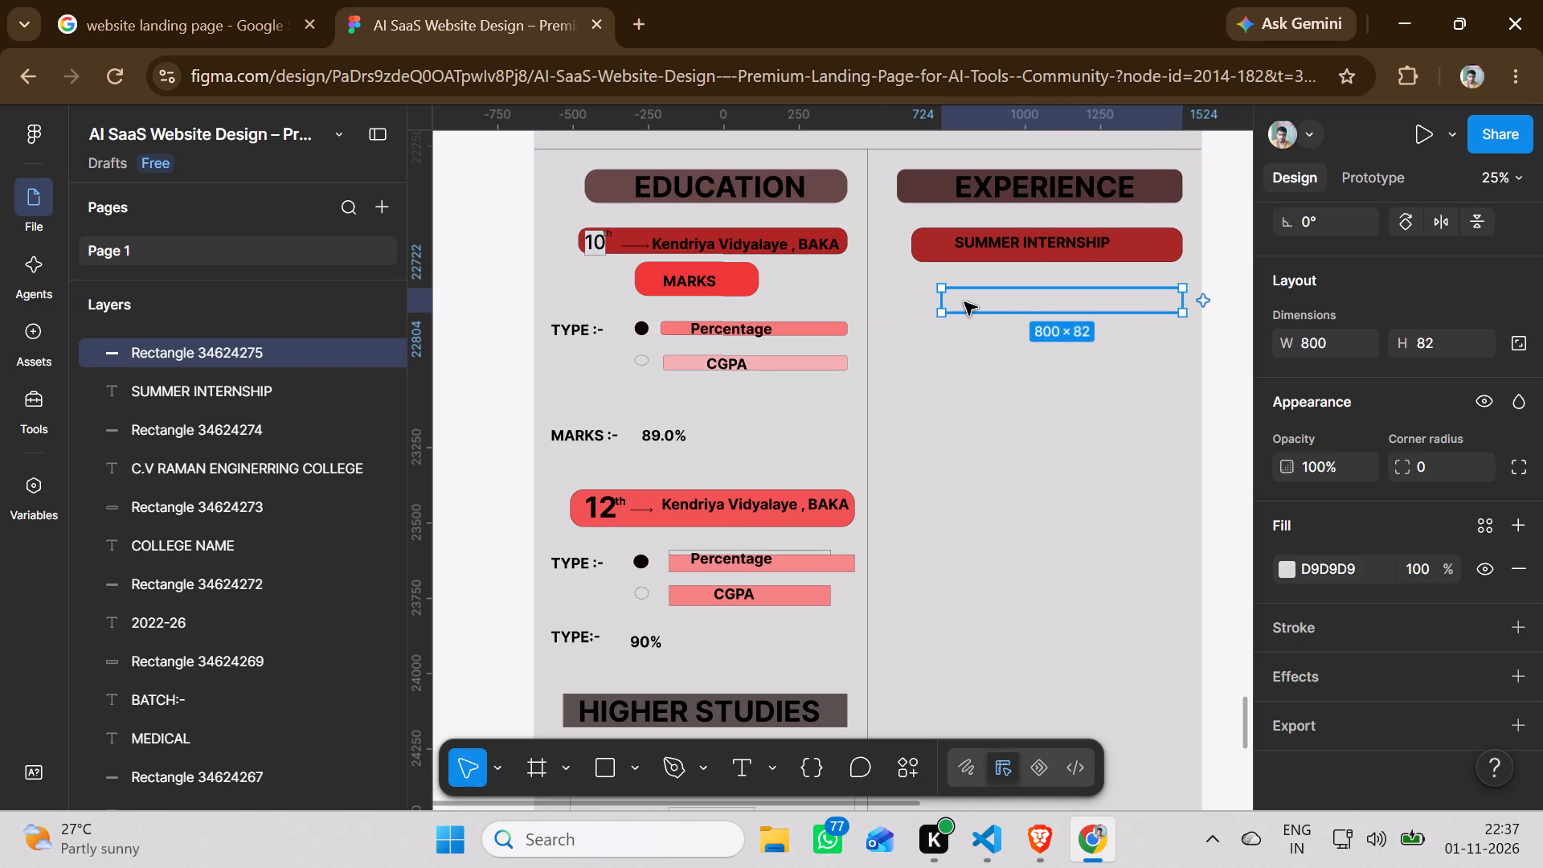
Widen the new rectangle beneath SUMMER INTERNSHIP to about 948, bringing its start in line with the EXPERIENCE bar's edge.
left_click_drag(936, 305, 928, 305)
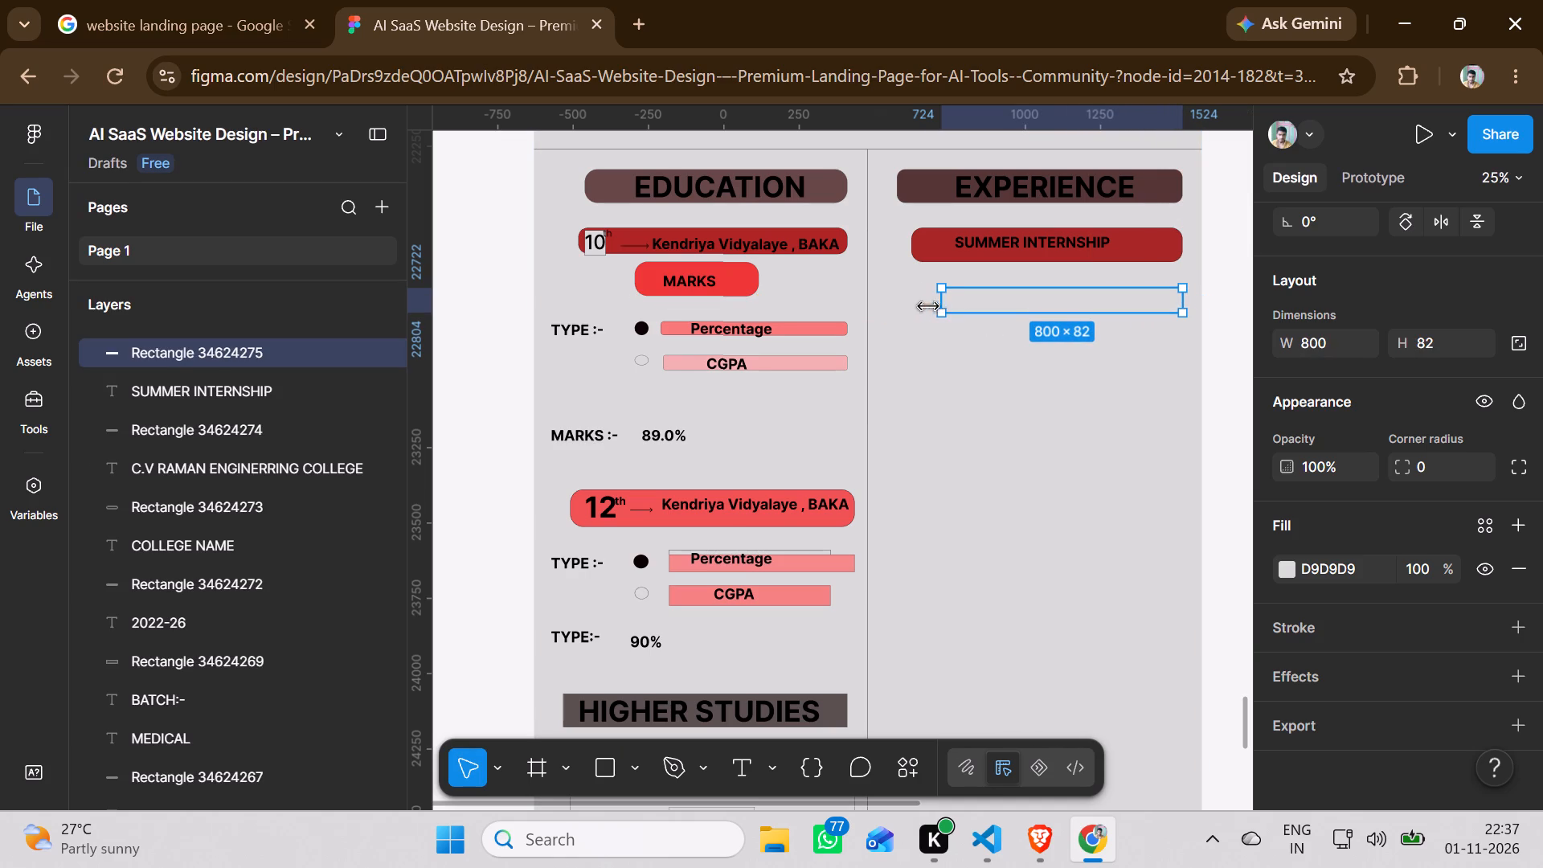
left_click_drag(928, 305, 898, 313)
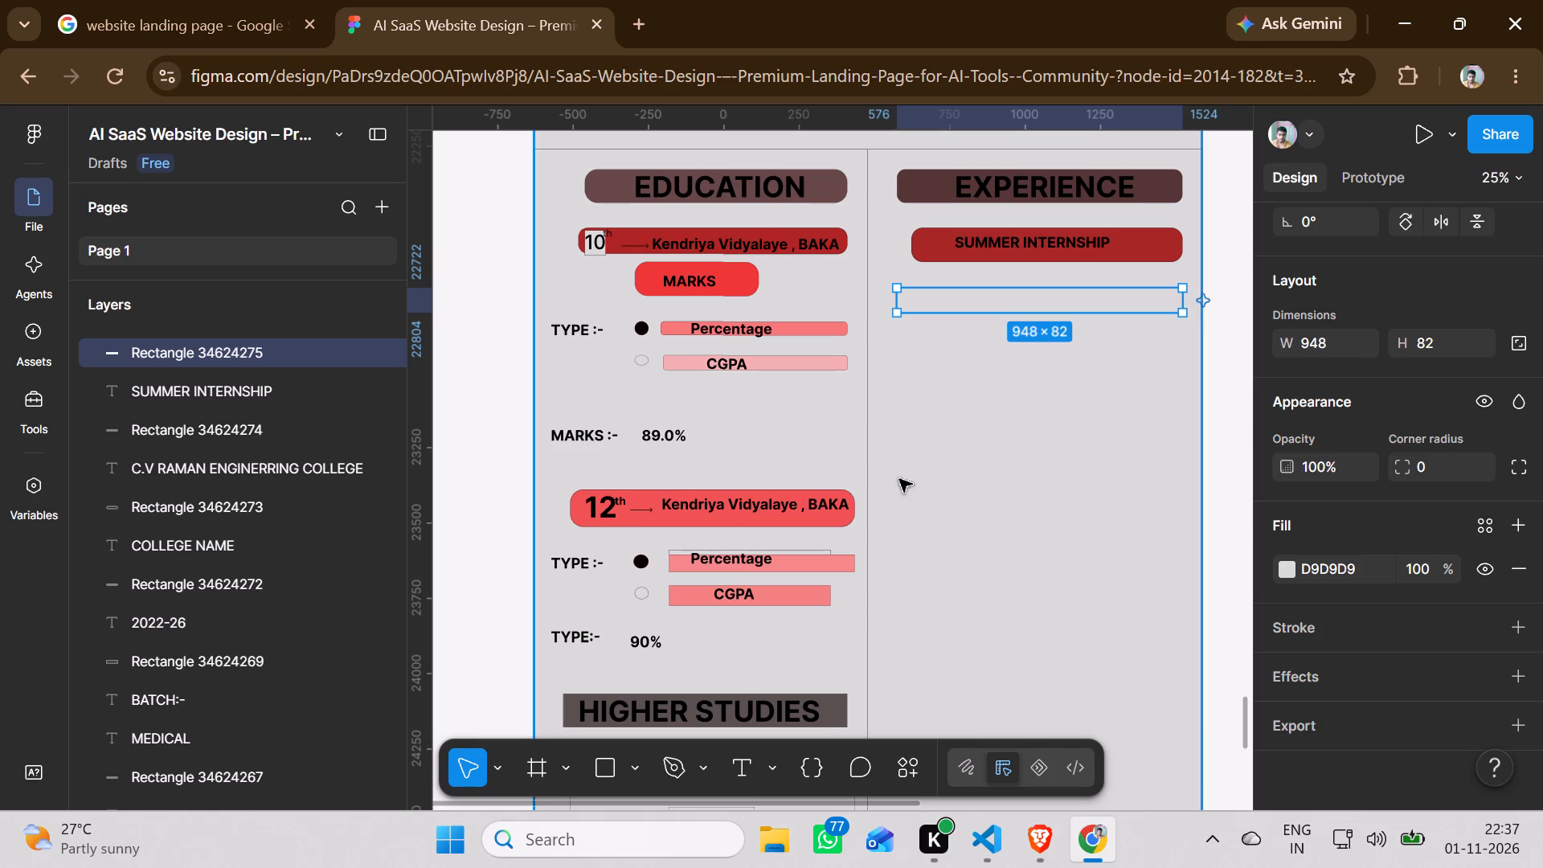
Add a dark grey 403D3D inside stroke of weight 1 to the 948 × 82 rectangle.
left_click(1314, 638)
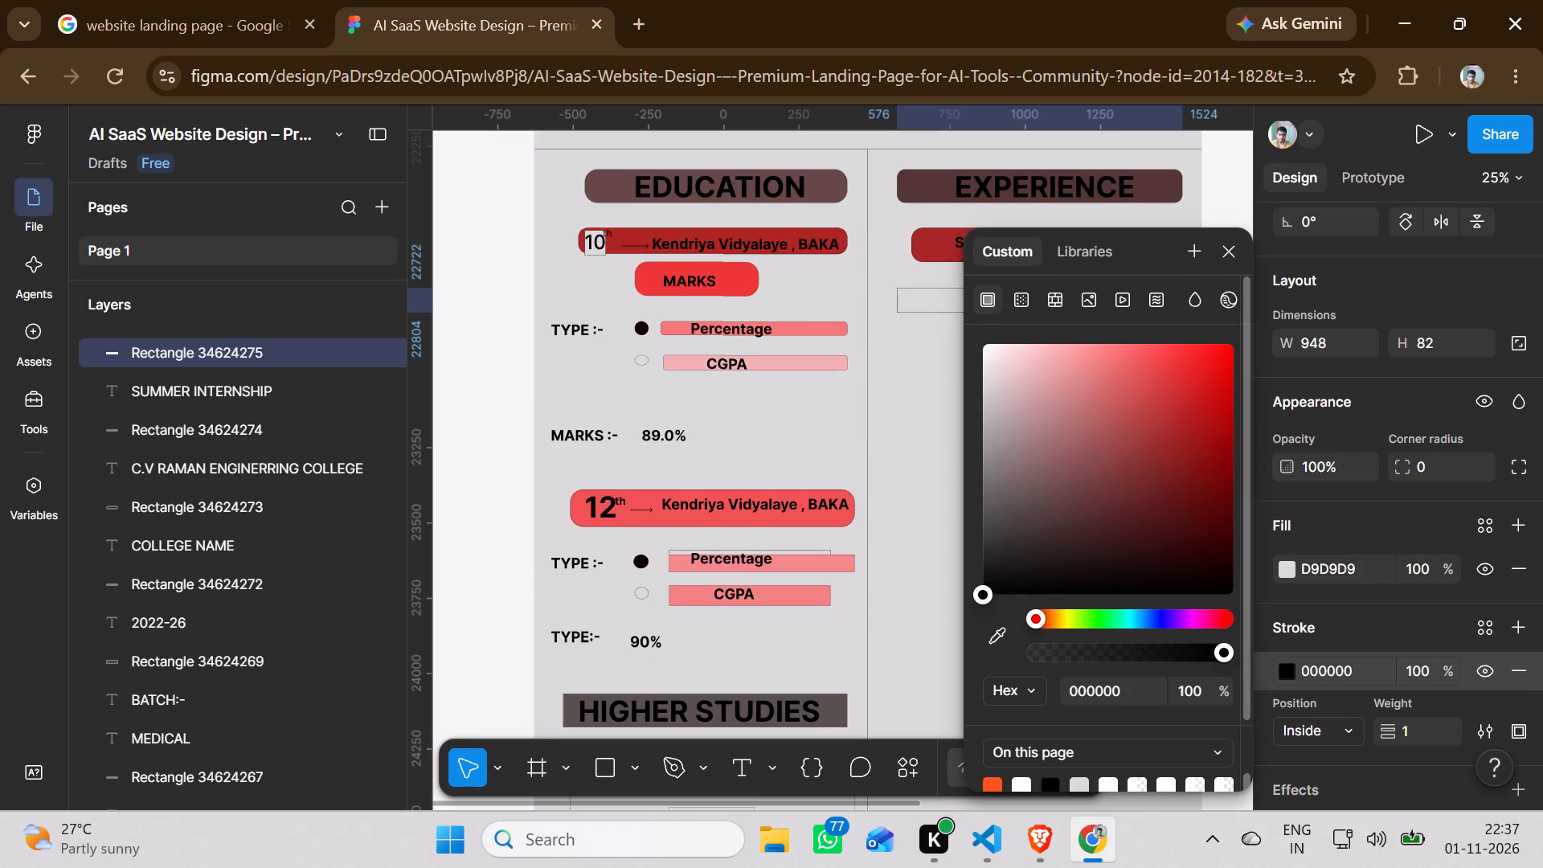
left_click(992, 531)
left_click(921, 521)
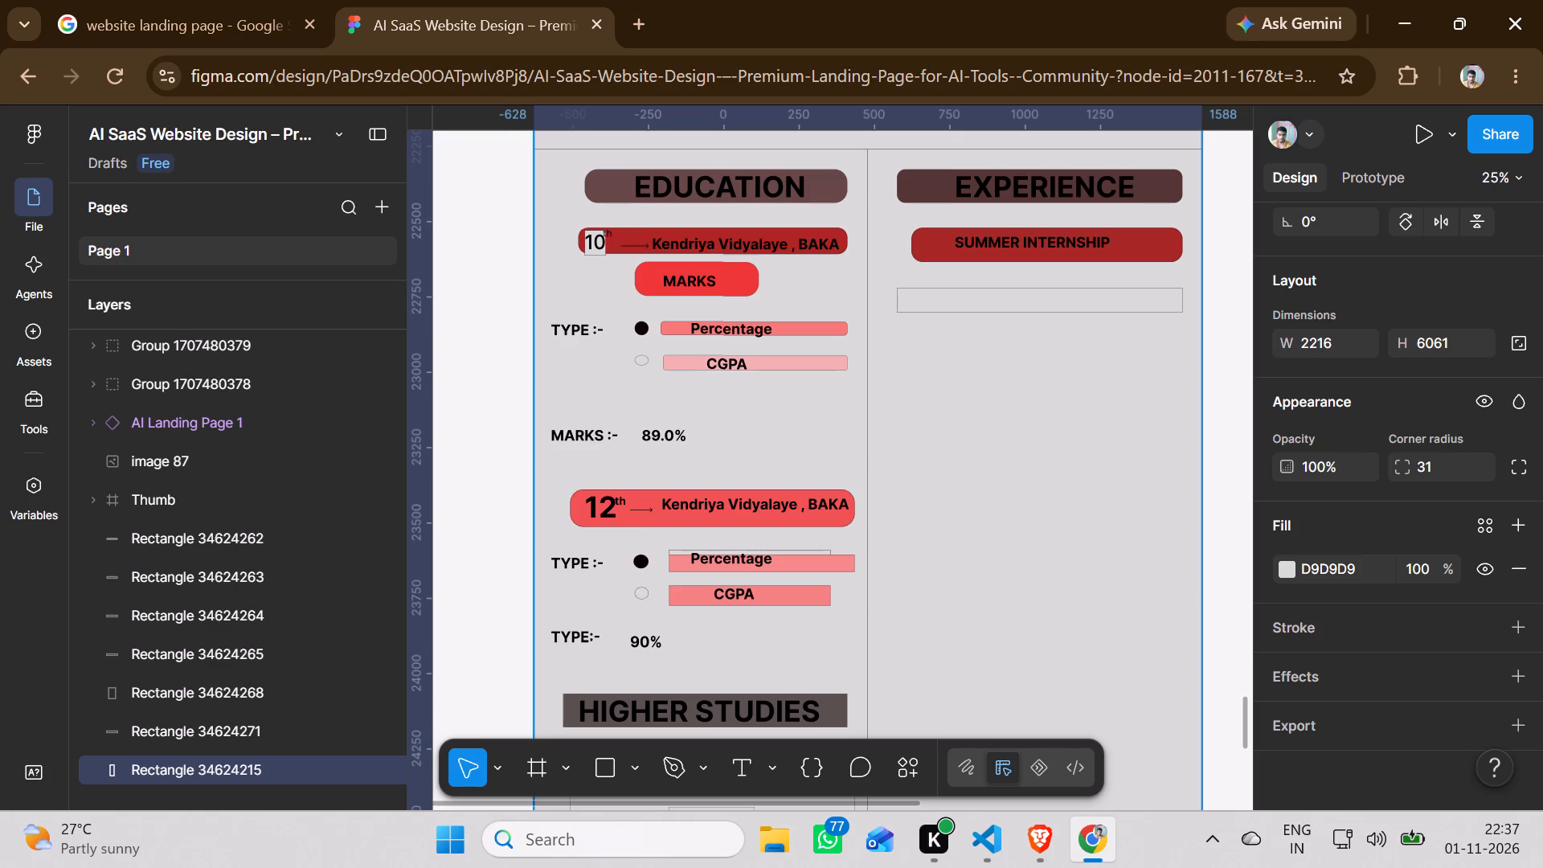
Add a text box about 948 × 82 over the outlined rectangle reading "First Internship - 23-06-2022".
left_click(747, 763)
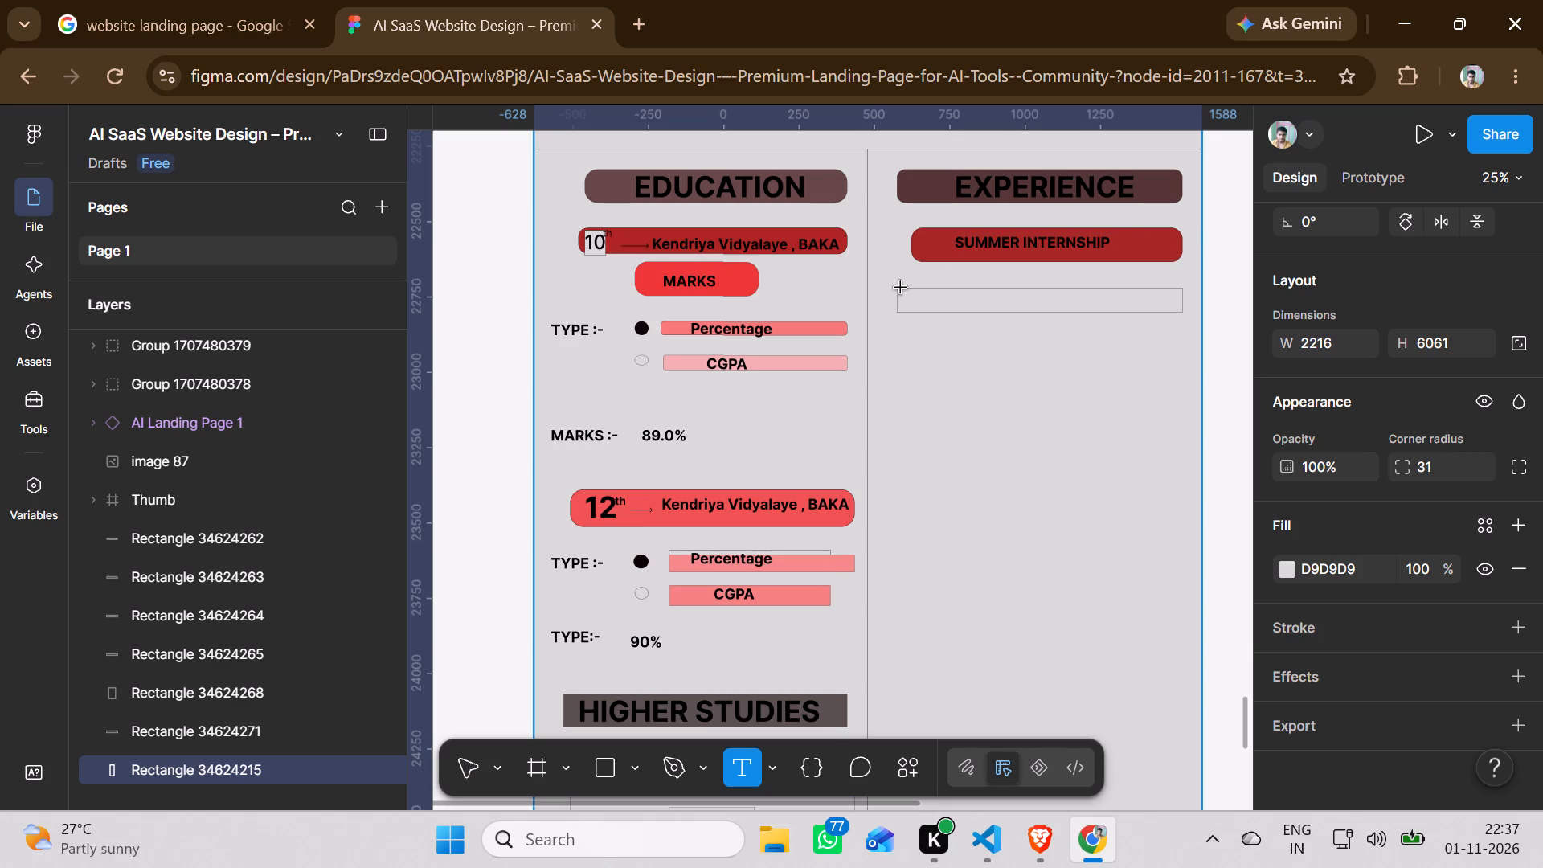
left_click_drag(900, 289, 1155, 313)
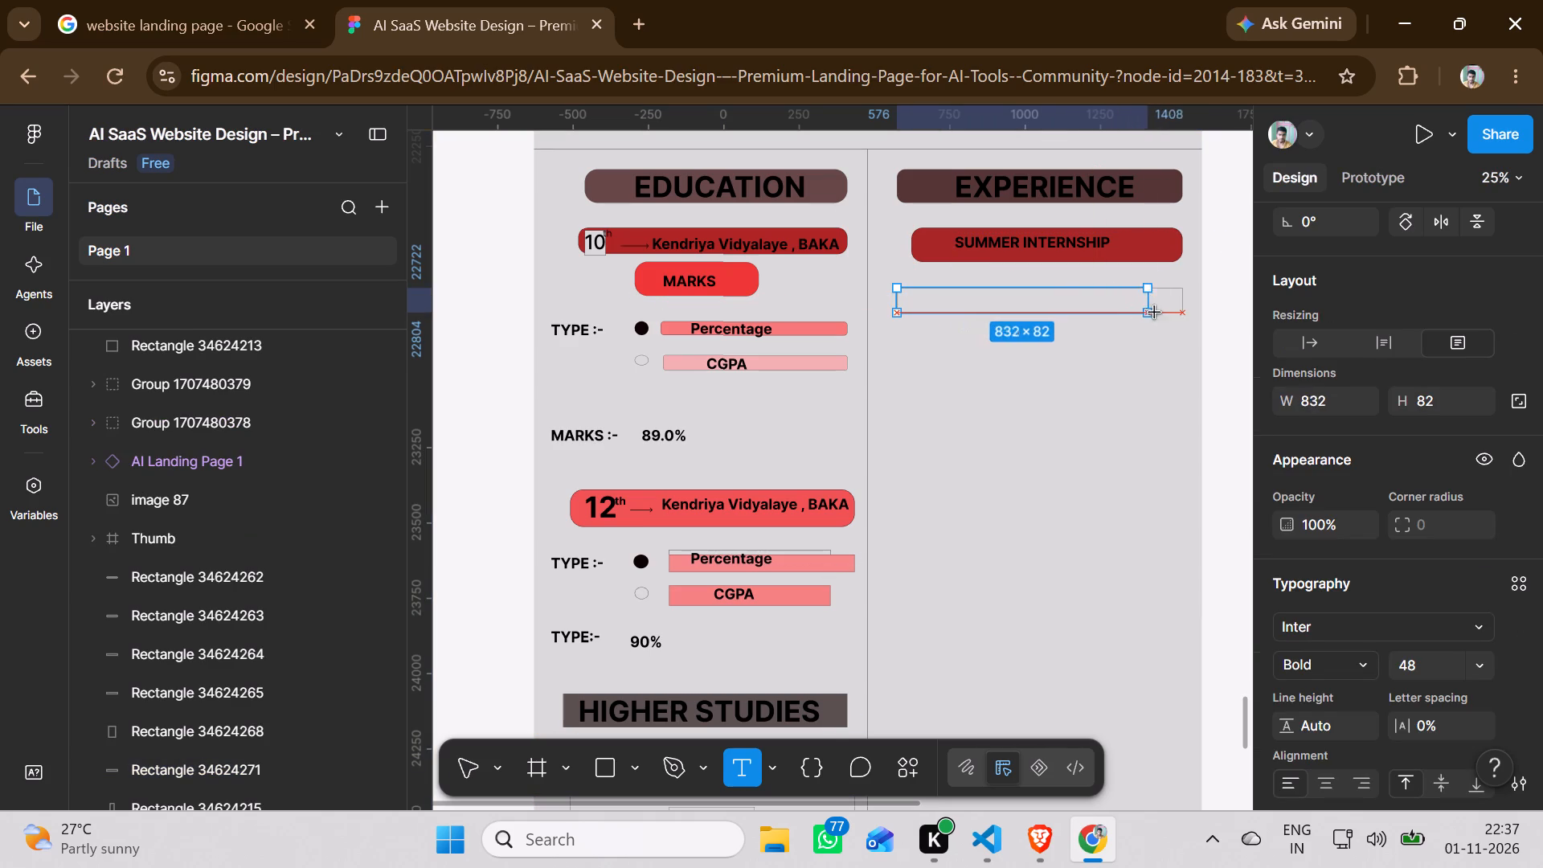
left_click_drag(1155, 313, 1181, 314)
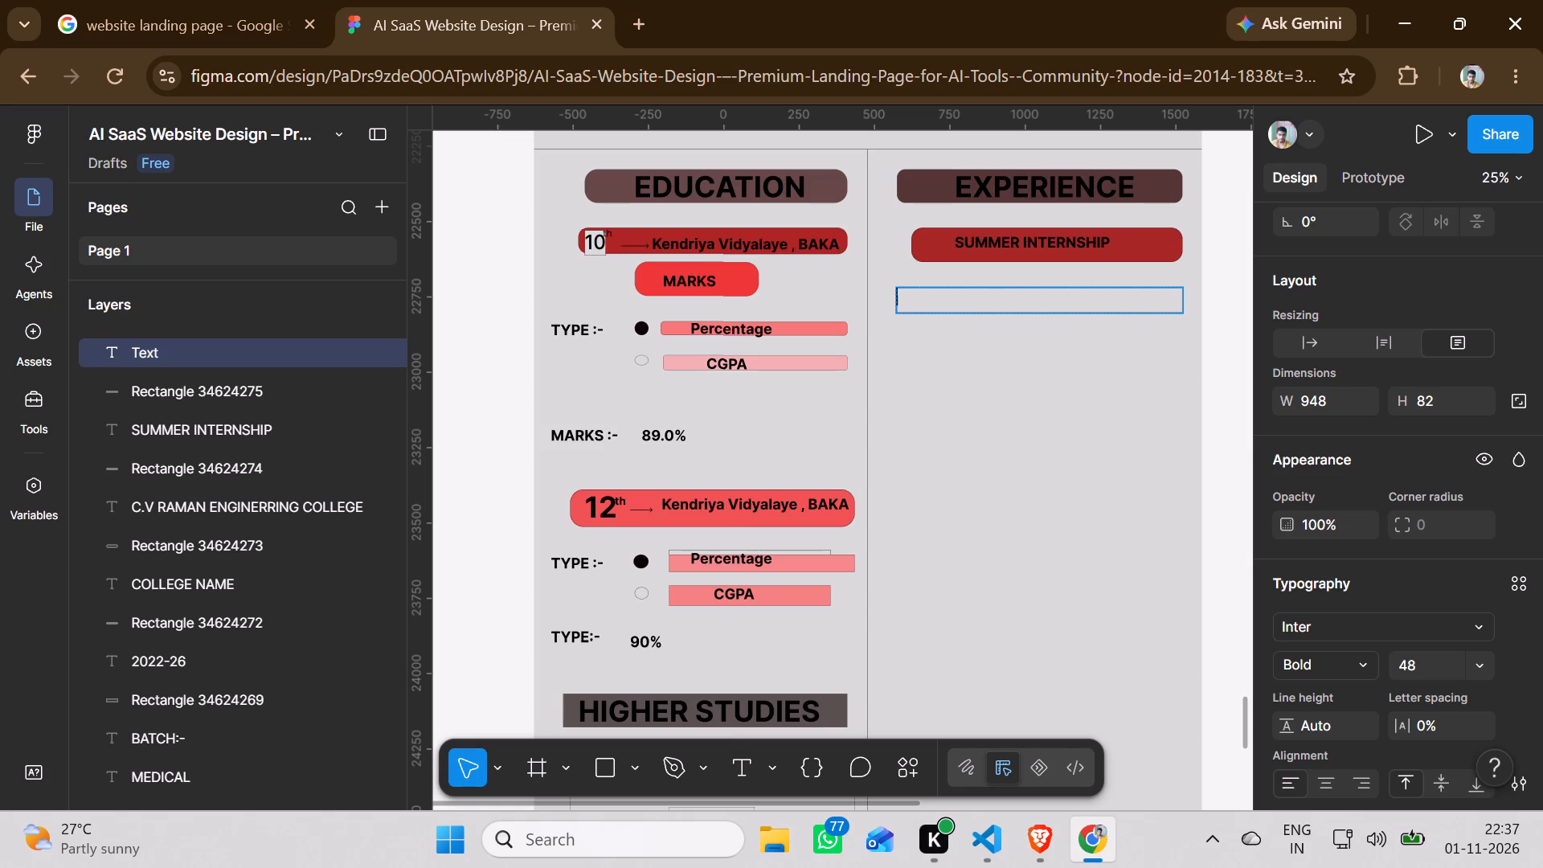
type("First")
key("space")
type("Internship")
key("space")
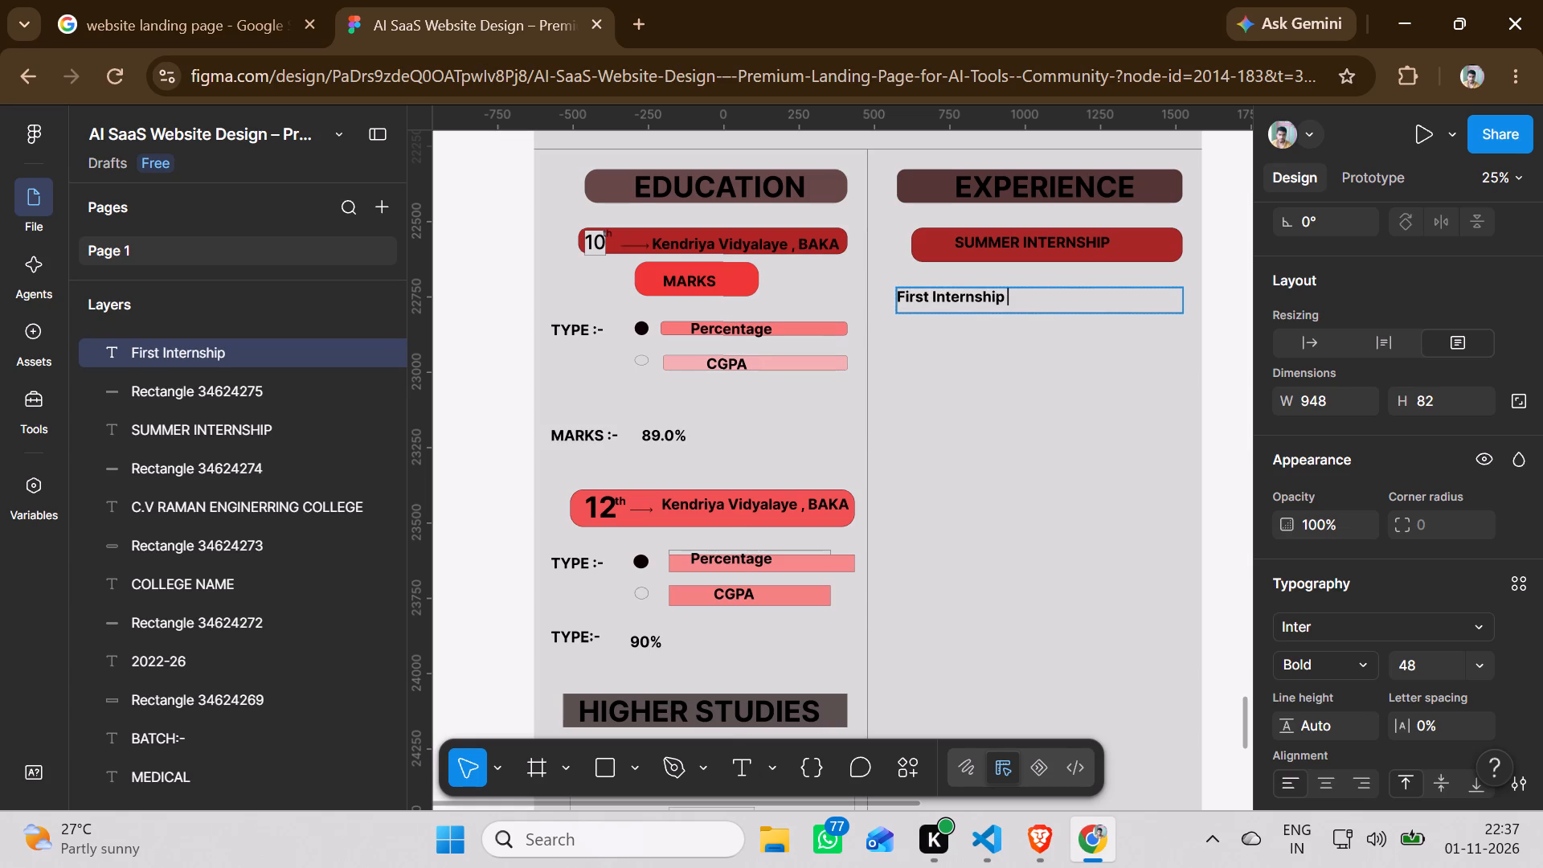
type("-")
key("space")
type("23")
type("-0")
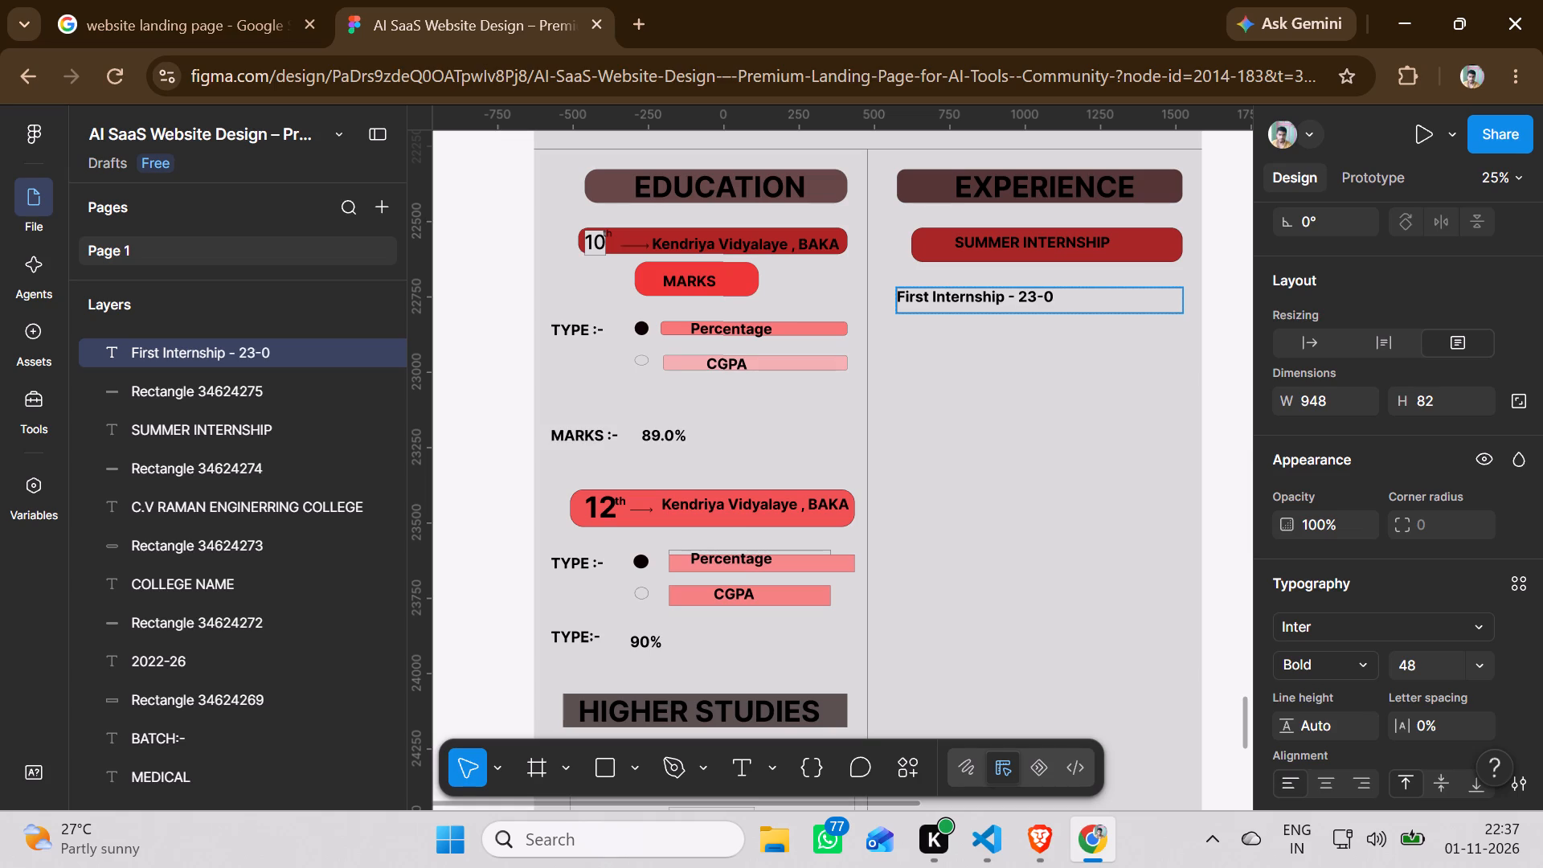
type("6-")
type("2022")
left_click(1099, 344)
Move the "First Internship - 23-06-2022" text inward and slightly down so it sits centred on its rectangle.
left_click_drag(1021, 299, 1042, 302)
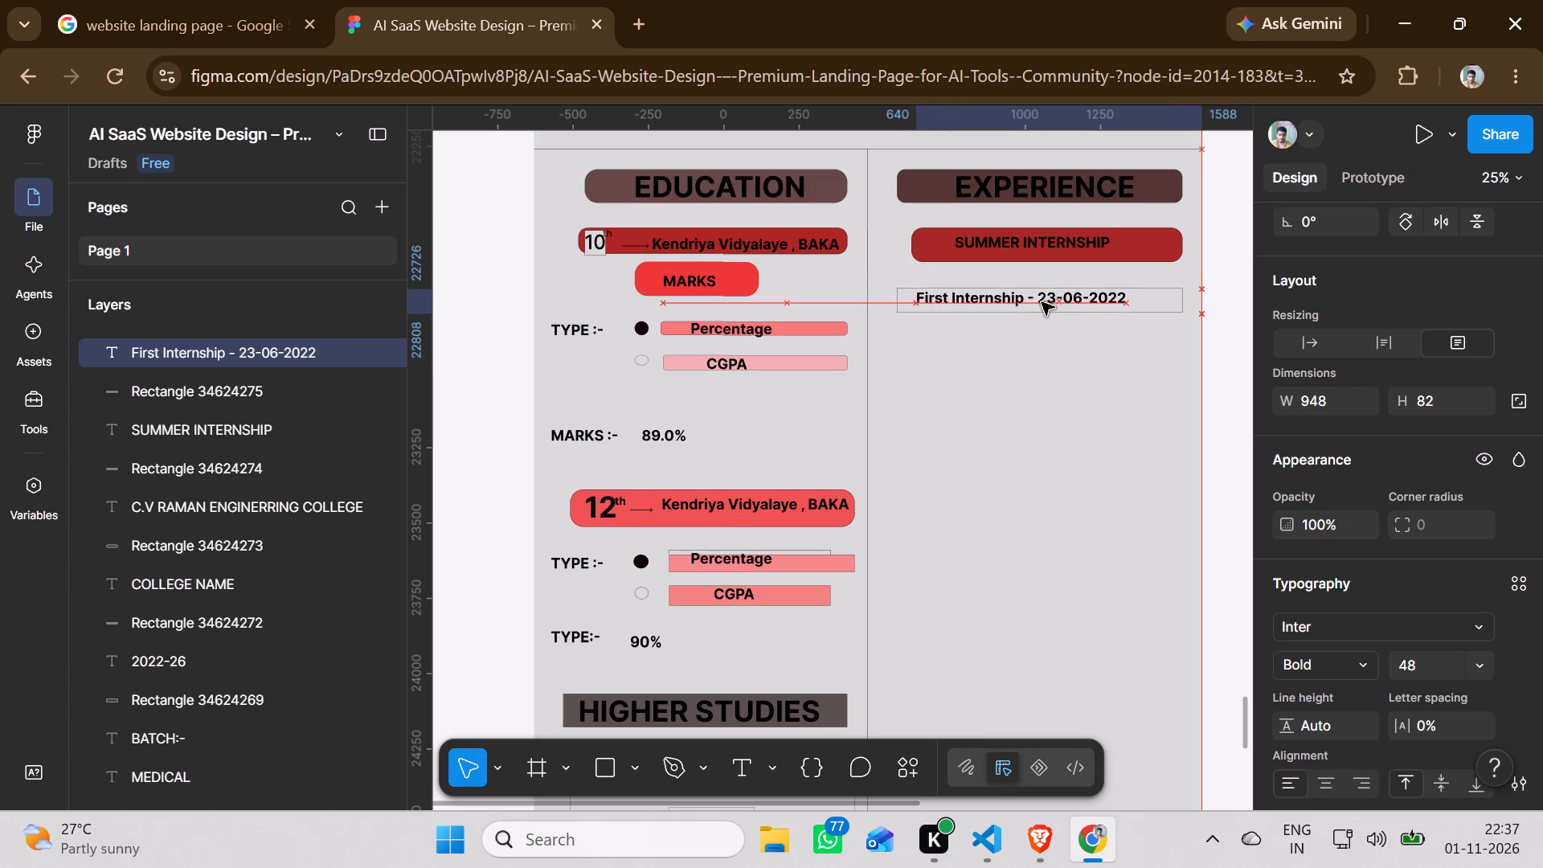
left_click_drag(1042, 302, 1050, 302)
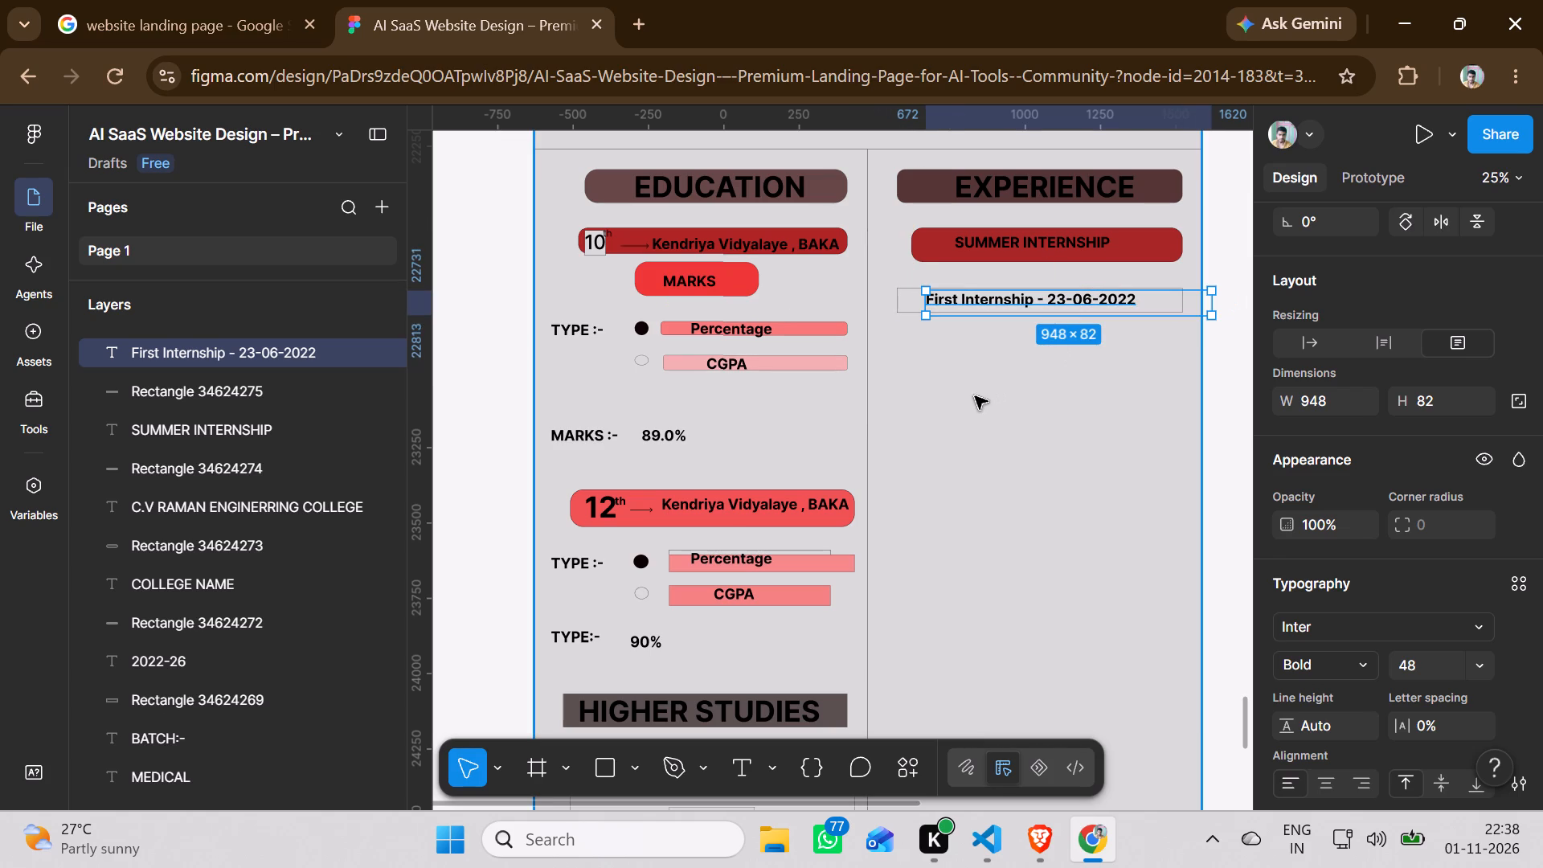
left_click(975, 396)
Change the fill of the rectangle behind the First Internship text to light red F77C7C.
left_click(905, 298)
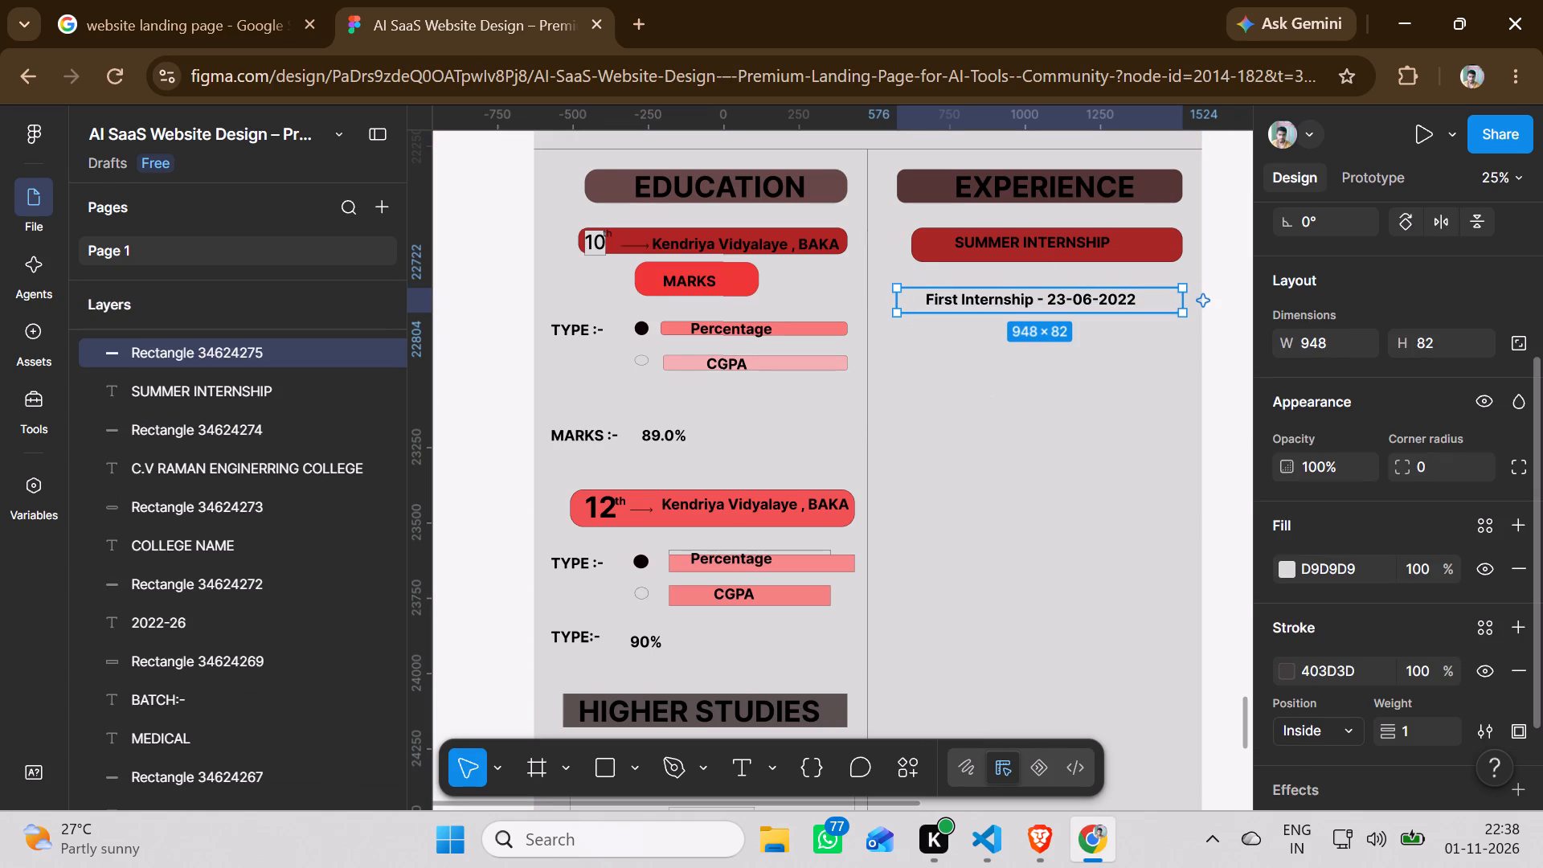
left_click(1280, 564)
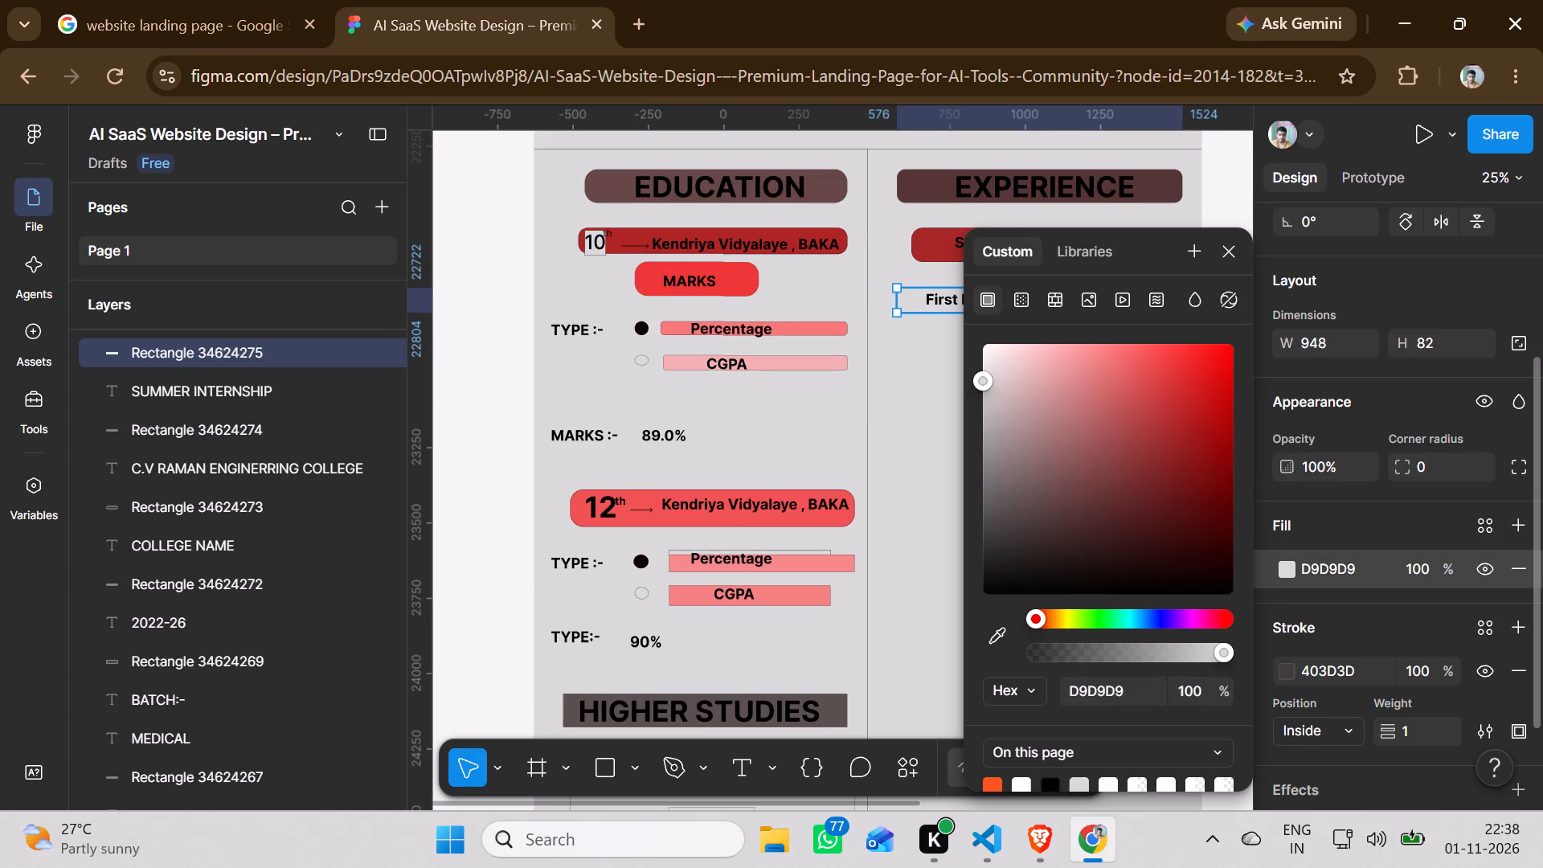
left_click(1155, 352)
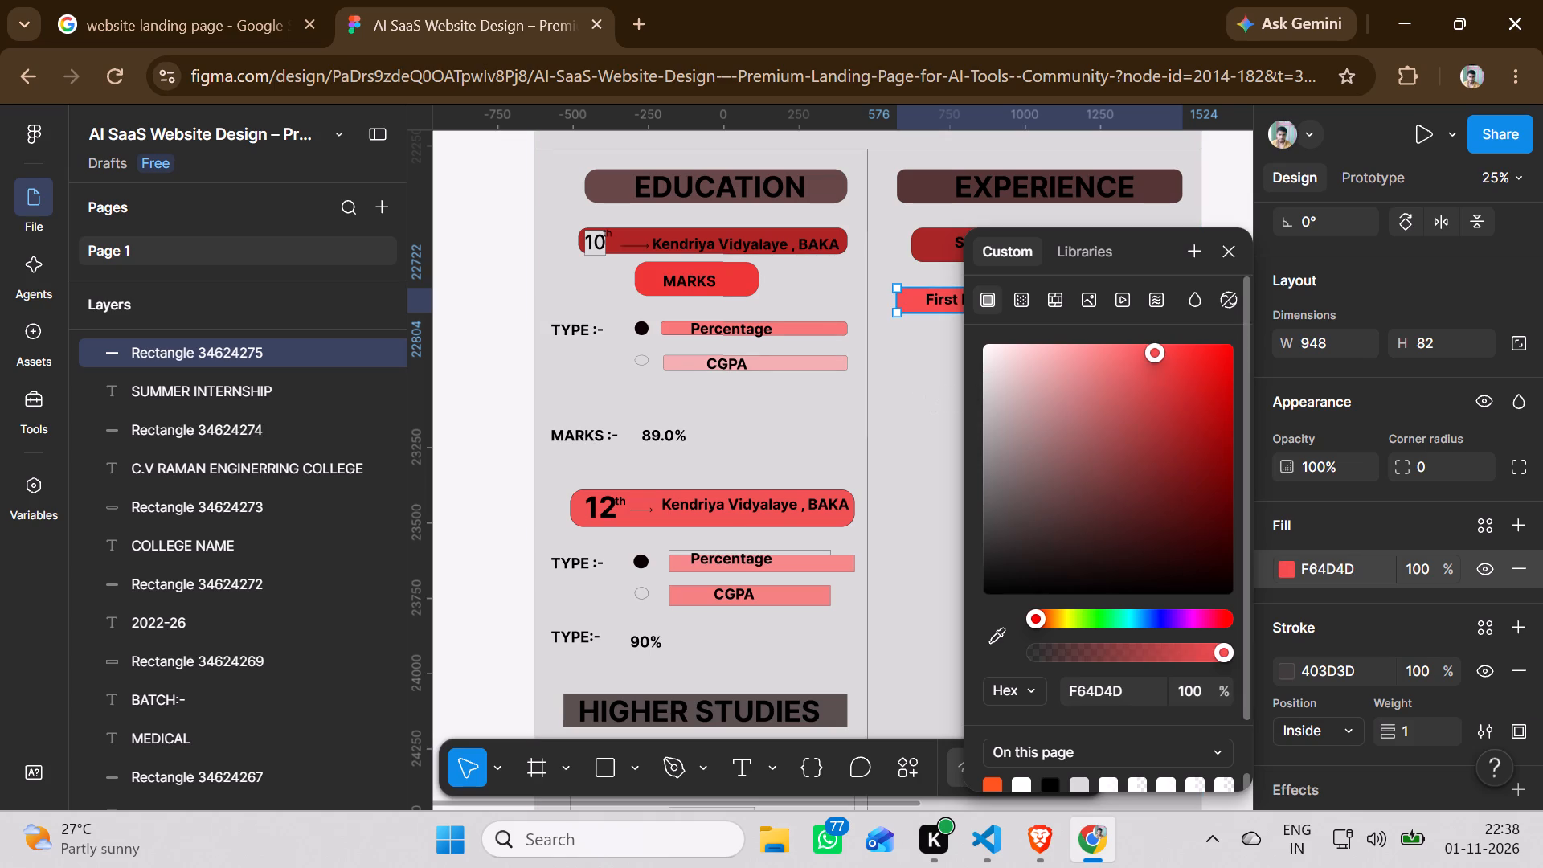
left_click(1132, 354)
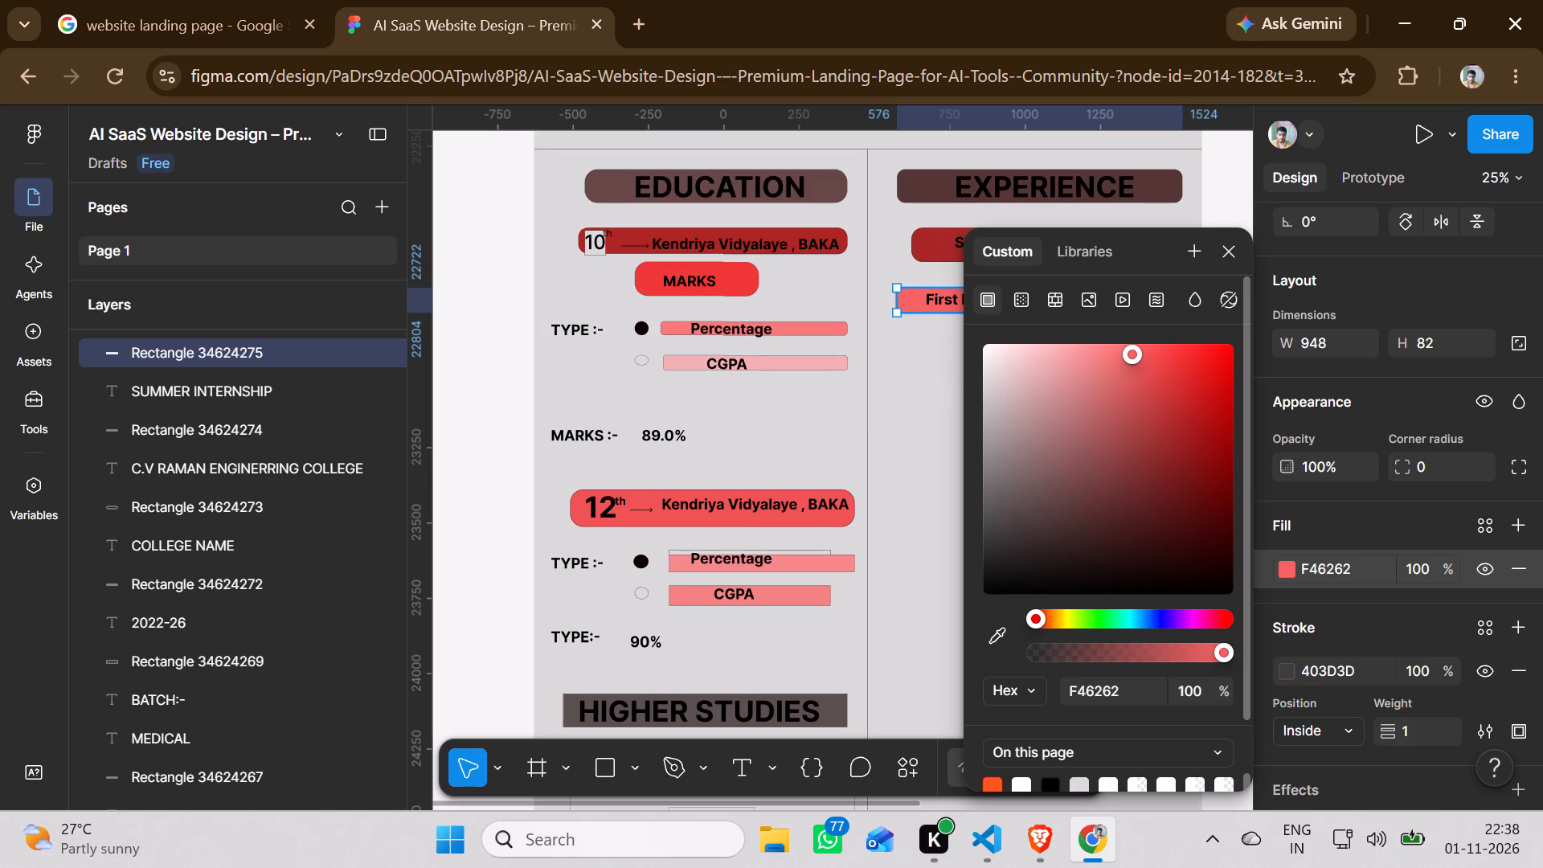
left_click(1107, 351)
left_click(898, 391)
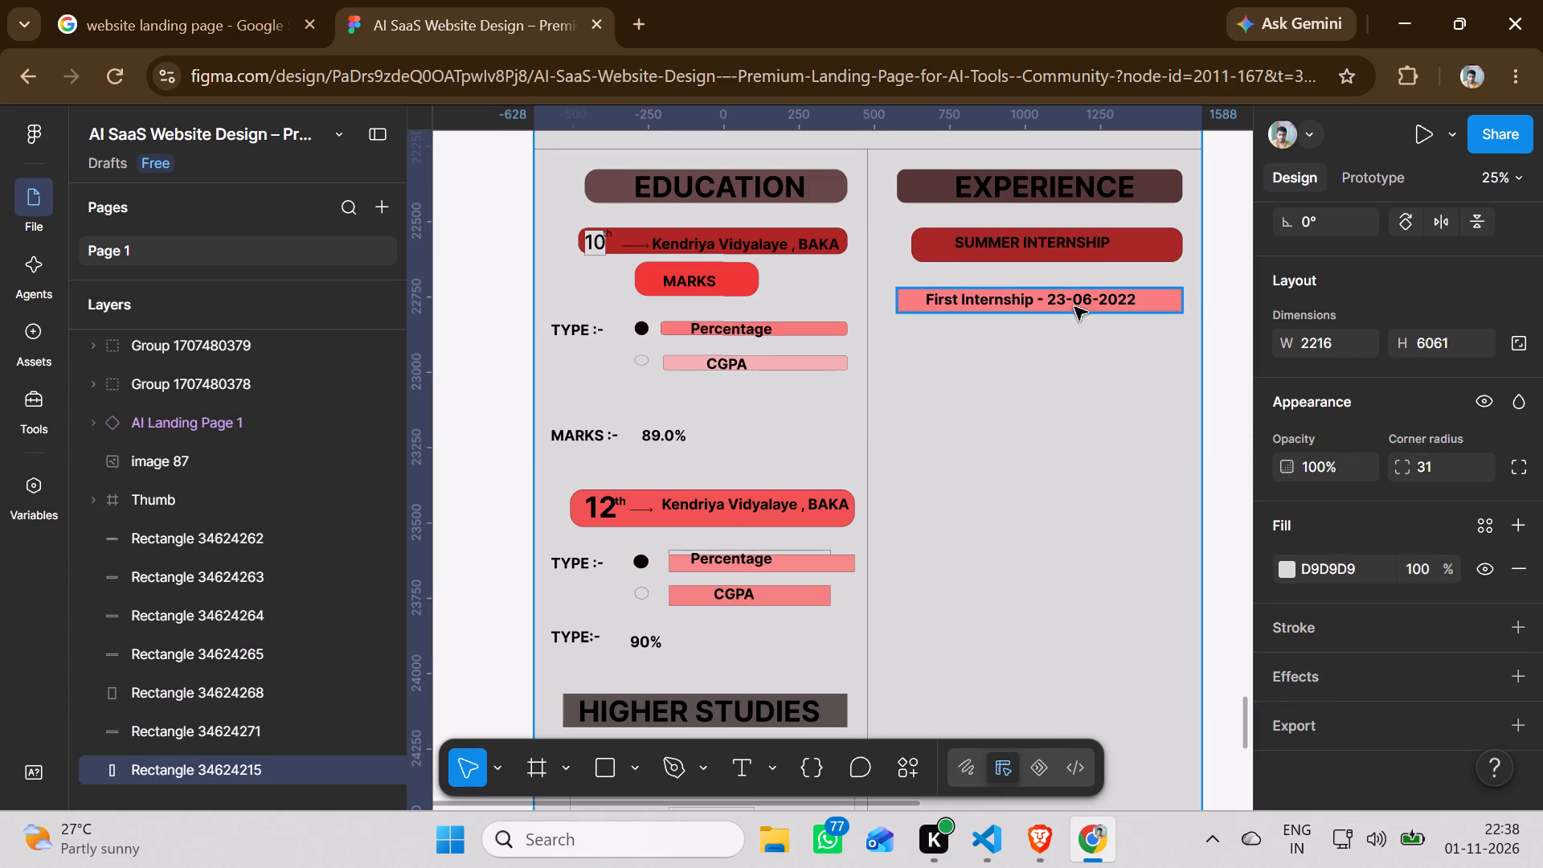
Set the corner radius of the light red First Internship bar to 34.
left_click(902, 304)
left_click(1444, 465)
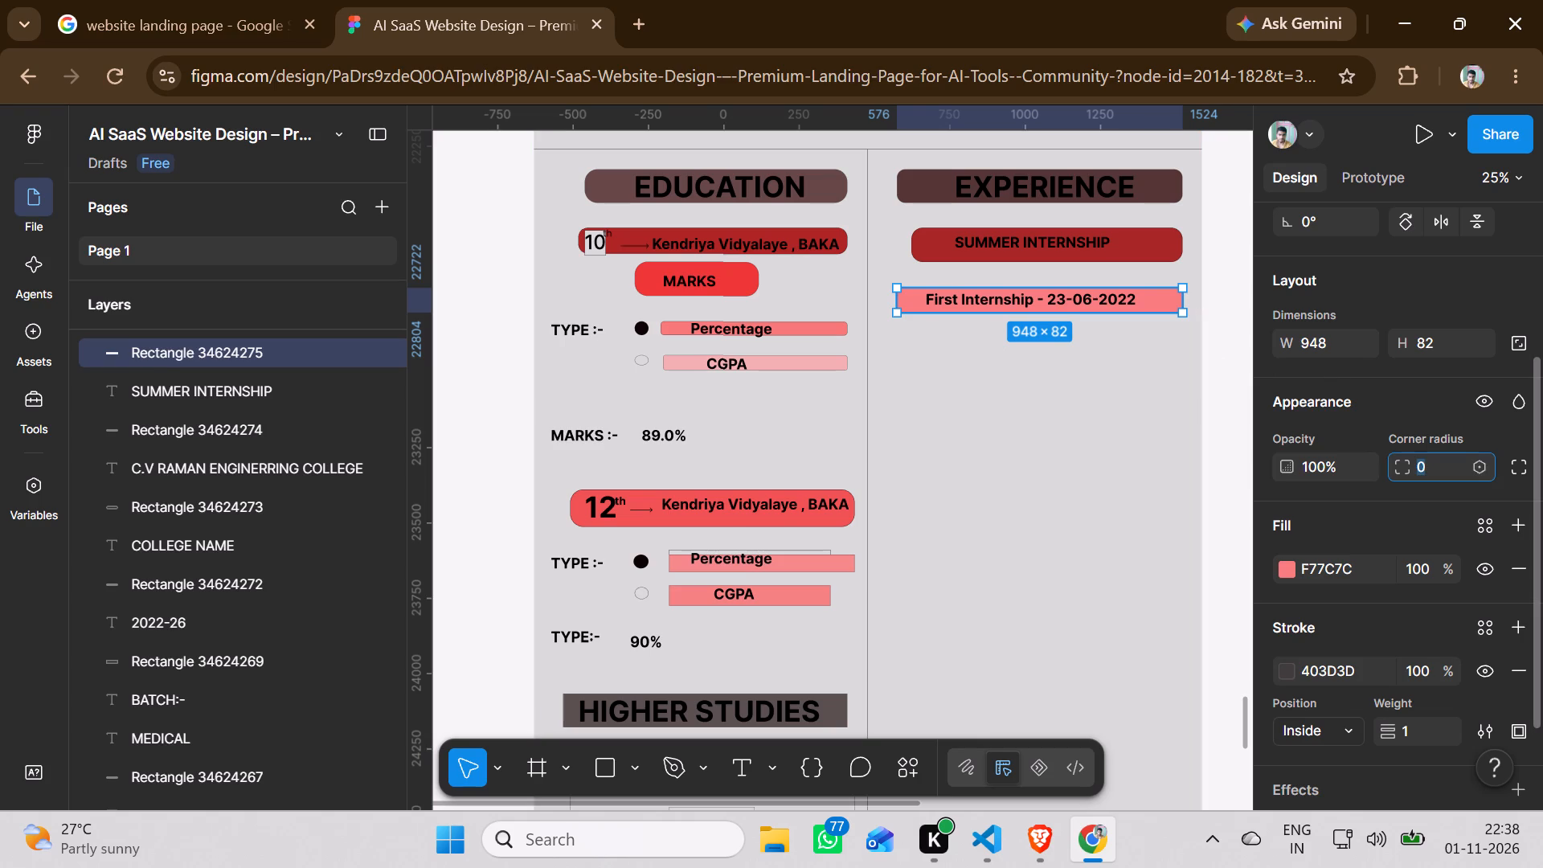
key("Up")
key("Up")
key("Up")
key("Up")
key("Up")
key("Up")
key("Up")
key("Up")
key("Up")
key("Up")
key("Up")
key("Up")
key("Up")
key("Up")
key("Up")
key("Up")
key("Up")
key("Up")
key("Up")
key("Up")
key("Up")
key("Up")
key("Up")
key("Up")
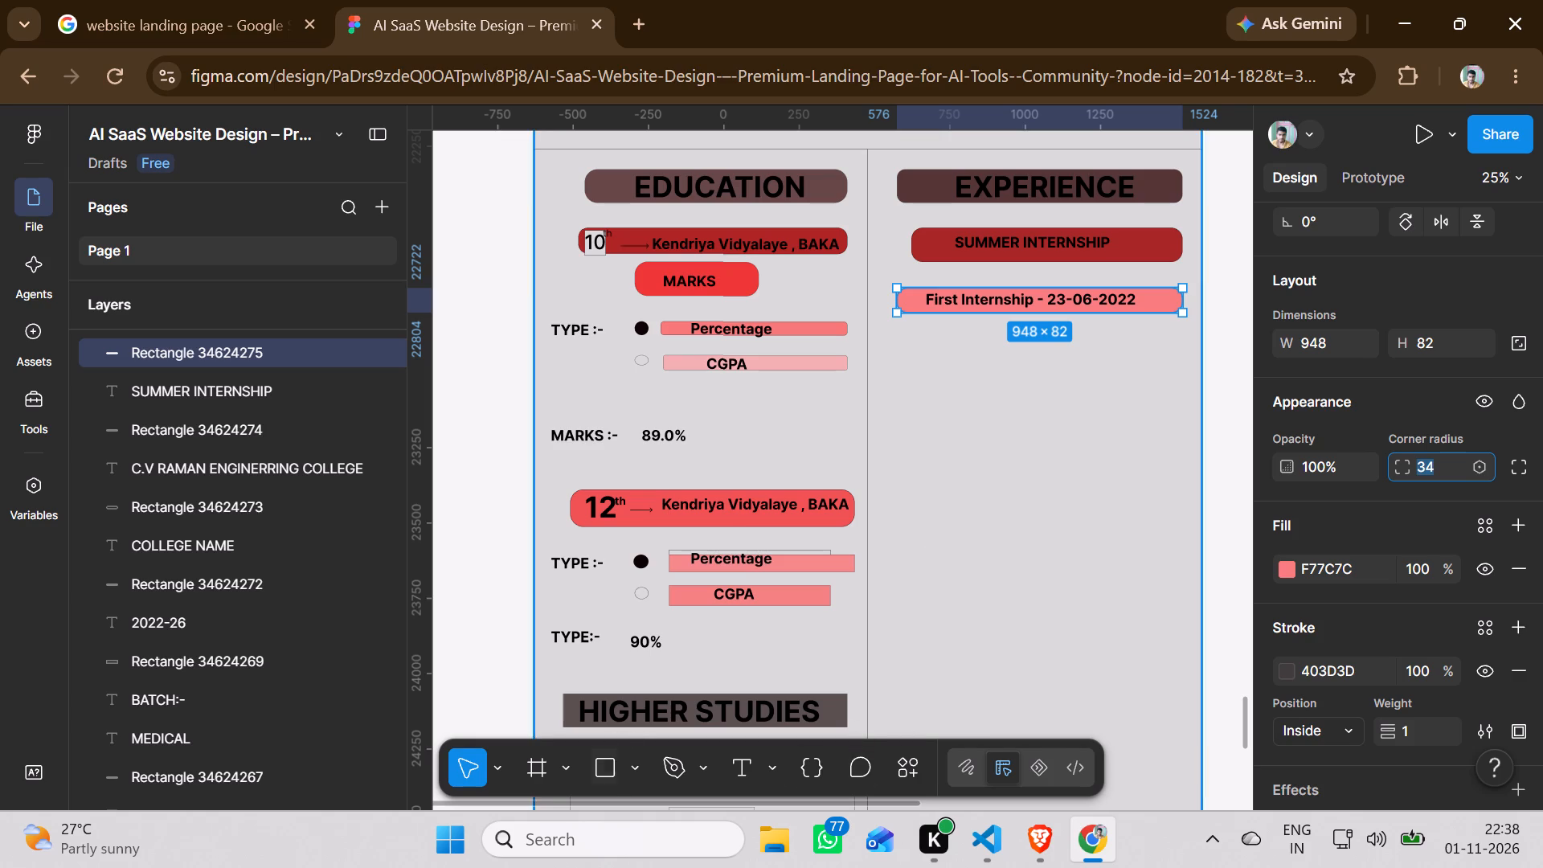
Draw a rectangle about 556 × 64 beneath the First Internship bar, starting in line with the EXPERIENCE heading text.
left_click(588, 766)
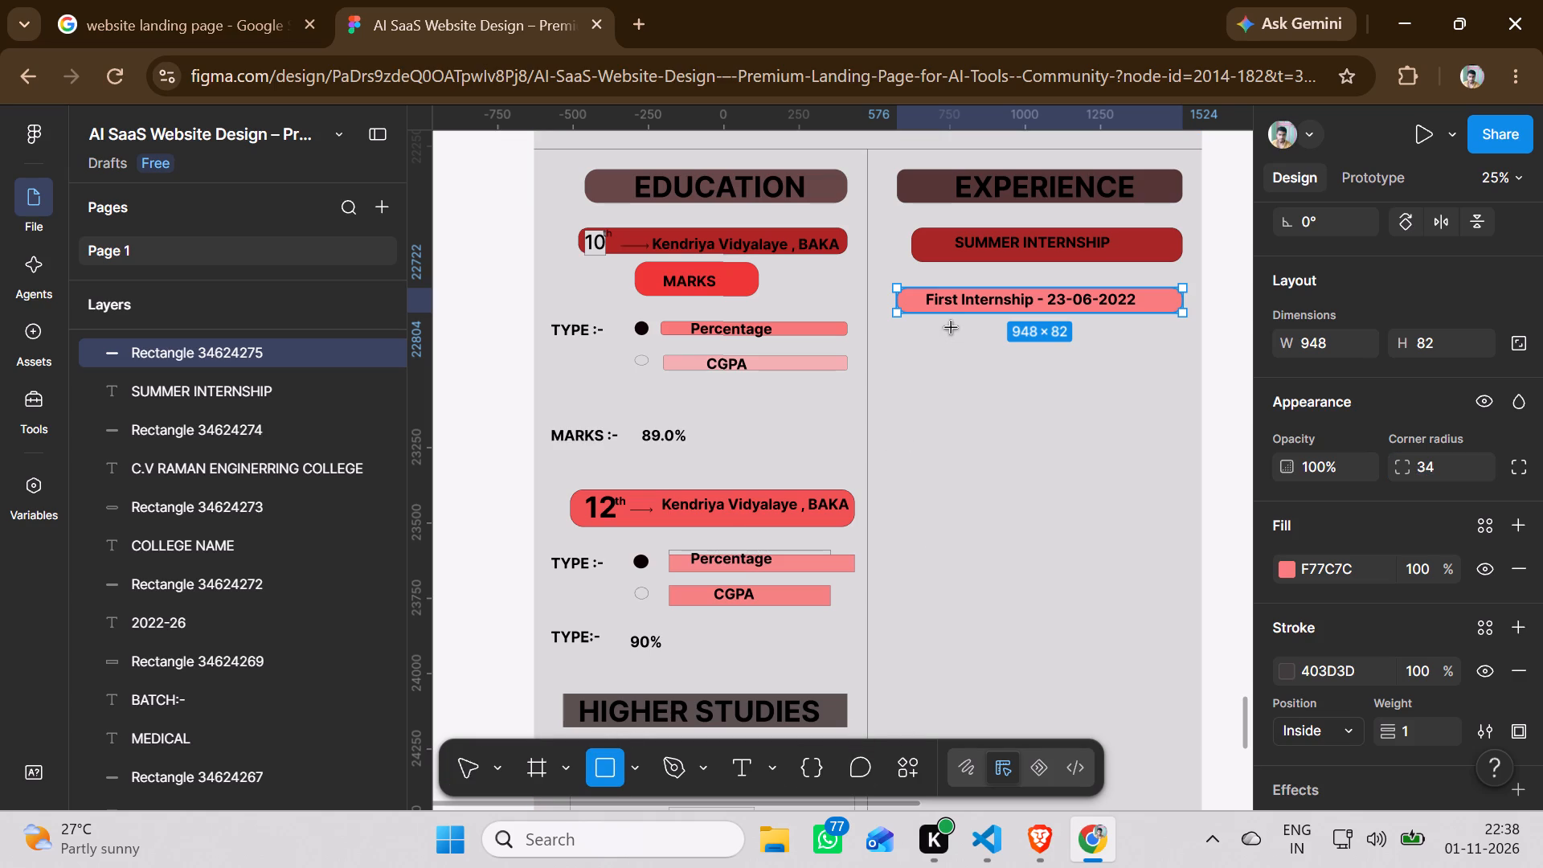
left_click_drag(952, 327, 998, 342)
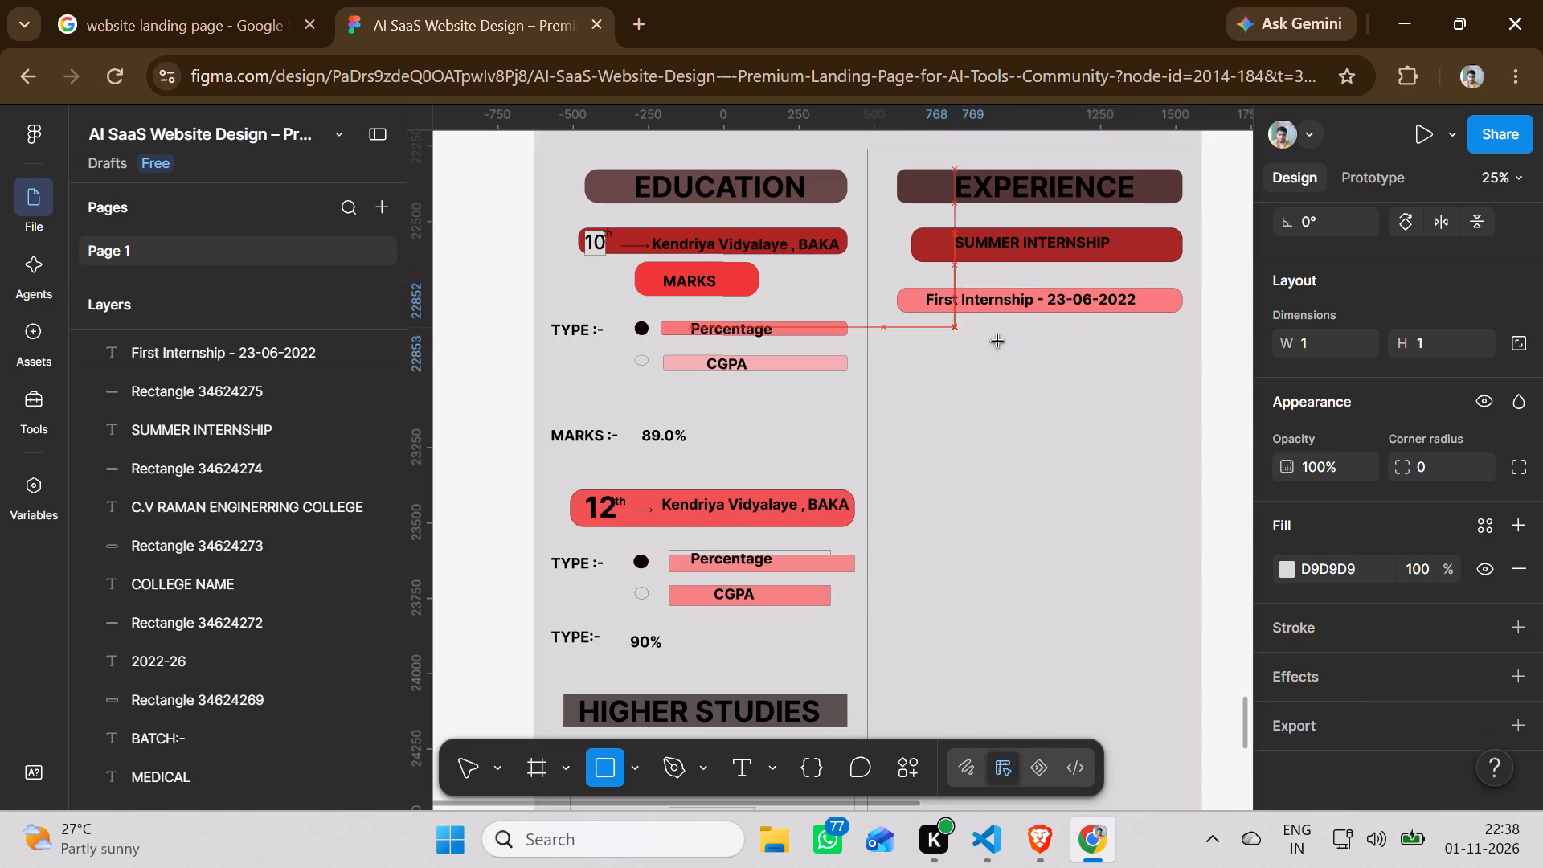
left_click_drag(998, 342, 1095, 344)
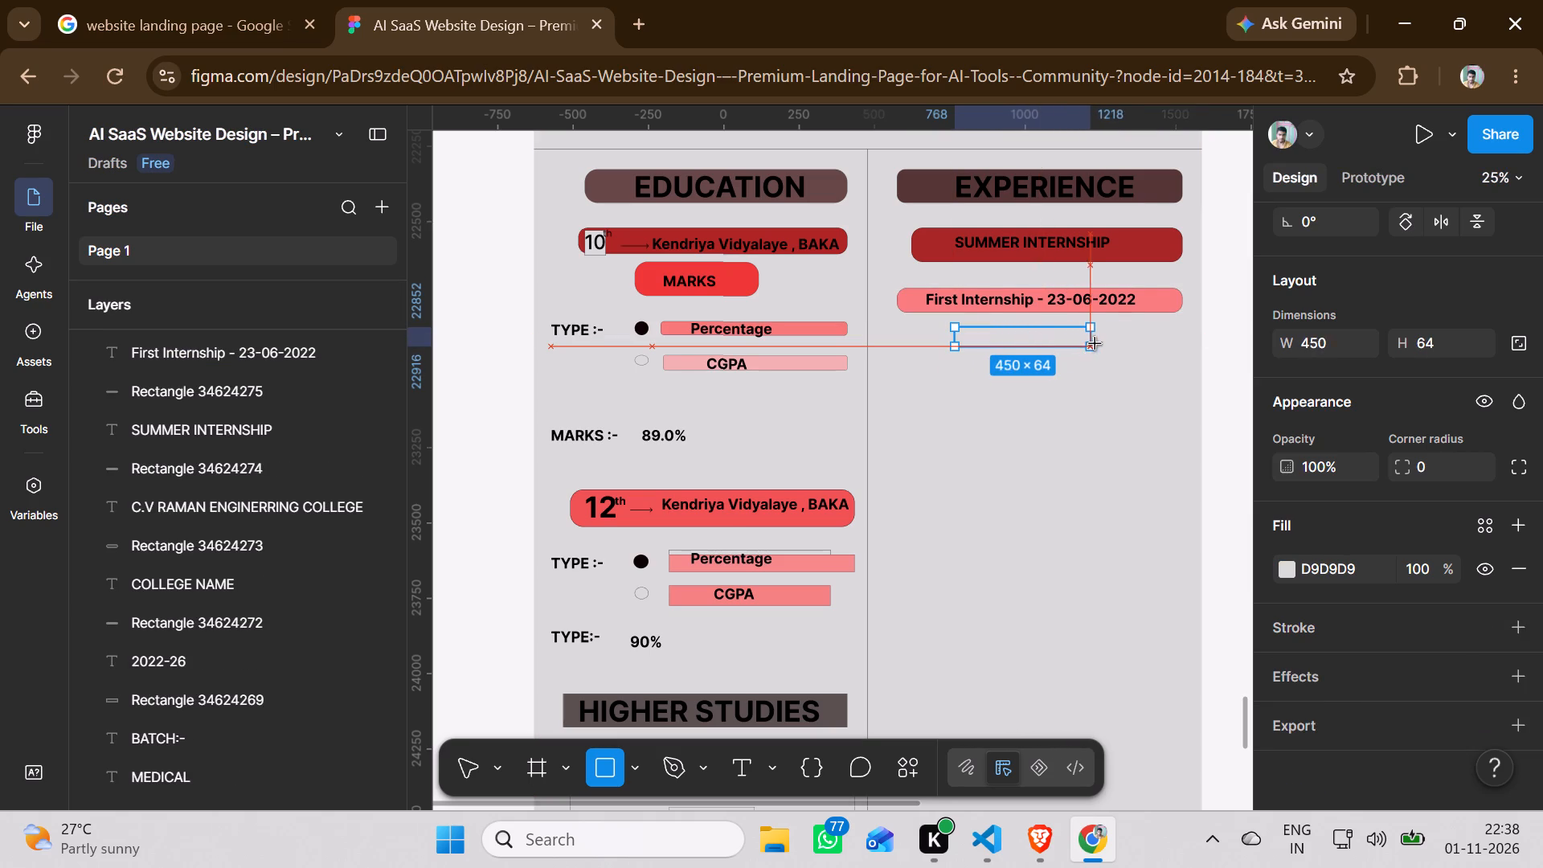
left_click_drag(1095, 344, 1103, 344)
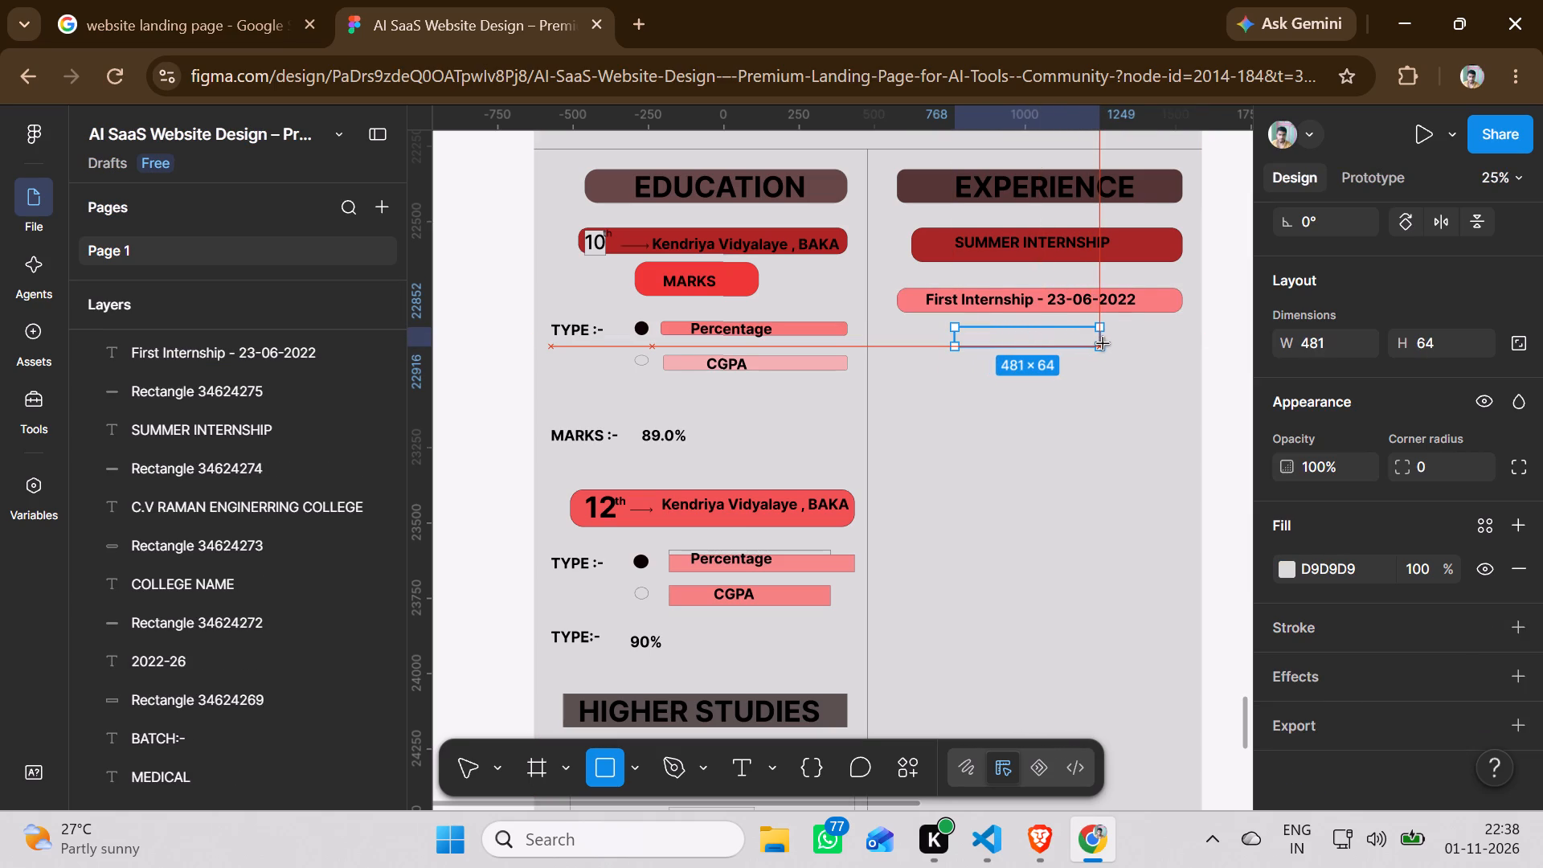
left_click_drag(1103, 344, 1116, 342)
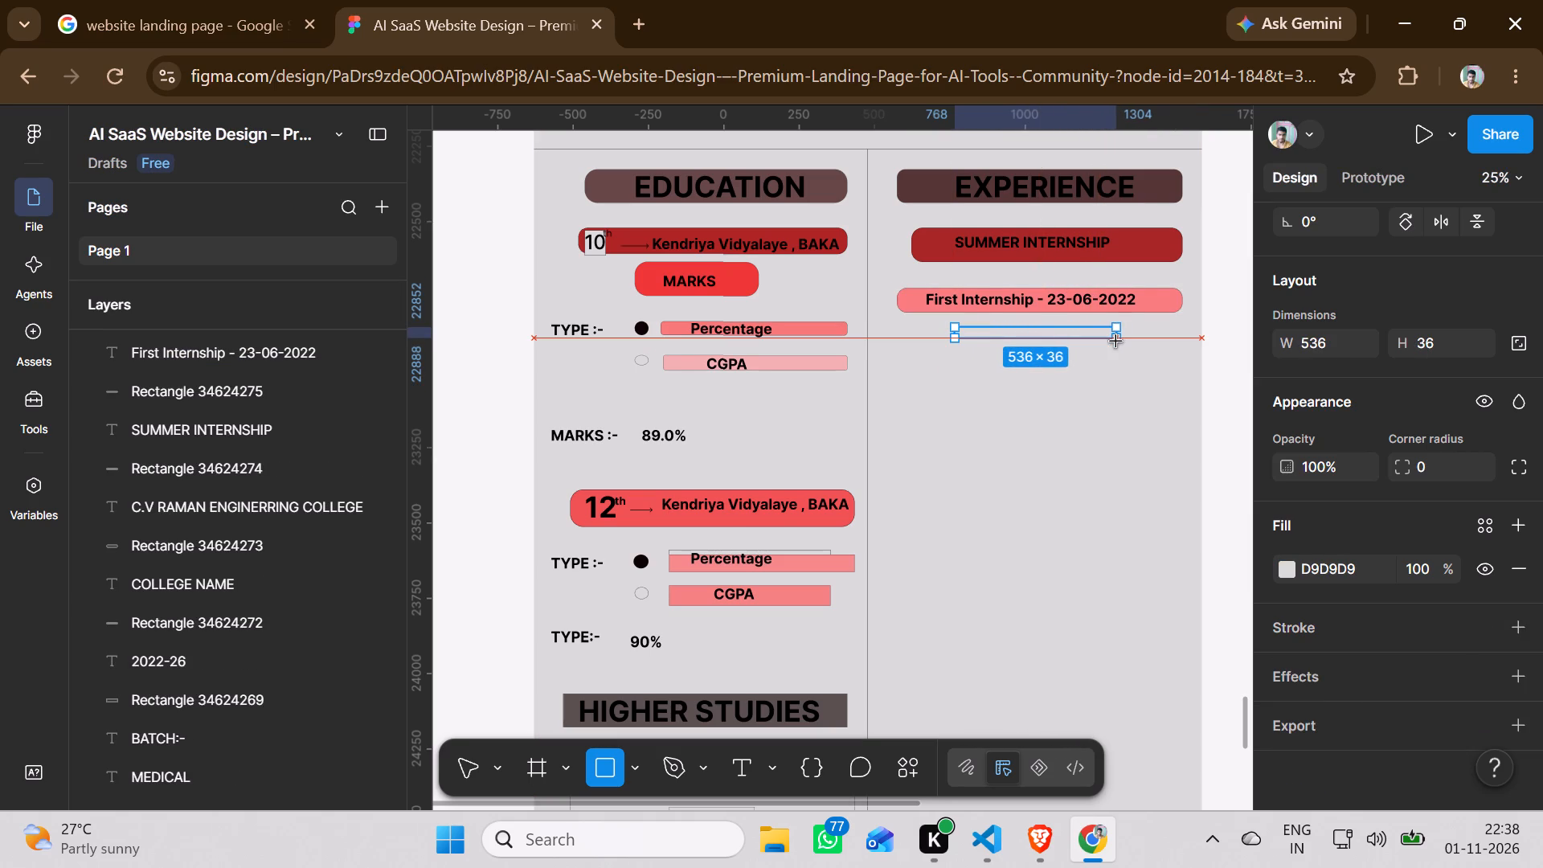
left_click_drag(1116, 342, 1122, 346)
Add a dark grey 3C3939 inside stroke of weight 1 to the 556 × 64 rectangle.
left_click(1319, 621)
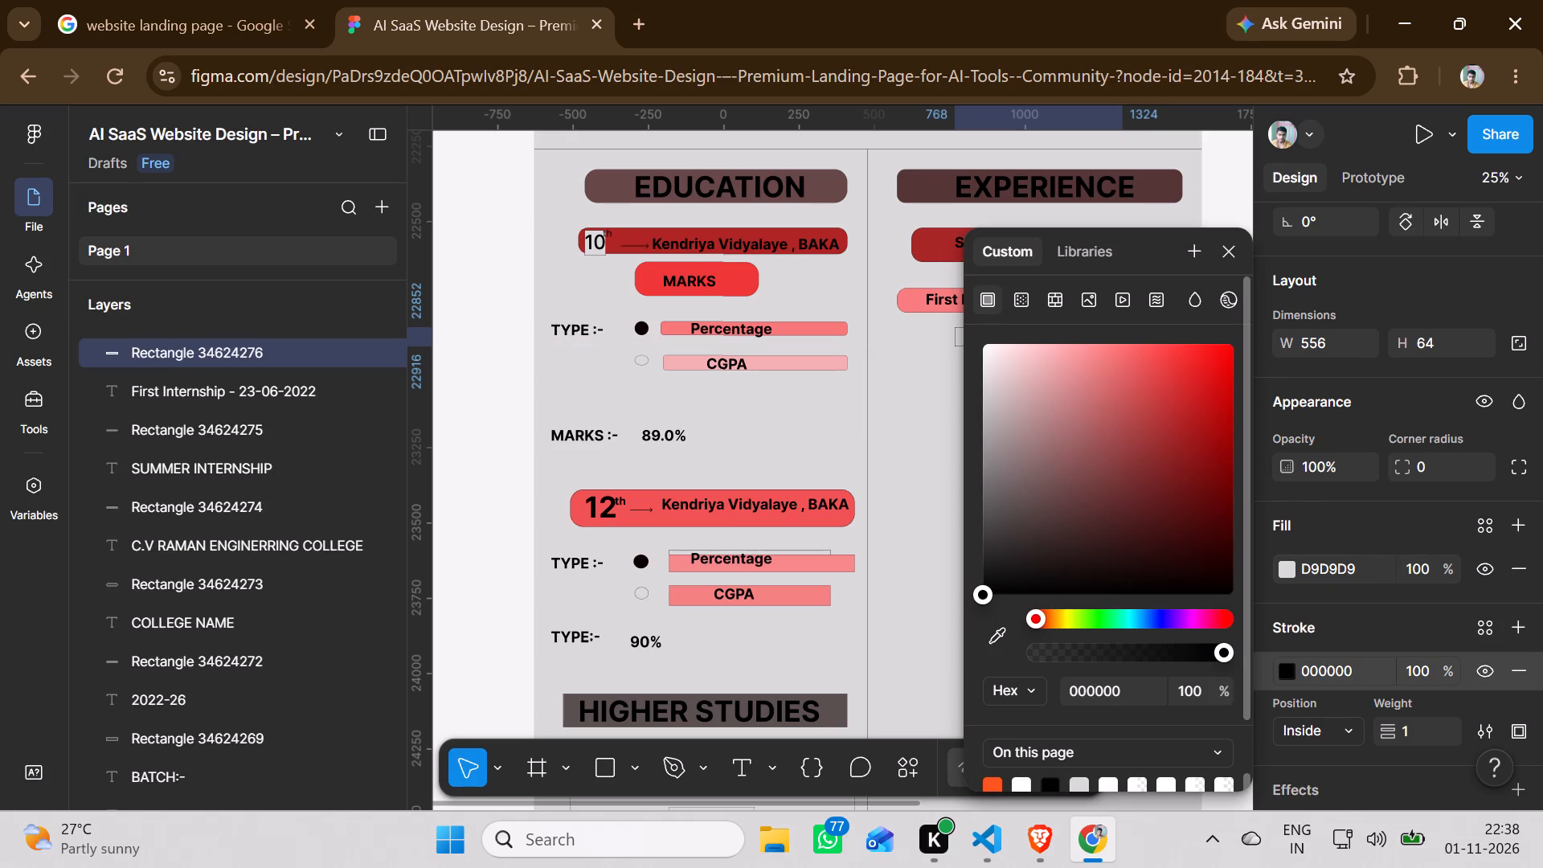
left_click(995, 535)
left_click(901, 528)
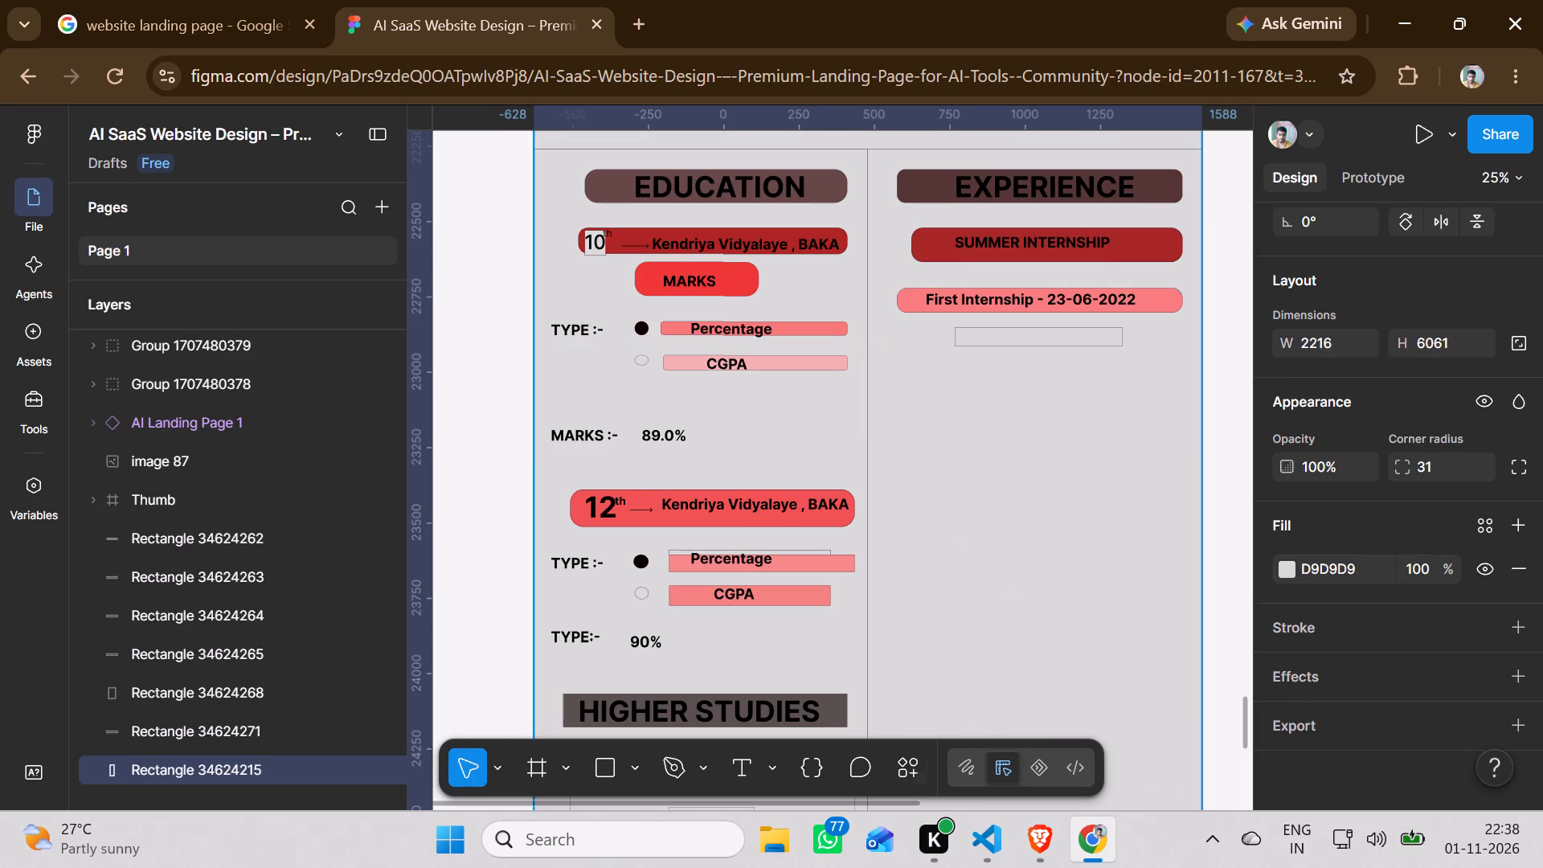
Add a text box about 556 × 59 over the small outlined rectangle reading "BIG CODE".
left_click(751, 768)
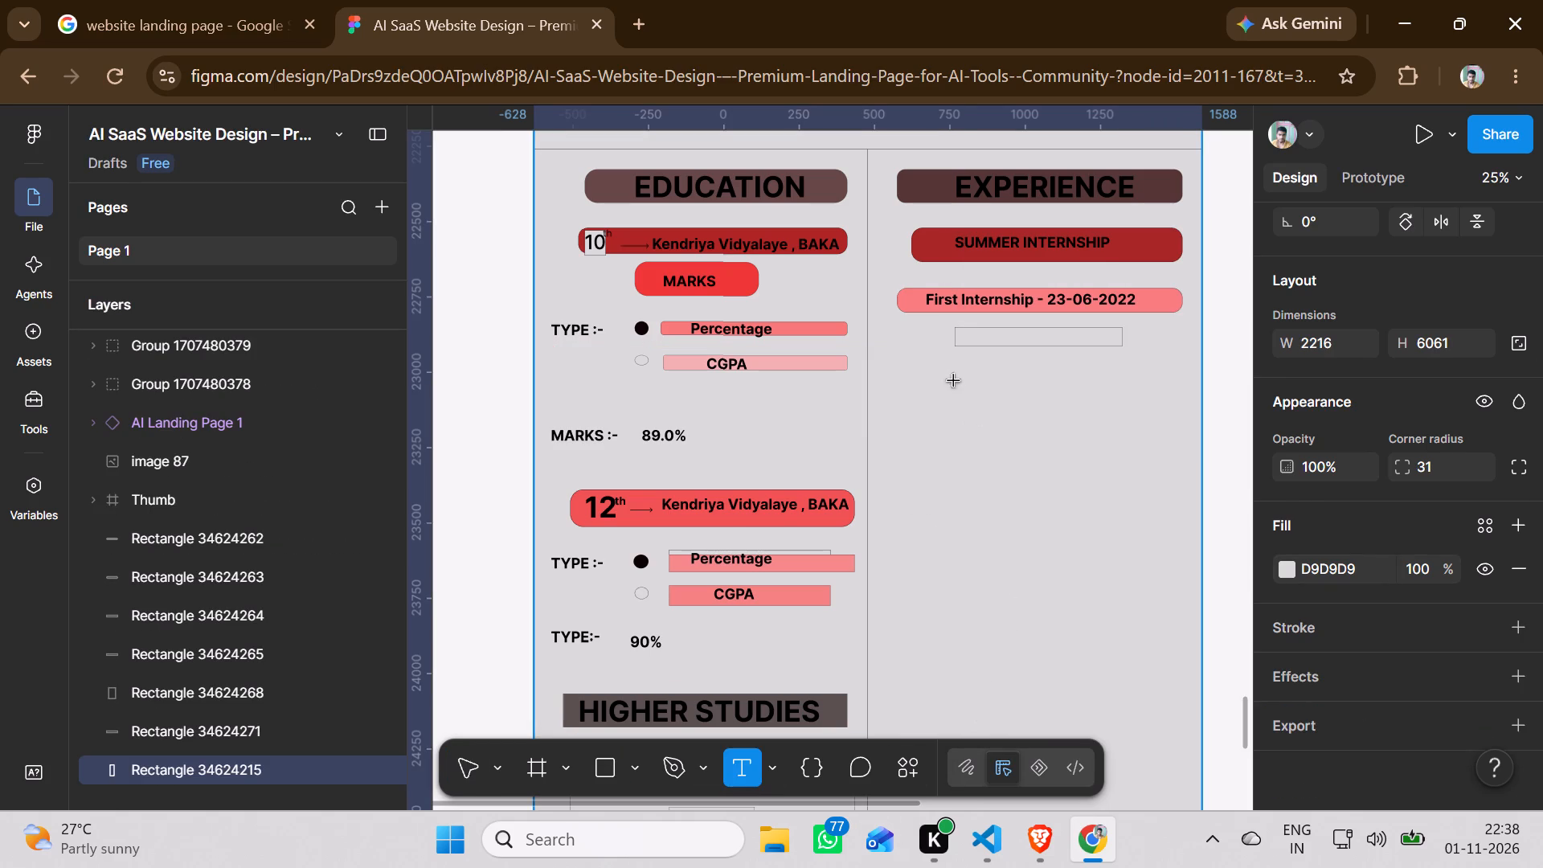
left_click_drag(960, 329, 1115, 350)
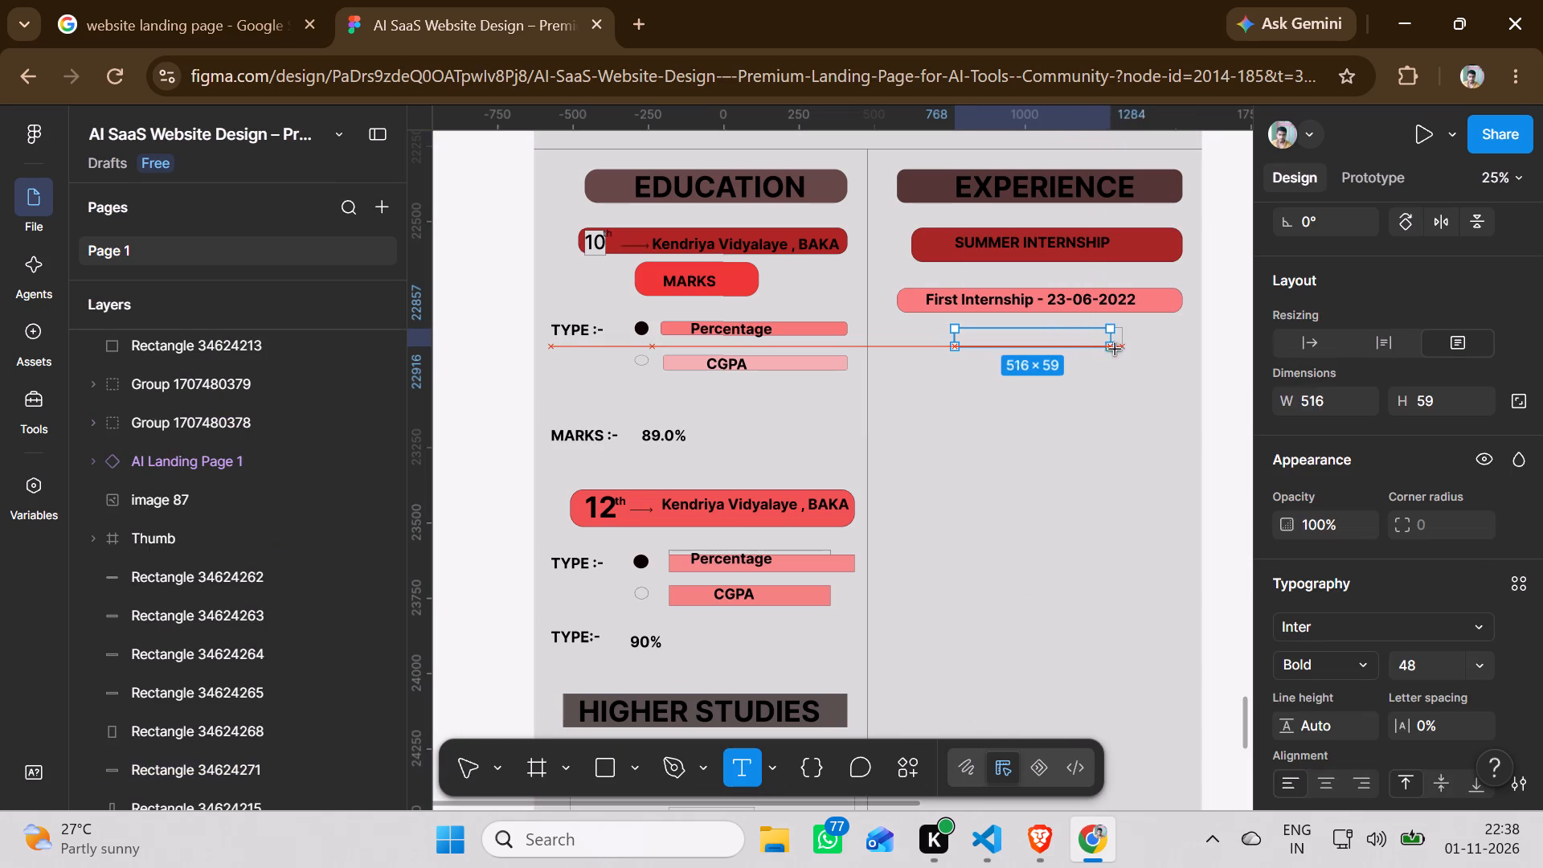
left_click_drag(1115, 350, 1122, 350)
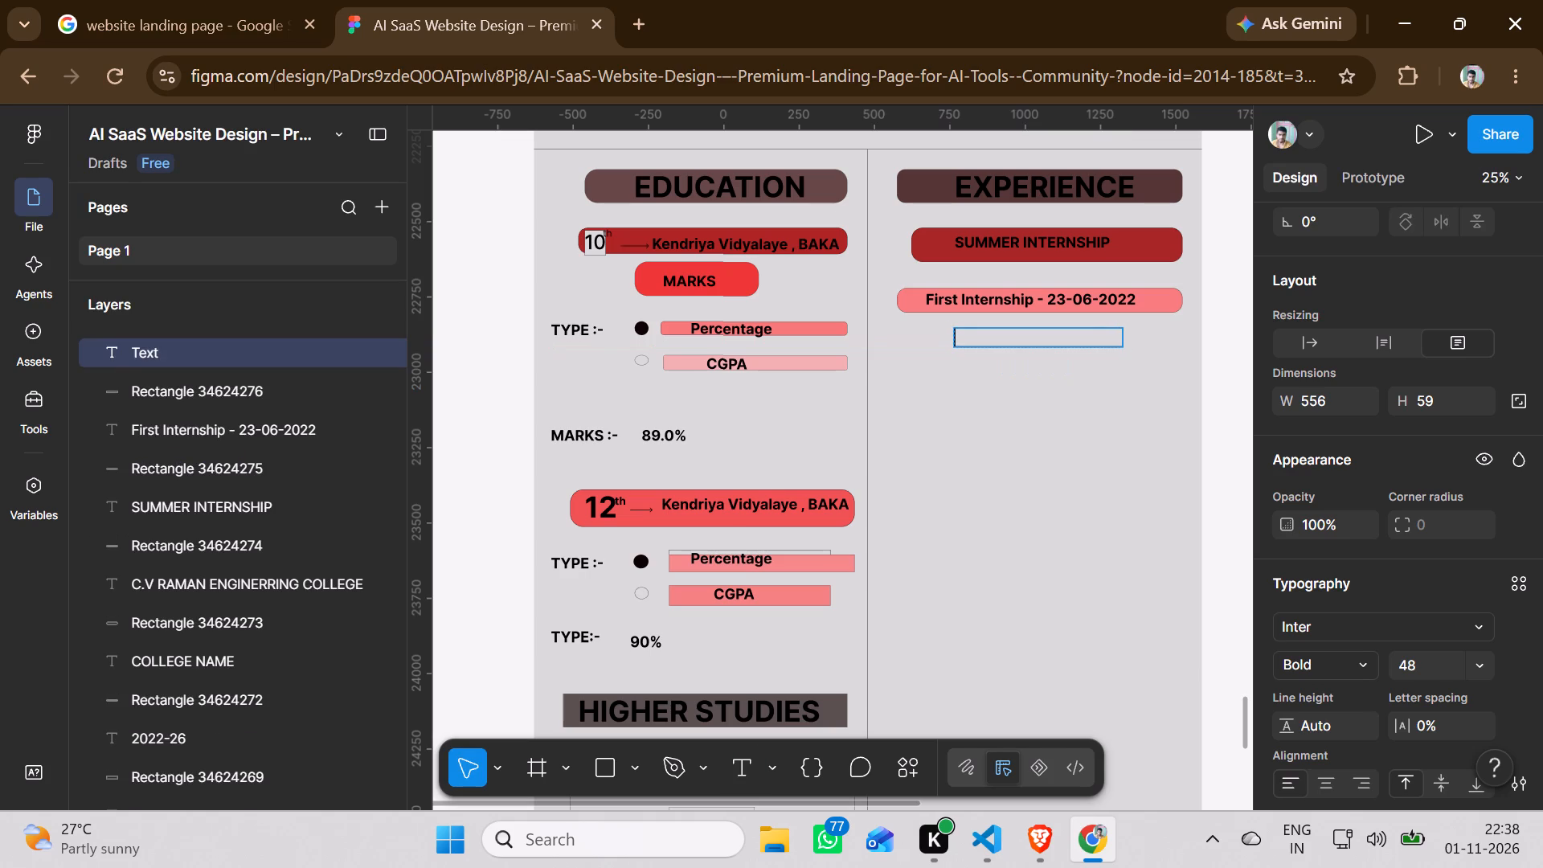
type("BIG CODE")
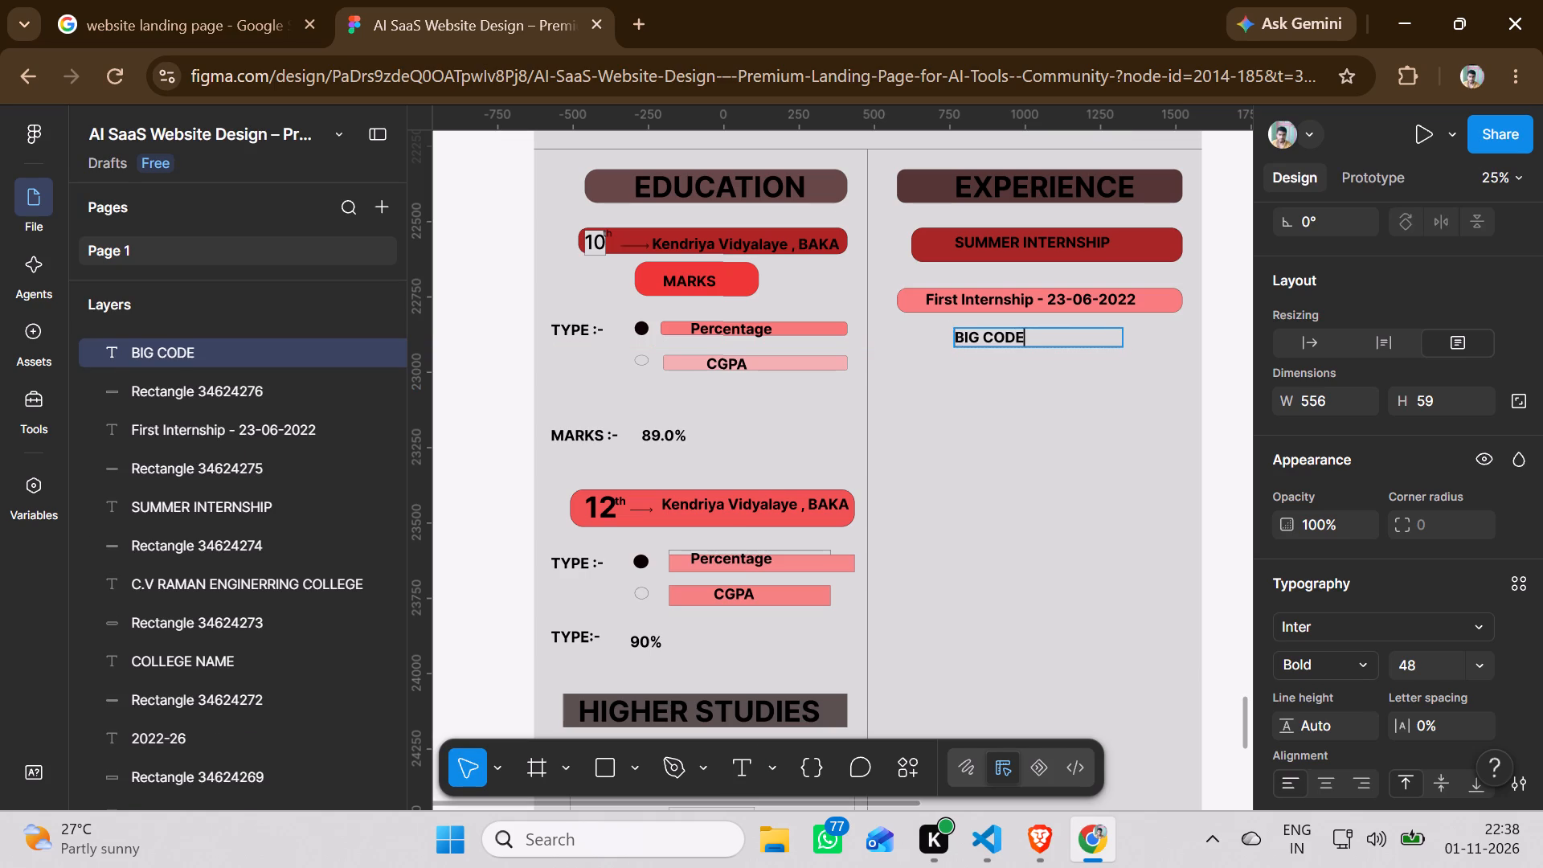
left_click(1017, 392)
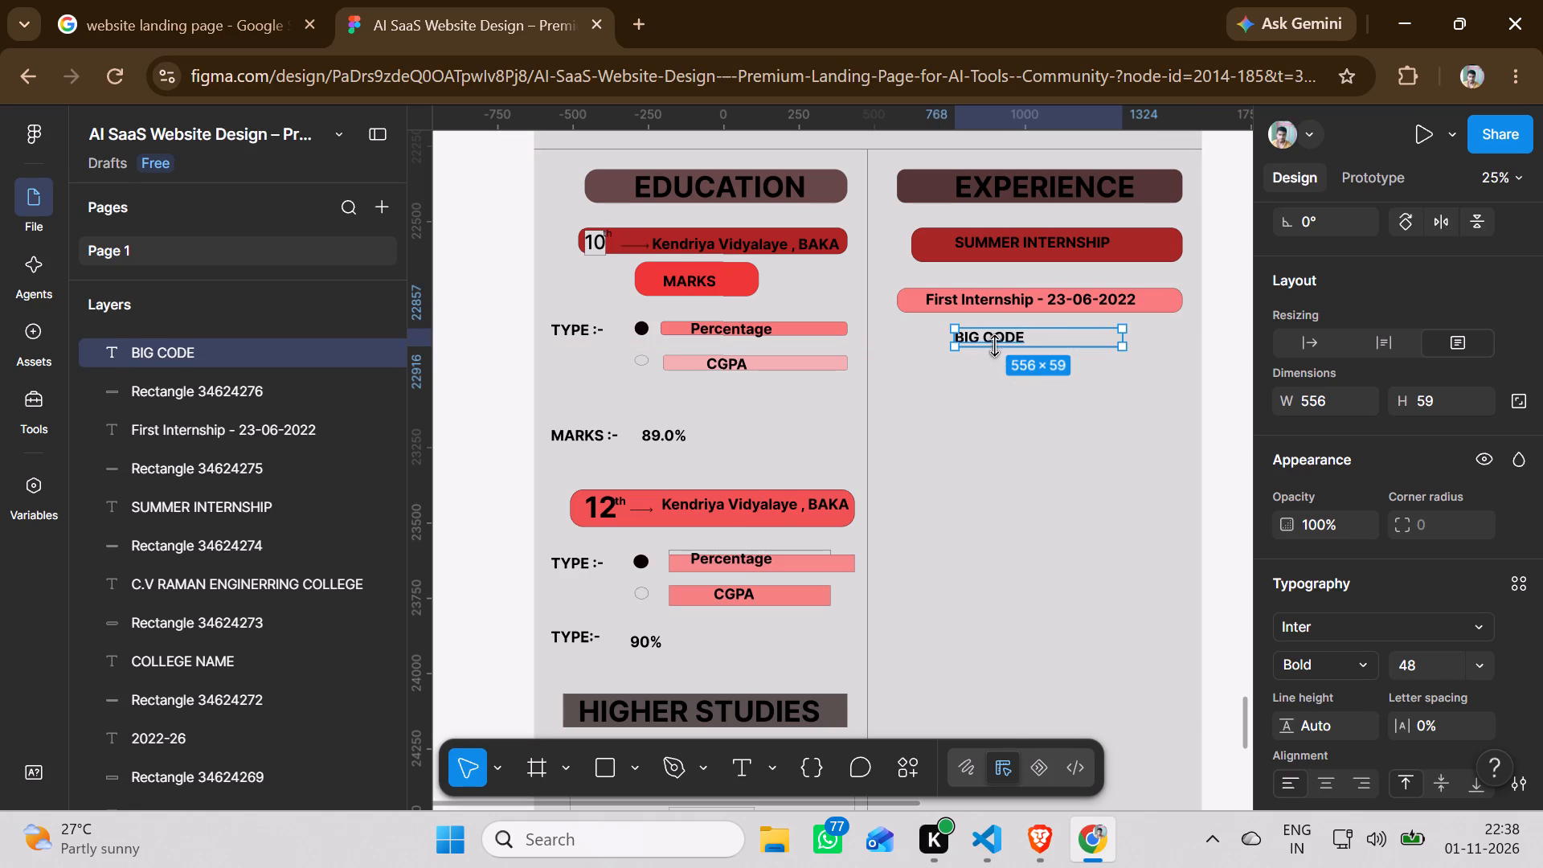
Move the BIG CODE text inward so it sits centred on its outlined rectangle.
left_click_drag(994, 339, 1038, 338)
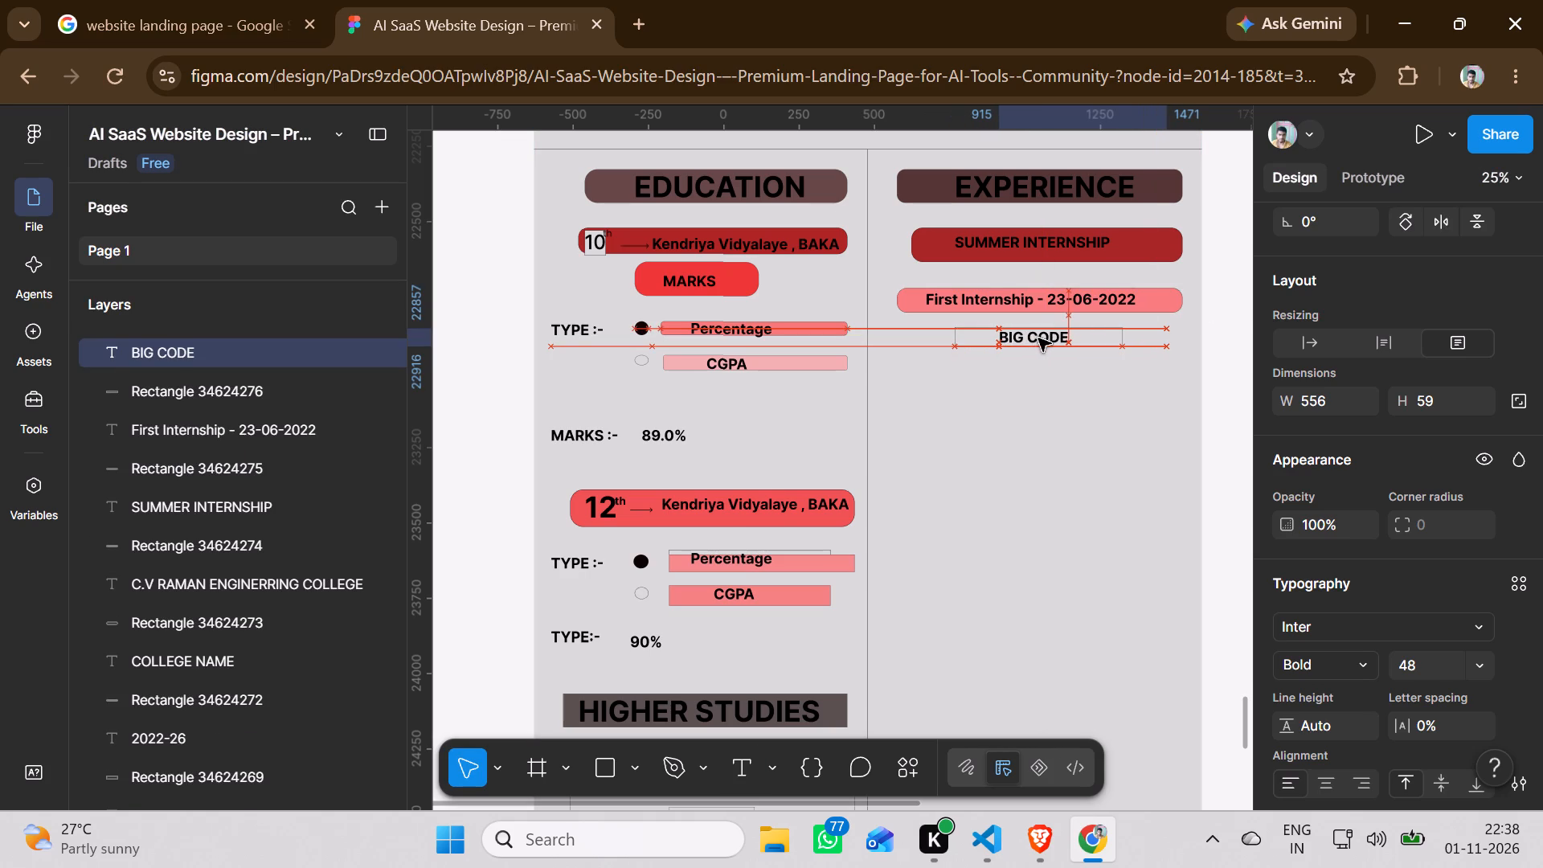
left_click_drag(1038, 338, 1049, 338)
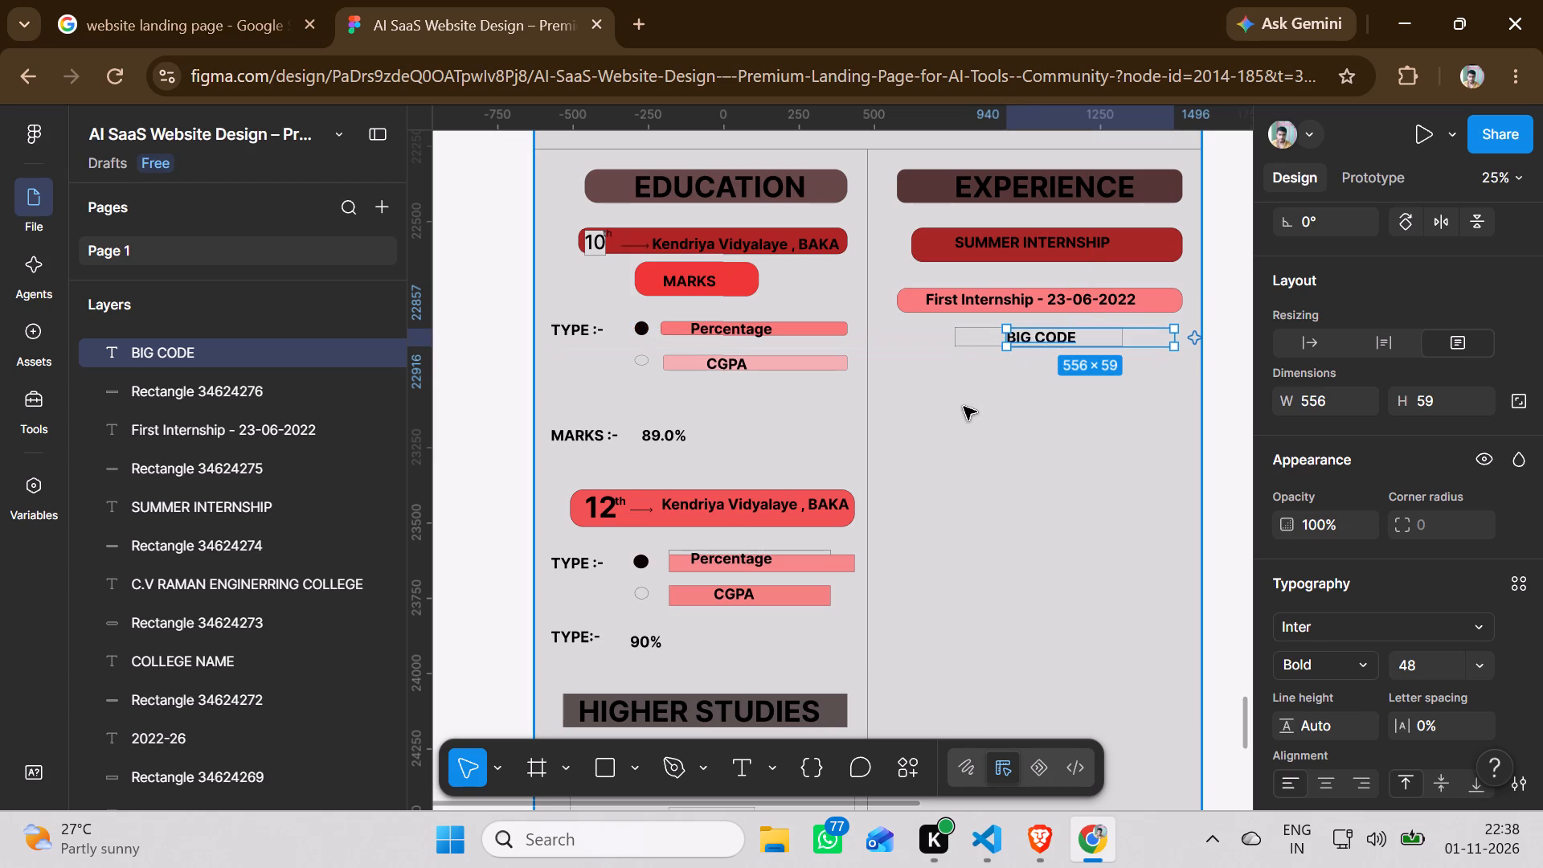
left_click(964, 407)
Fill the outlined rectangle behind the BIG CODE text with a light pink colour.
left_click(975, 346)
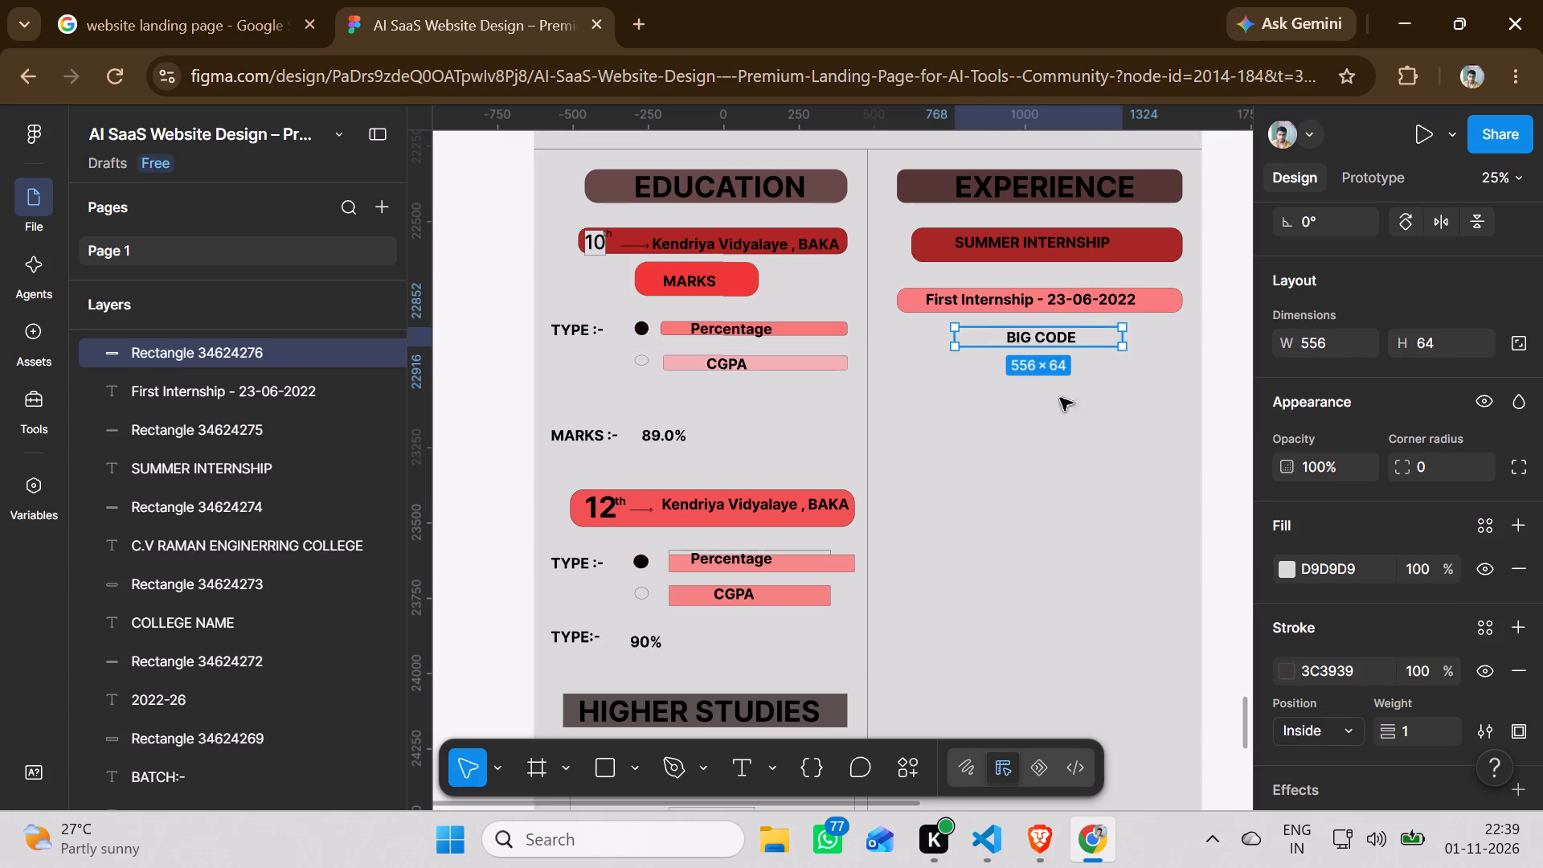
left_click(1291, 566)
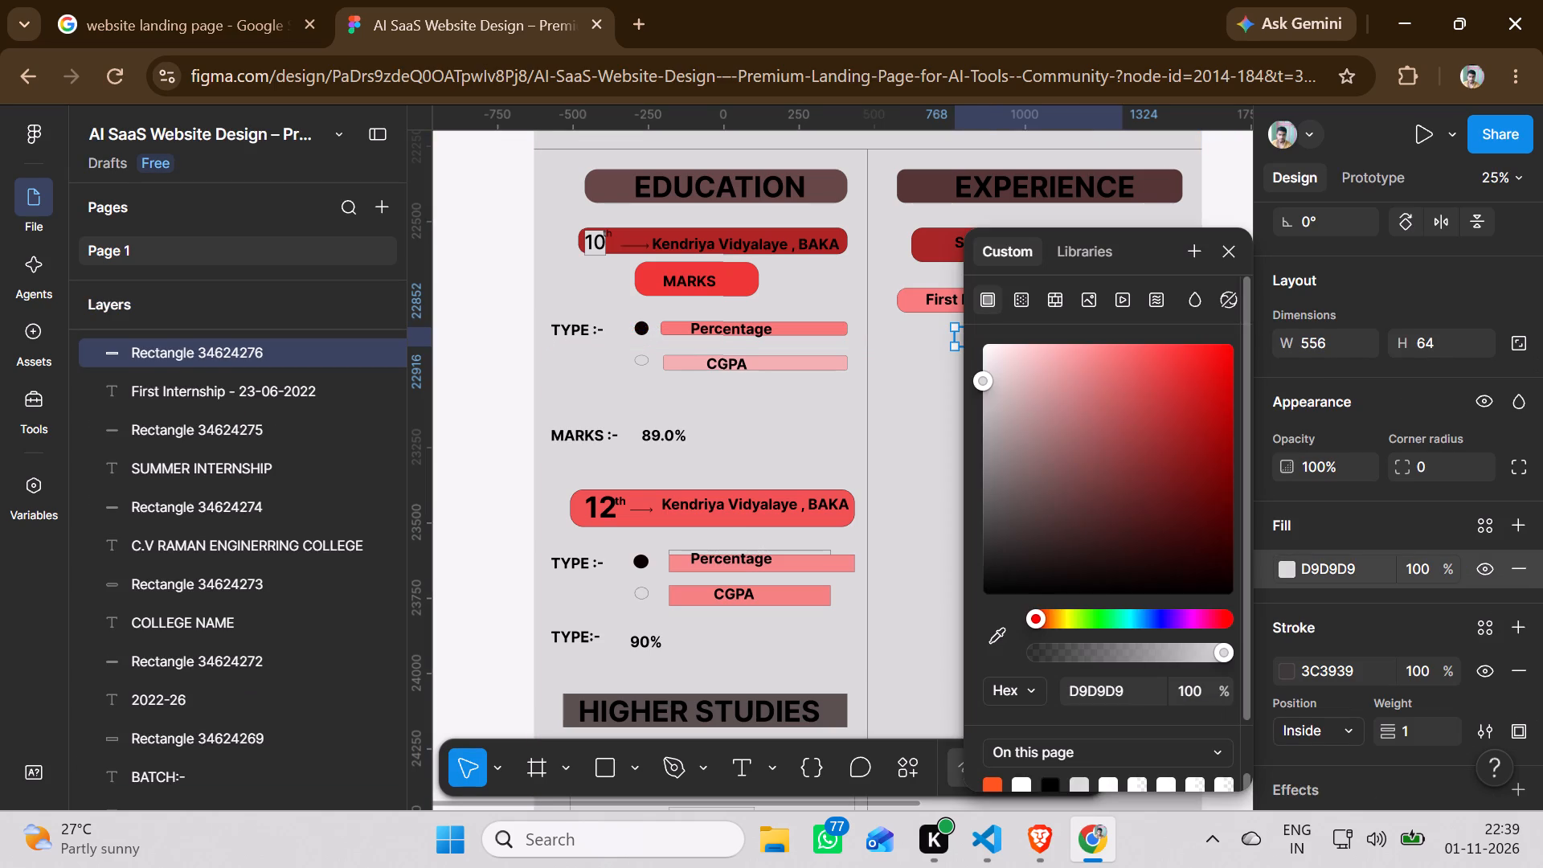
left_click(1019, 350)
left_click(914, 383)
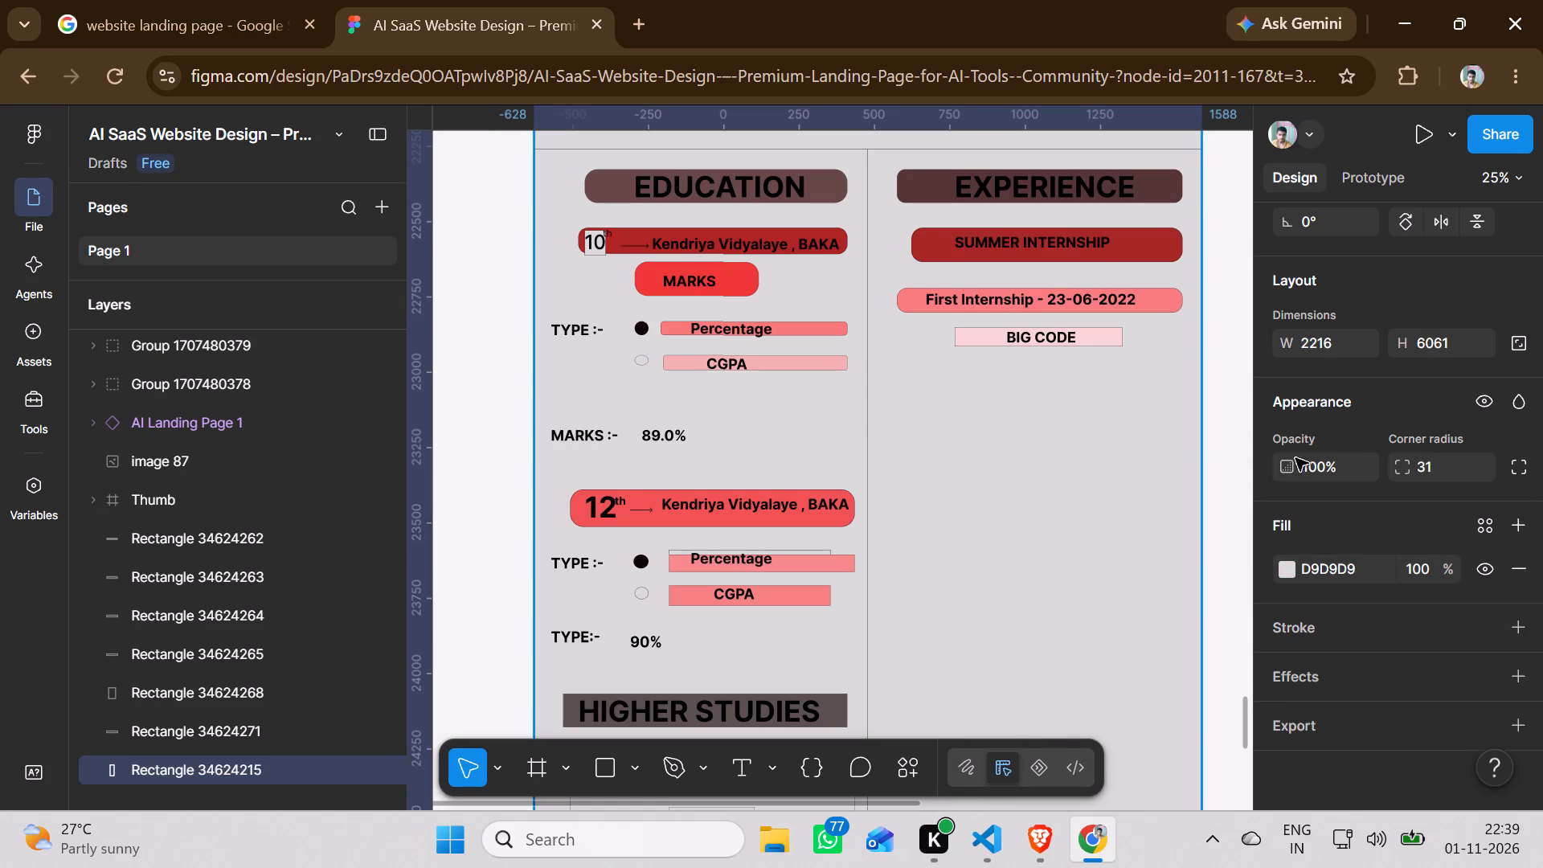
Add a text box about 872 × 416 beneath BIG CODE reading "I got selected in top 100 in big code conducted by goggle.".
left_click(597, 768)
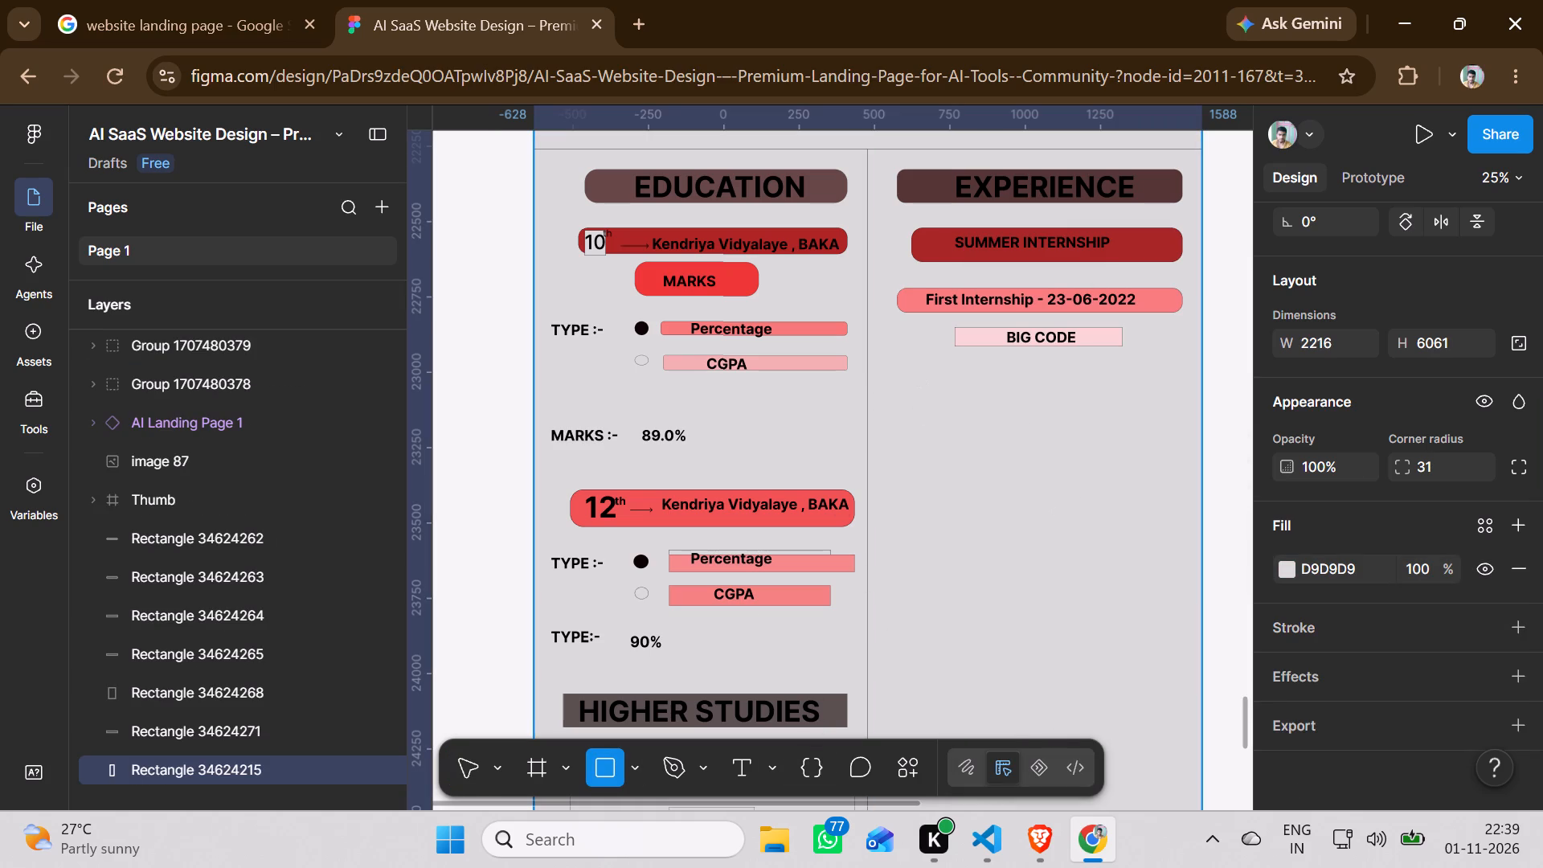
left_click(741, 770)
left_click_drag(907, 370, 1155, 498)
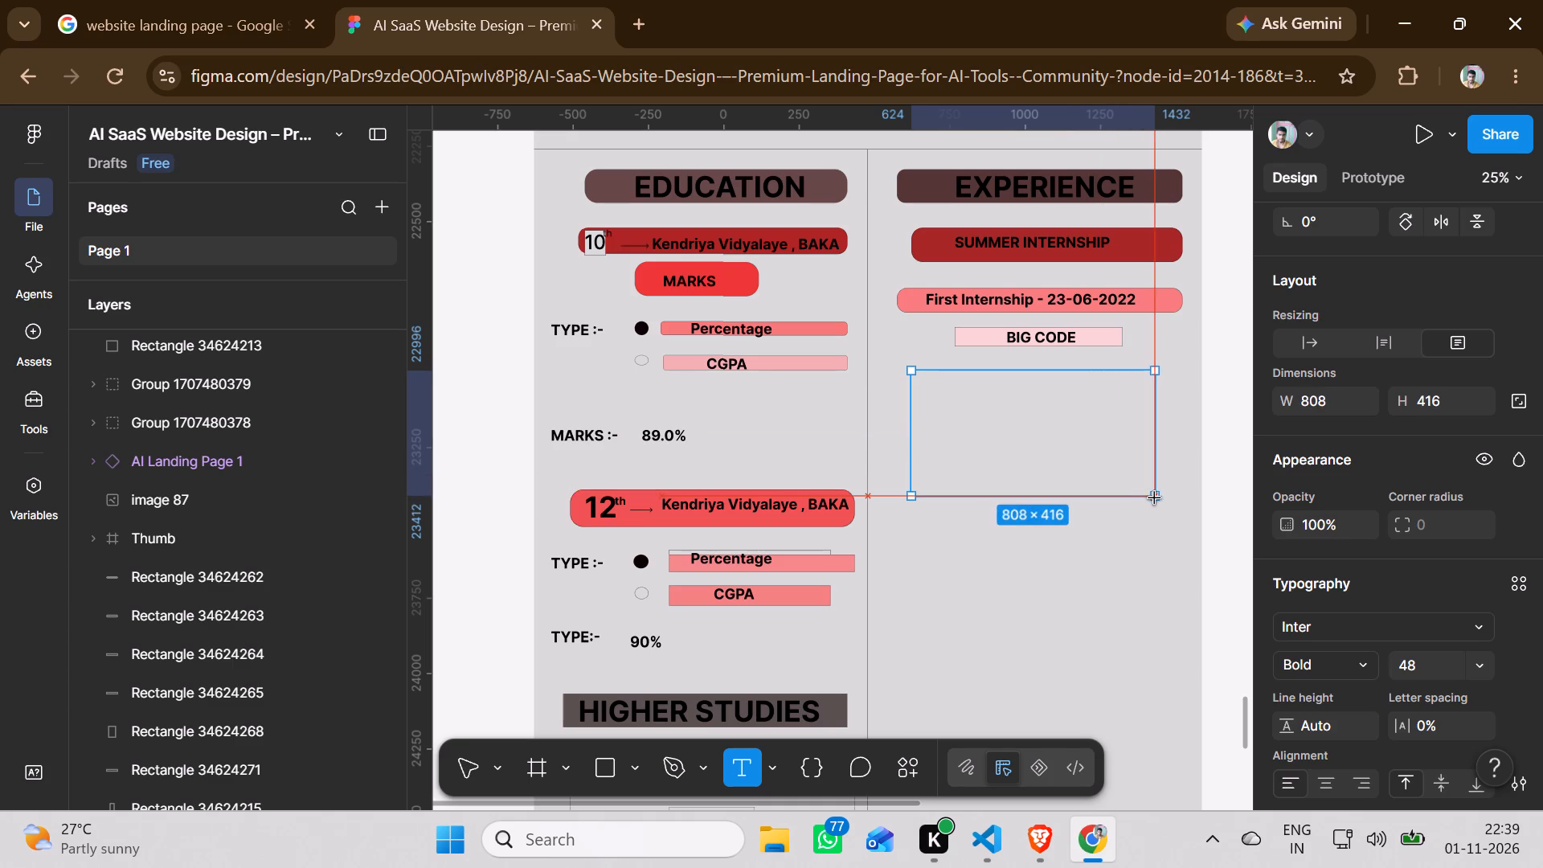
left_click_drag(1155, 498, 1172, 498)
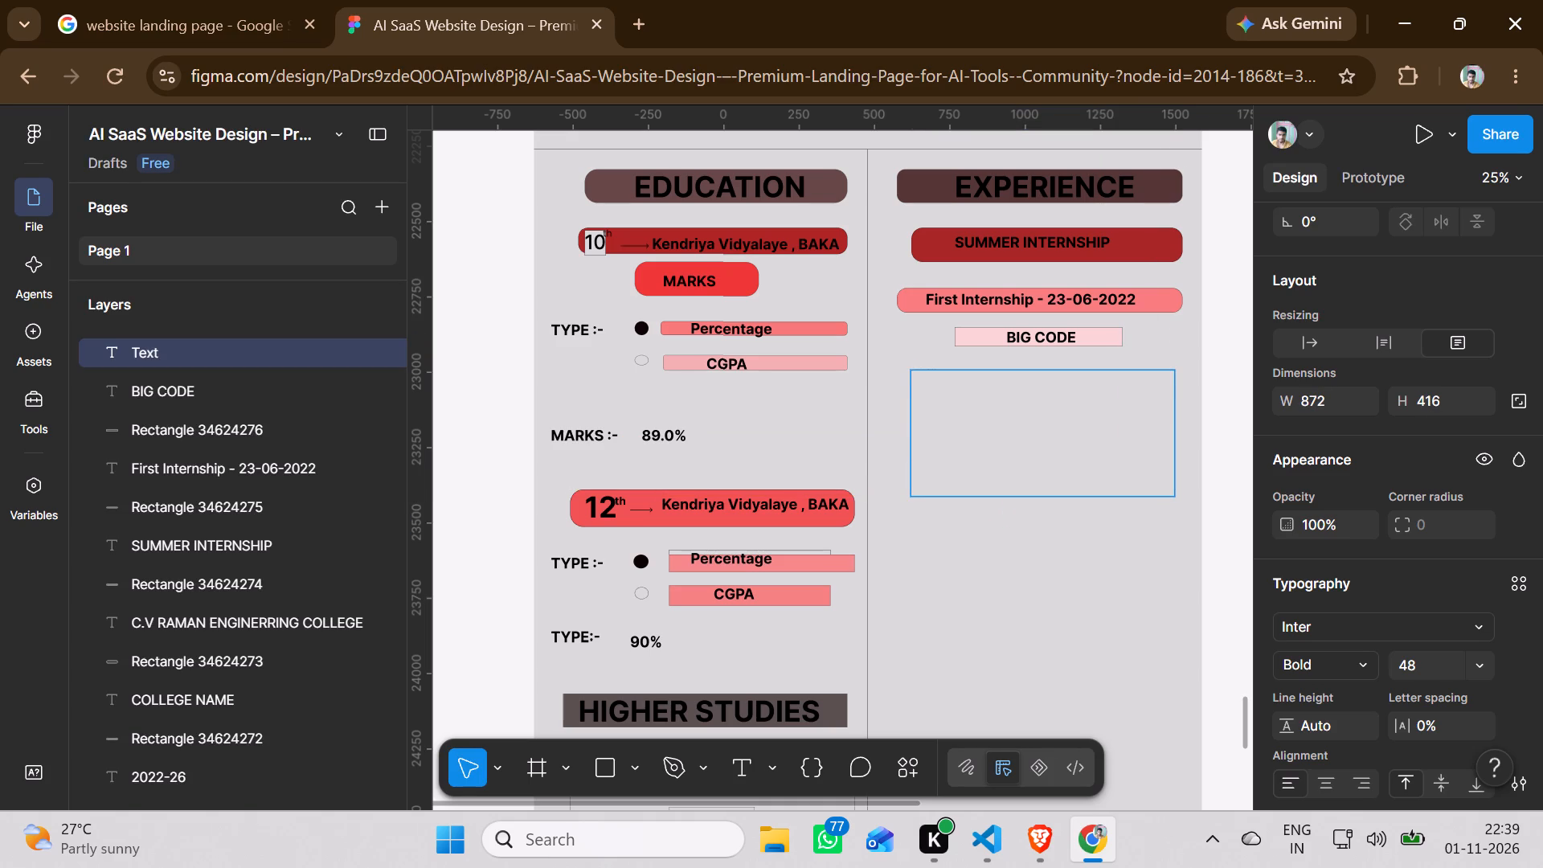
type("I got selected for")
key("space")
key("BackSpace")
key("BackSpace")
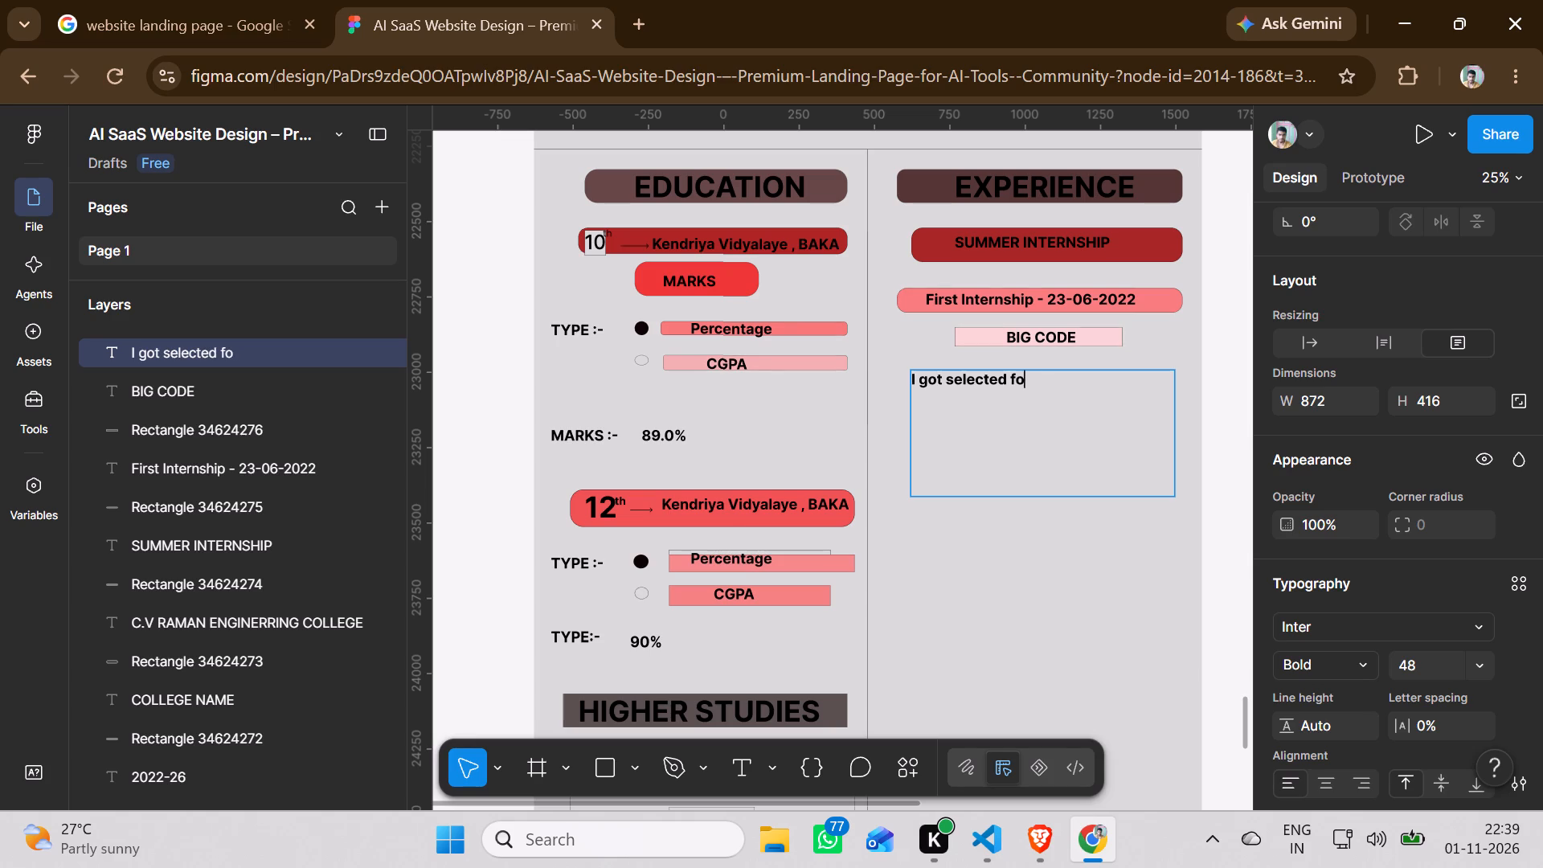
key("BackSpace")
key("BackSpace")
type("in top 100 in big code cond")
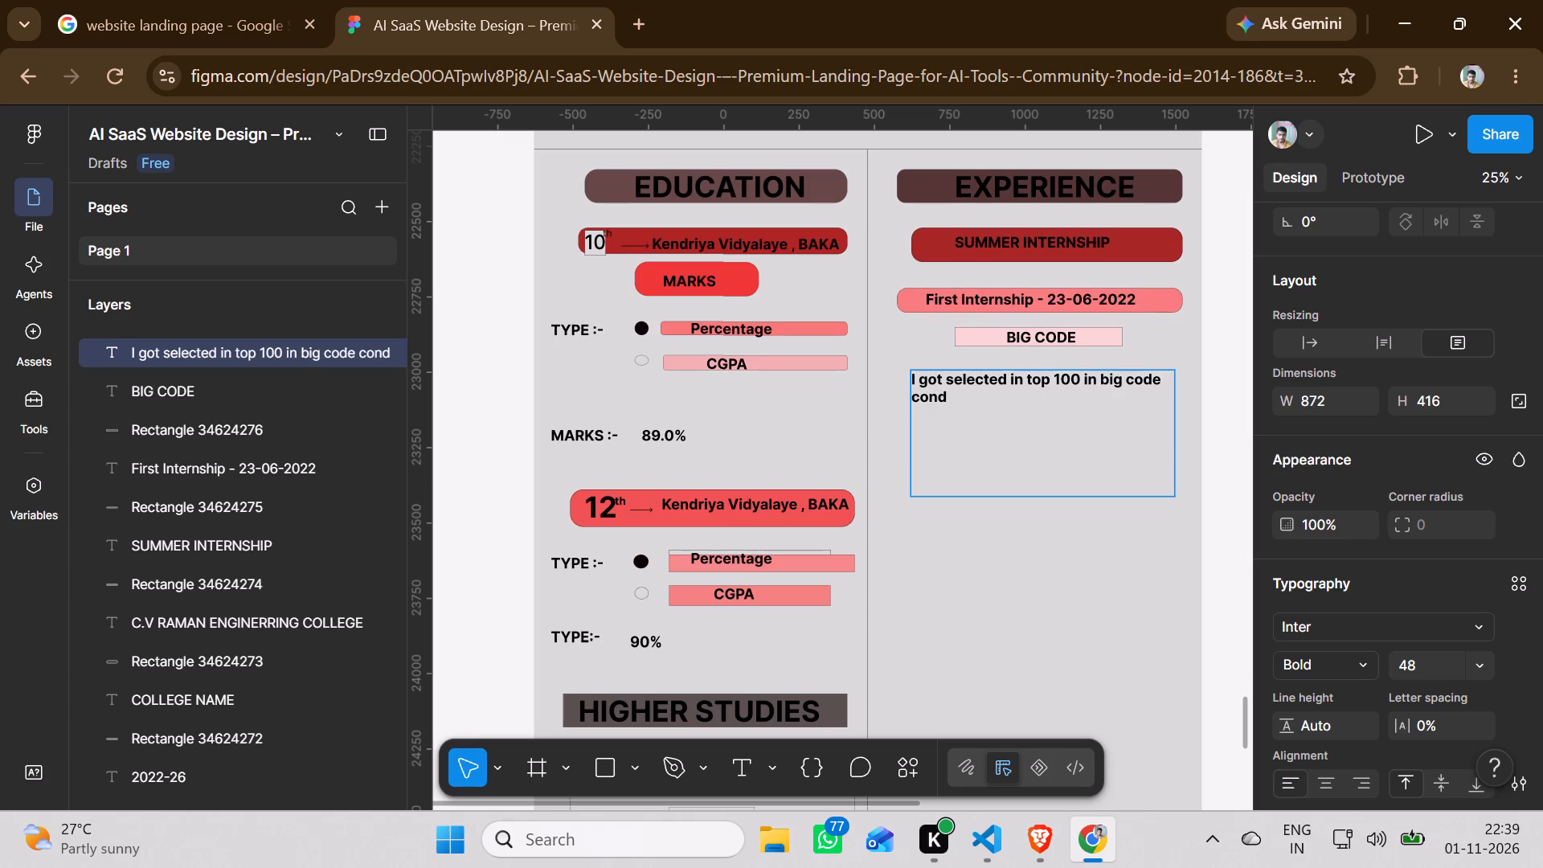
type("ucted by goggl")
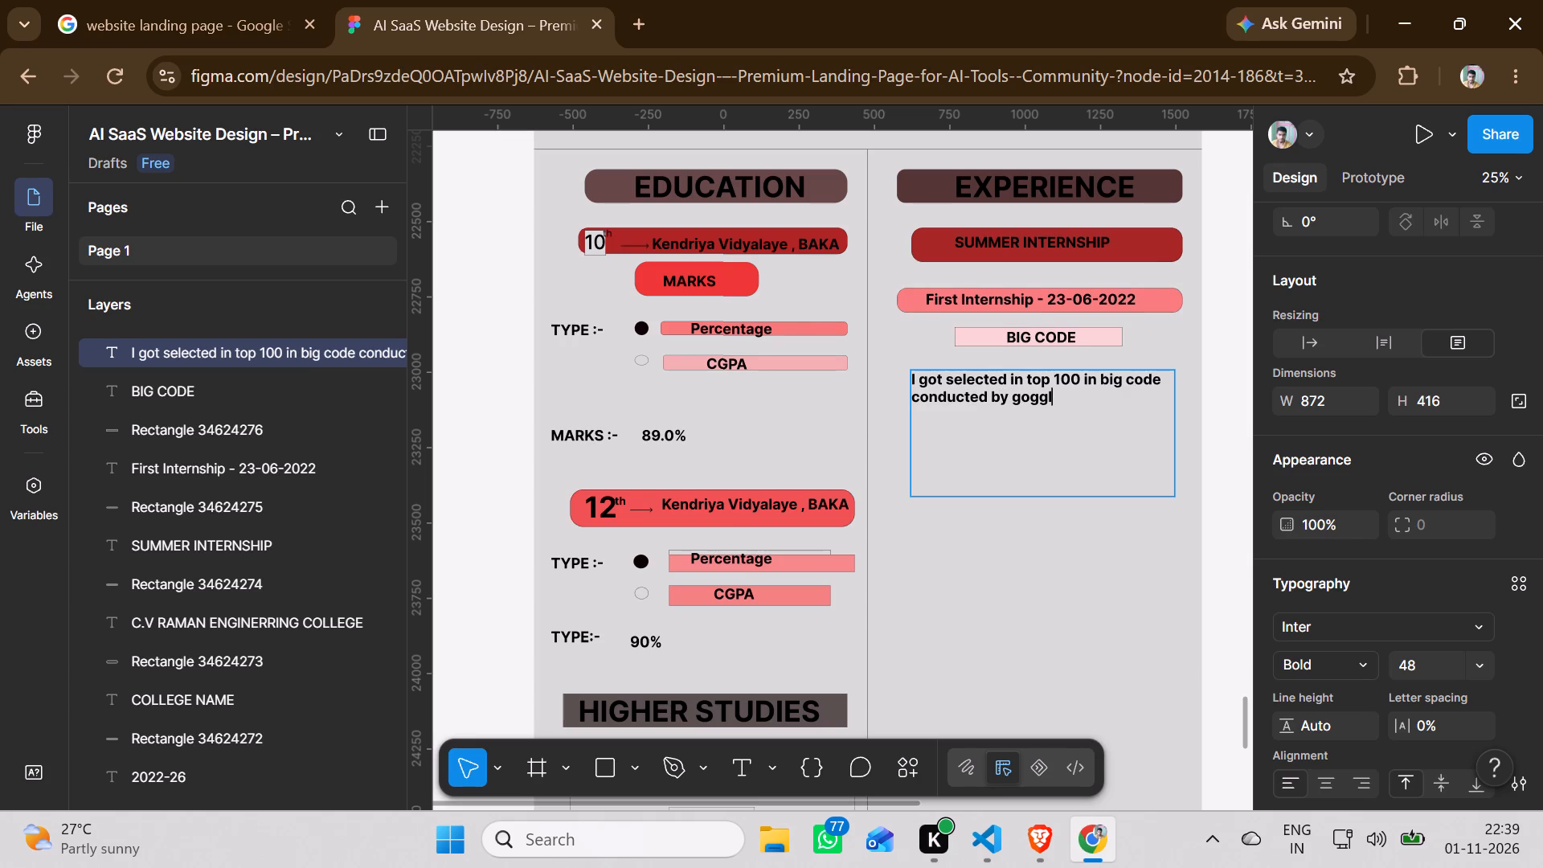
type("e and m")
key("BackSpace")
key("BackSpace")
key("BackSpace")
key("BackSpace")
key("BackSpace")
key("BackSpace")
key("period")
left_click(1015, 469)
Shrink the description text box in height and slightly in width so it fits closely around its two lines.
left_click(1038, 561)
left_click_drag(1122, 495, 1099, 401)
left_click_drag(1176, 391, 1165, 392)
left_click(1009, 501)
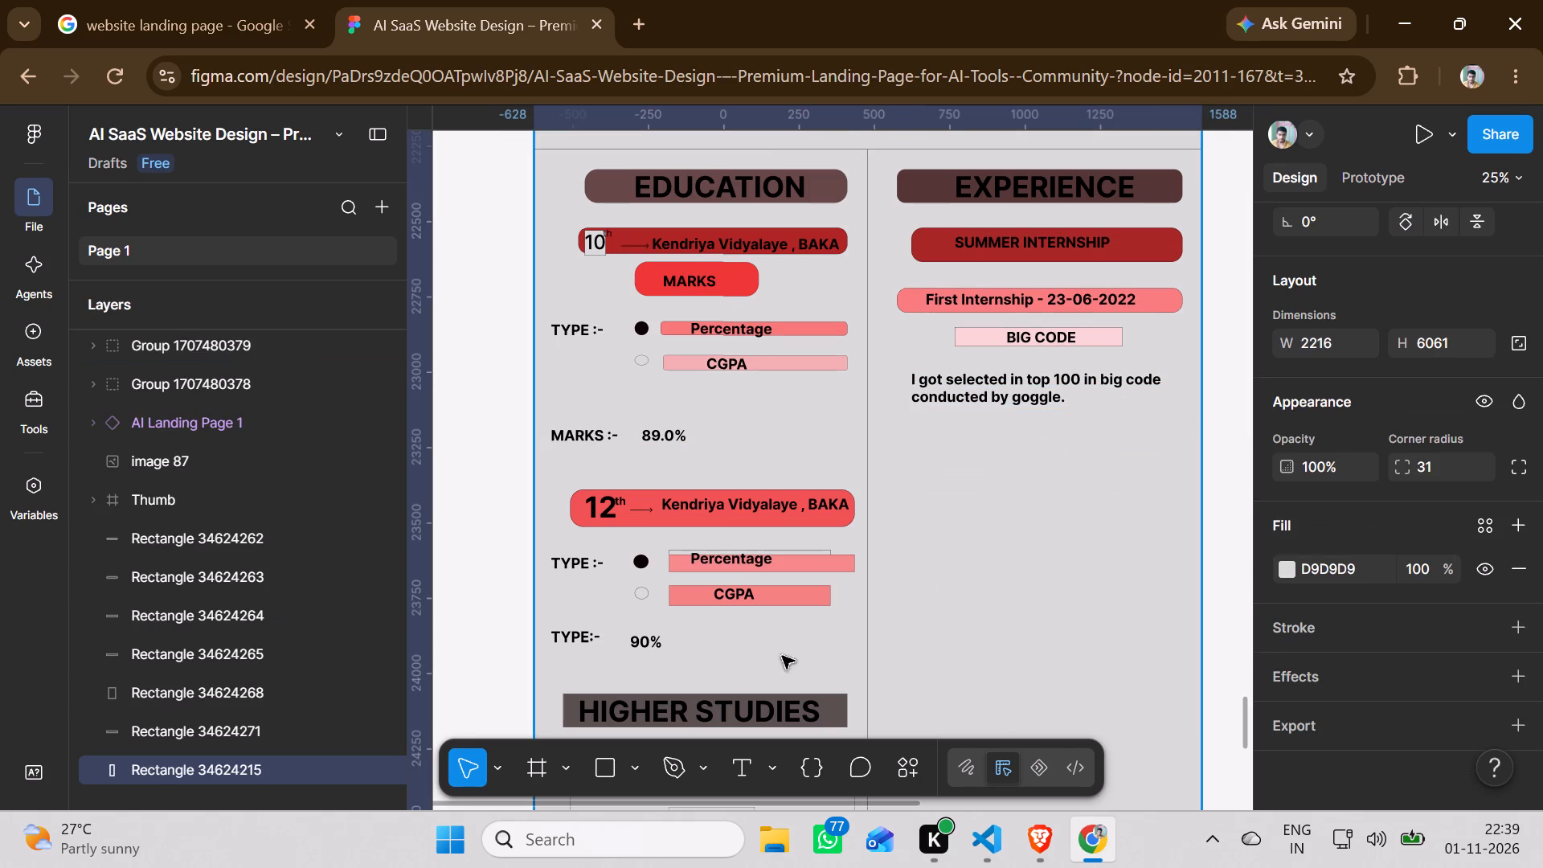
Draw a rectangle about 920 × 141 over the two-line description text beneath BIG CODE.
left_click(604, 766)
left_click_drag(900, 363, 901, 362)
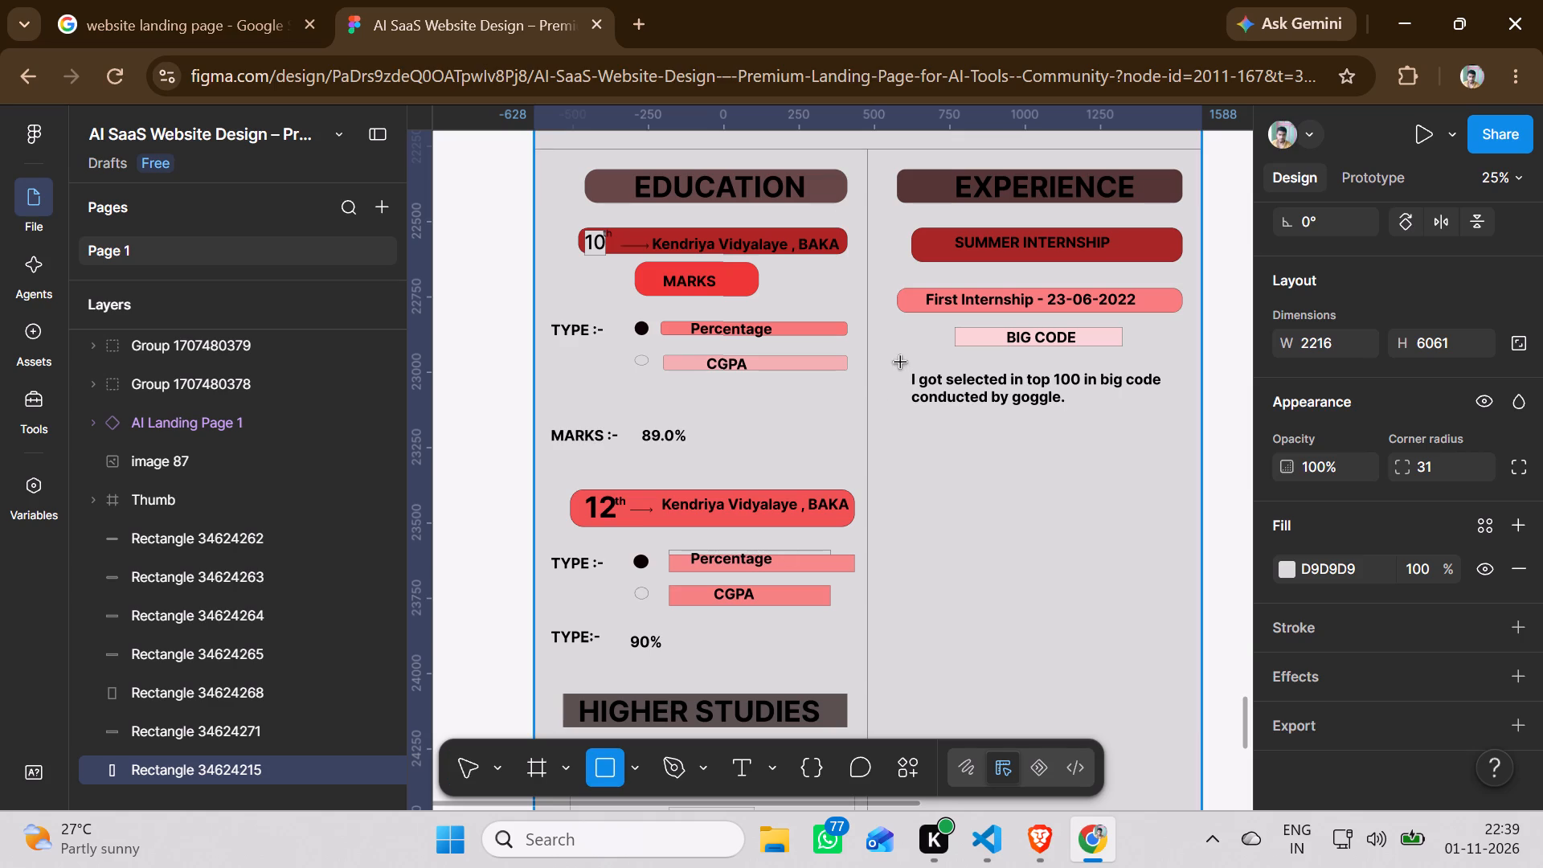
left_click_drag(901, 362, 1167, 407)
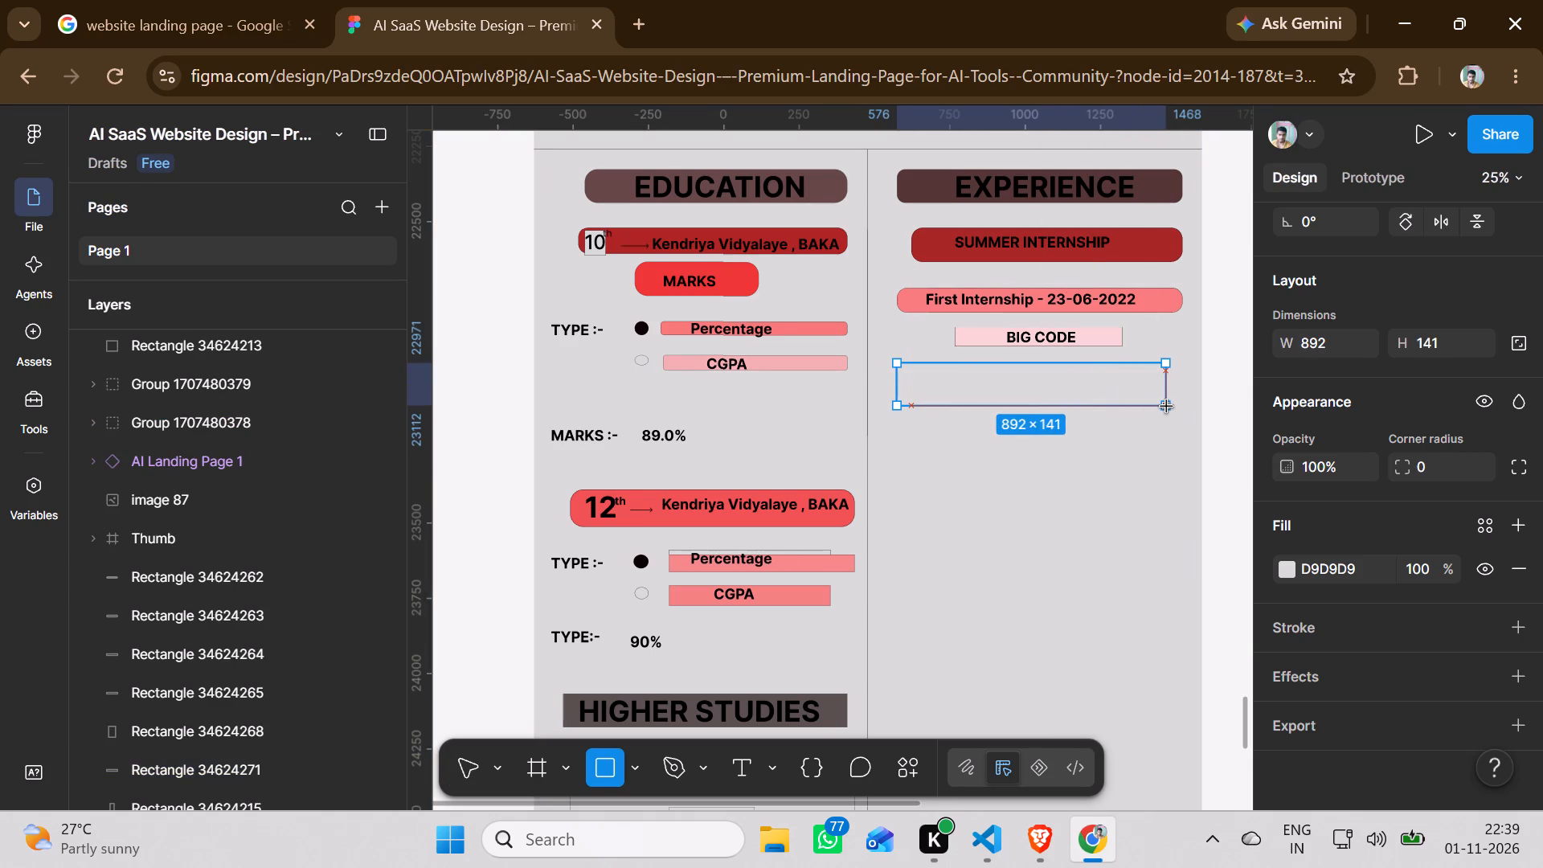
left_click_drag(1167, 407, 1171, 407)
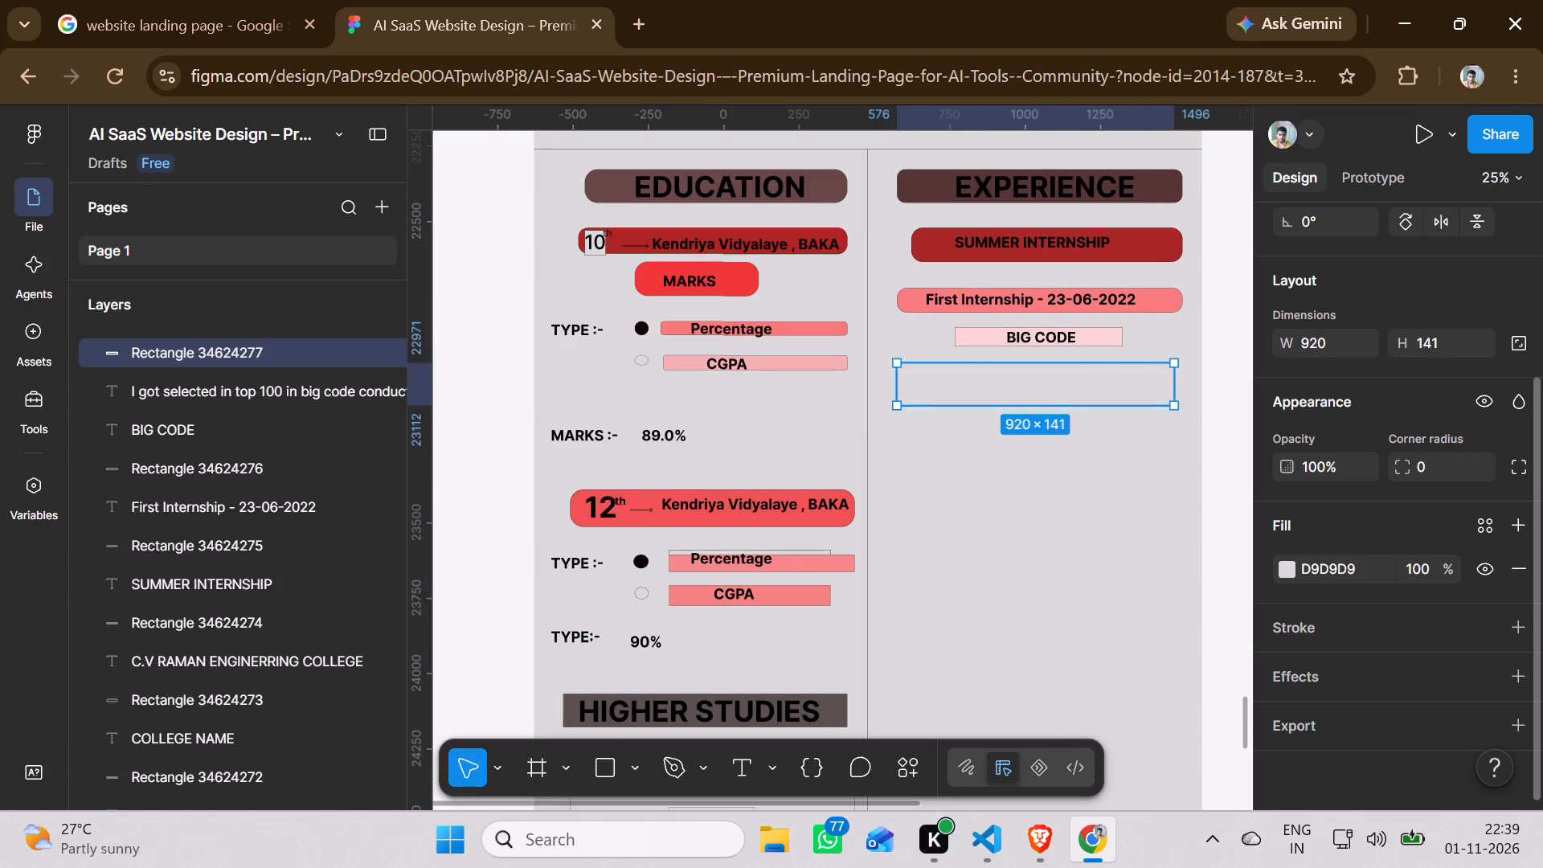
Add a dark grey 373434 inside stroke of weight 1 to the 920 × 141 rectangle.
left_click(1317, 641)
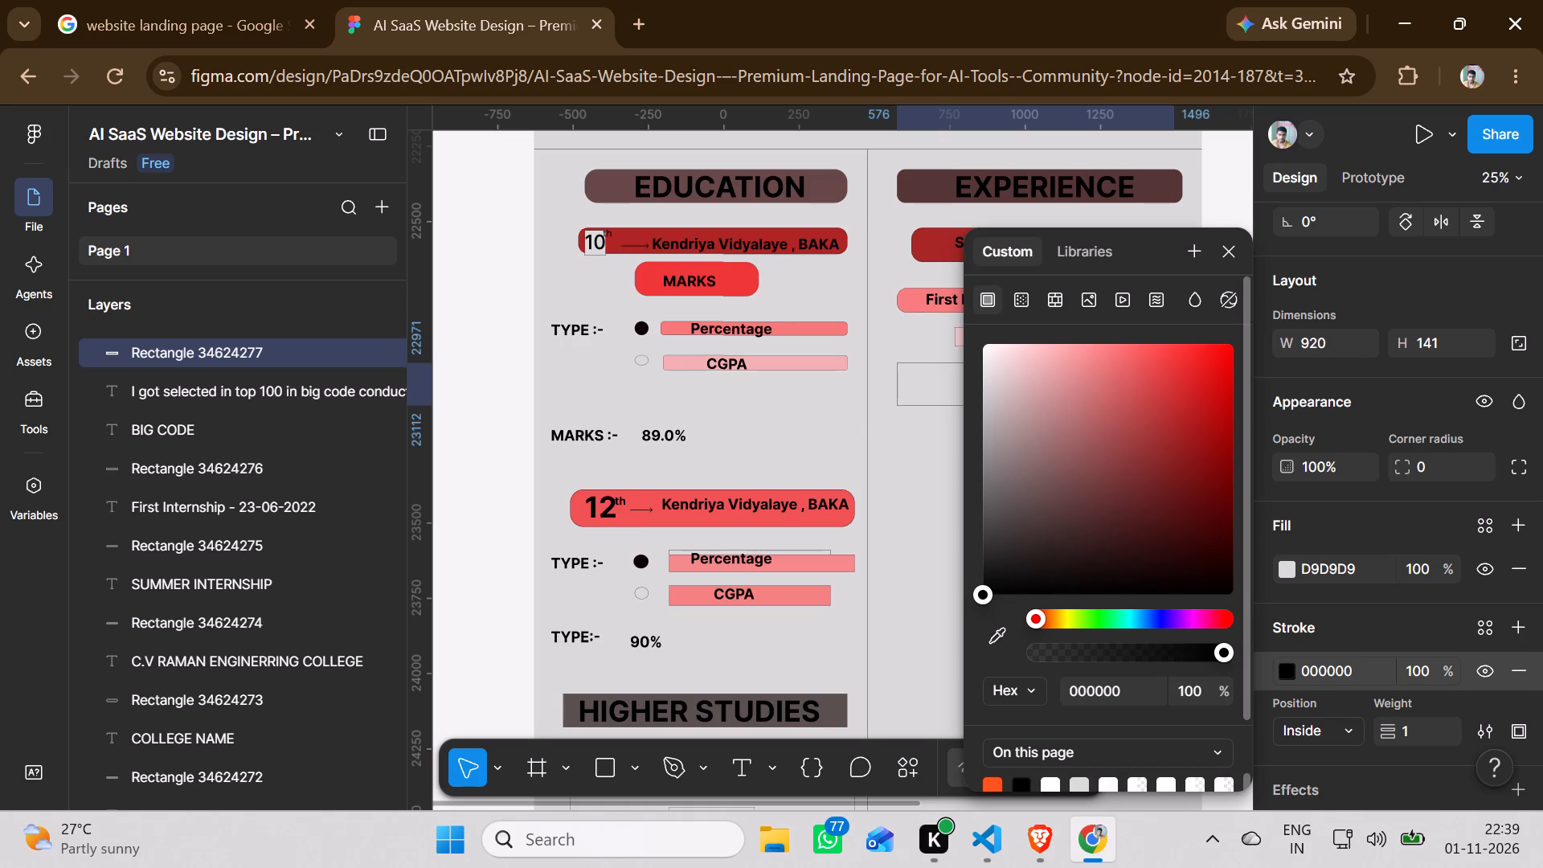
left_click(996, 540)
left_click(923, 513)
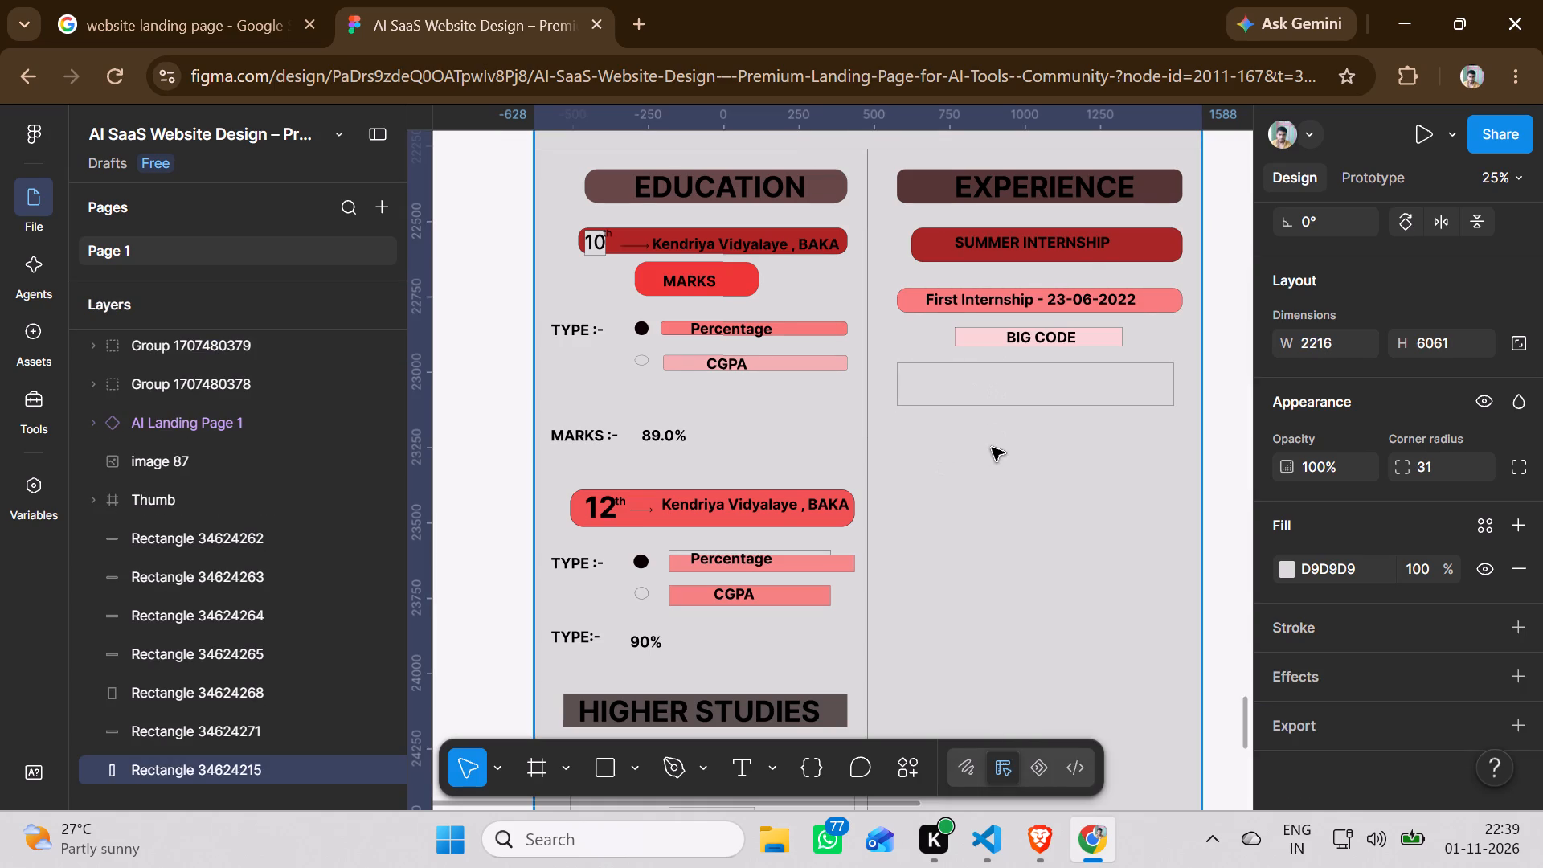
Fill the 920 × 141 rectangle with the greyish pink C2B2B2.
left_click(1012, 395)
right_click(1012, 395)
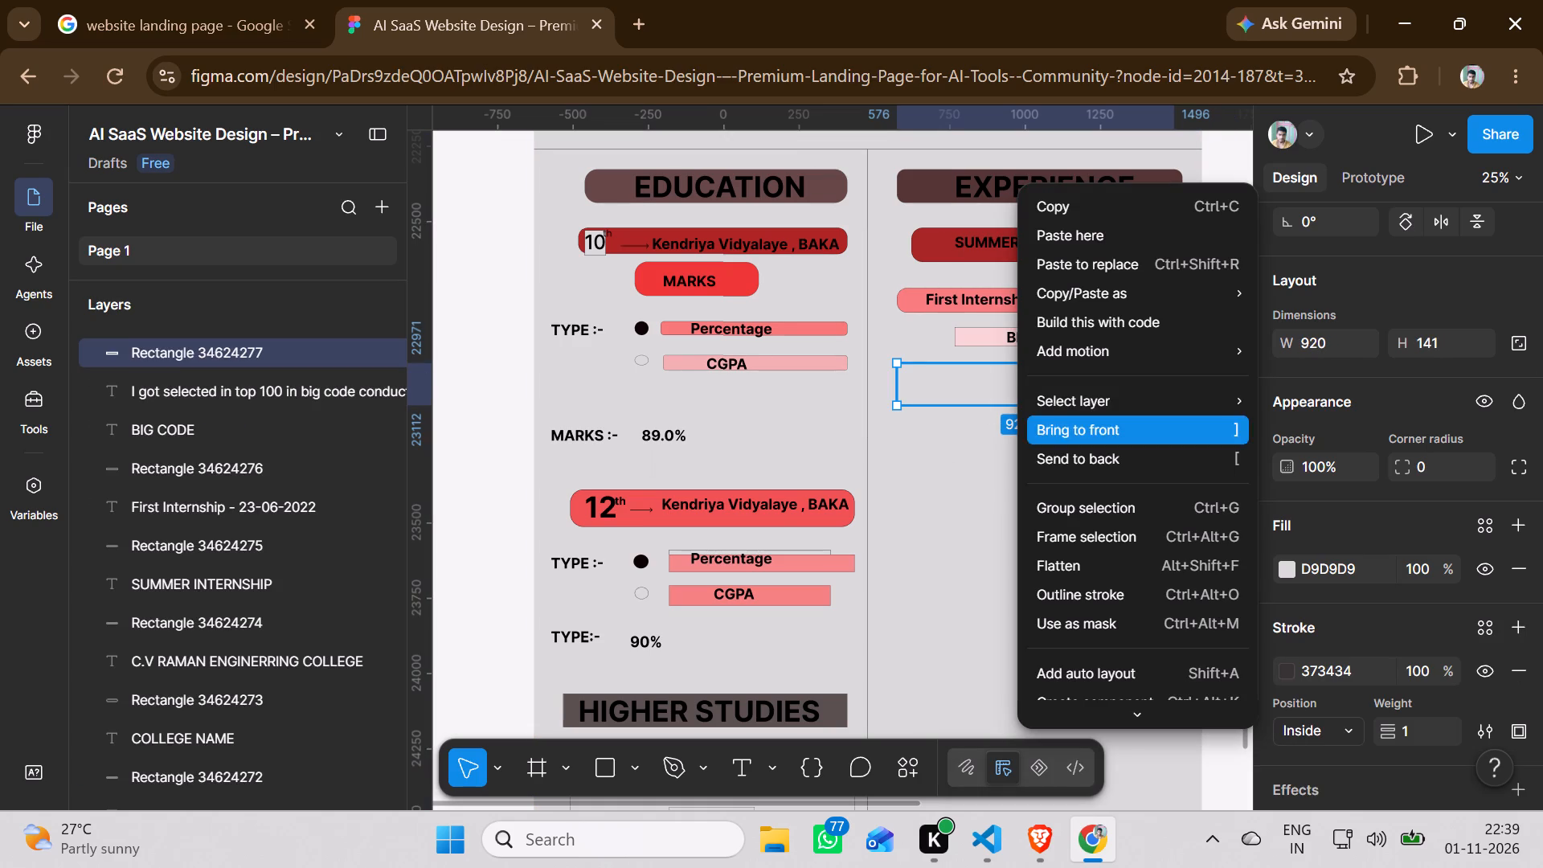
left_click(987, 545)
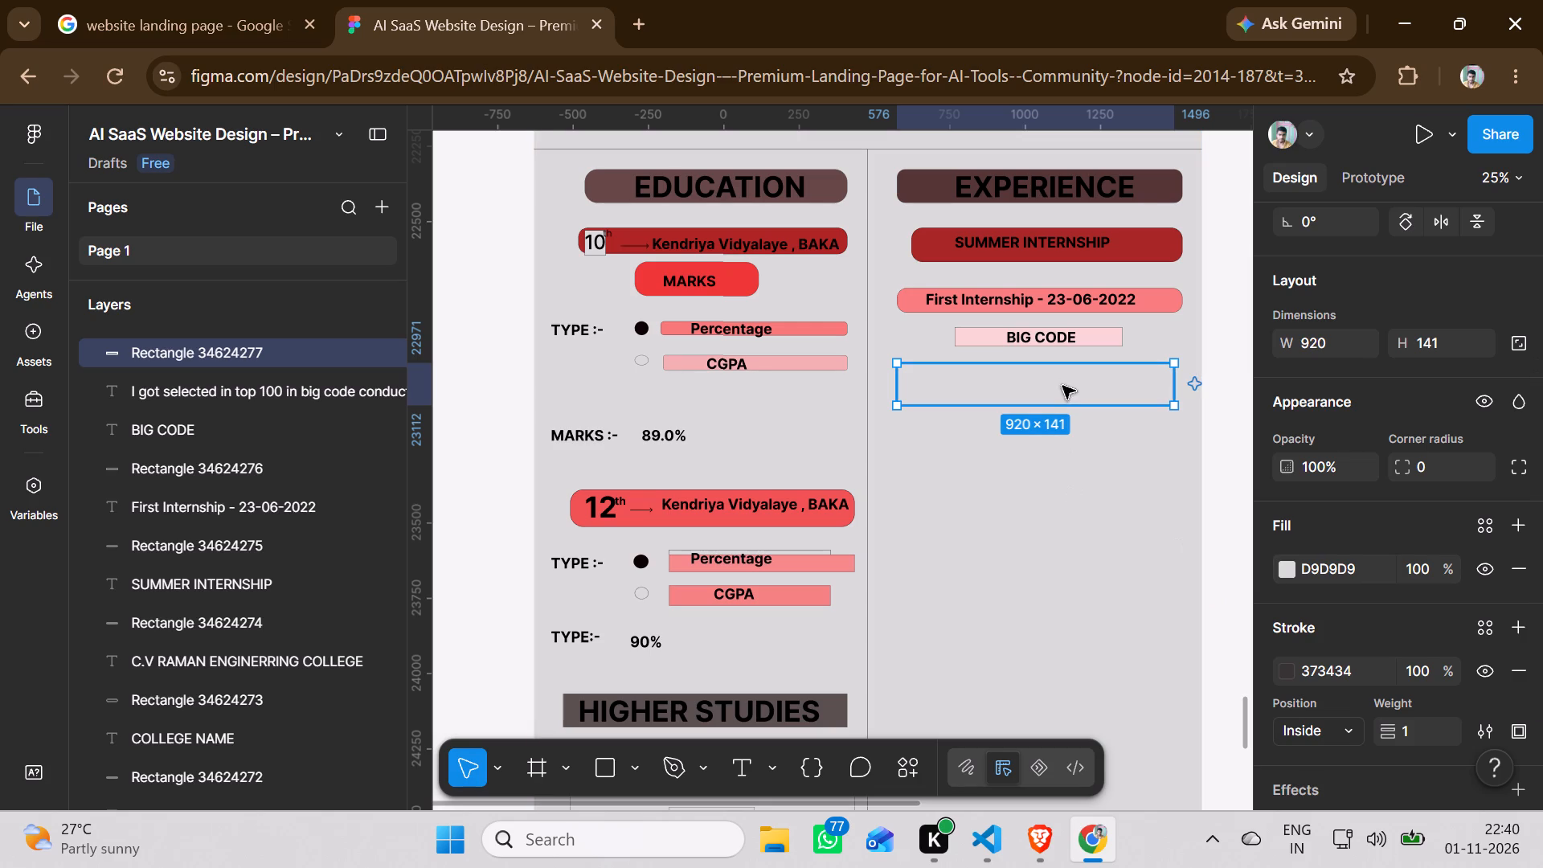
left_click(1295, 573)
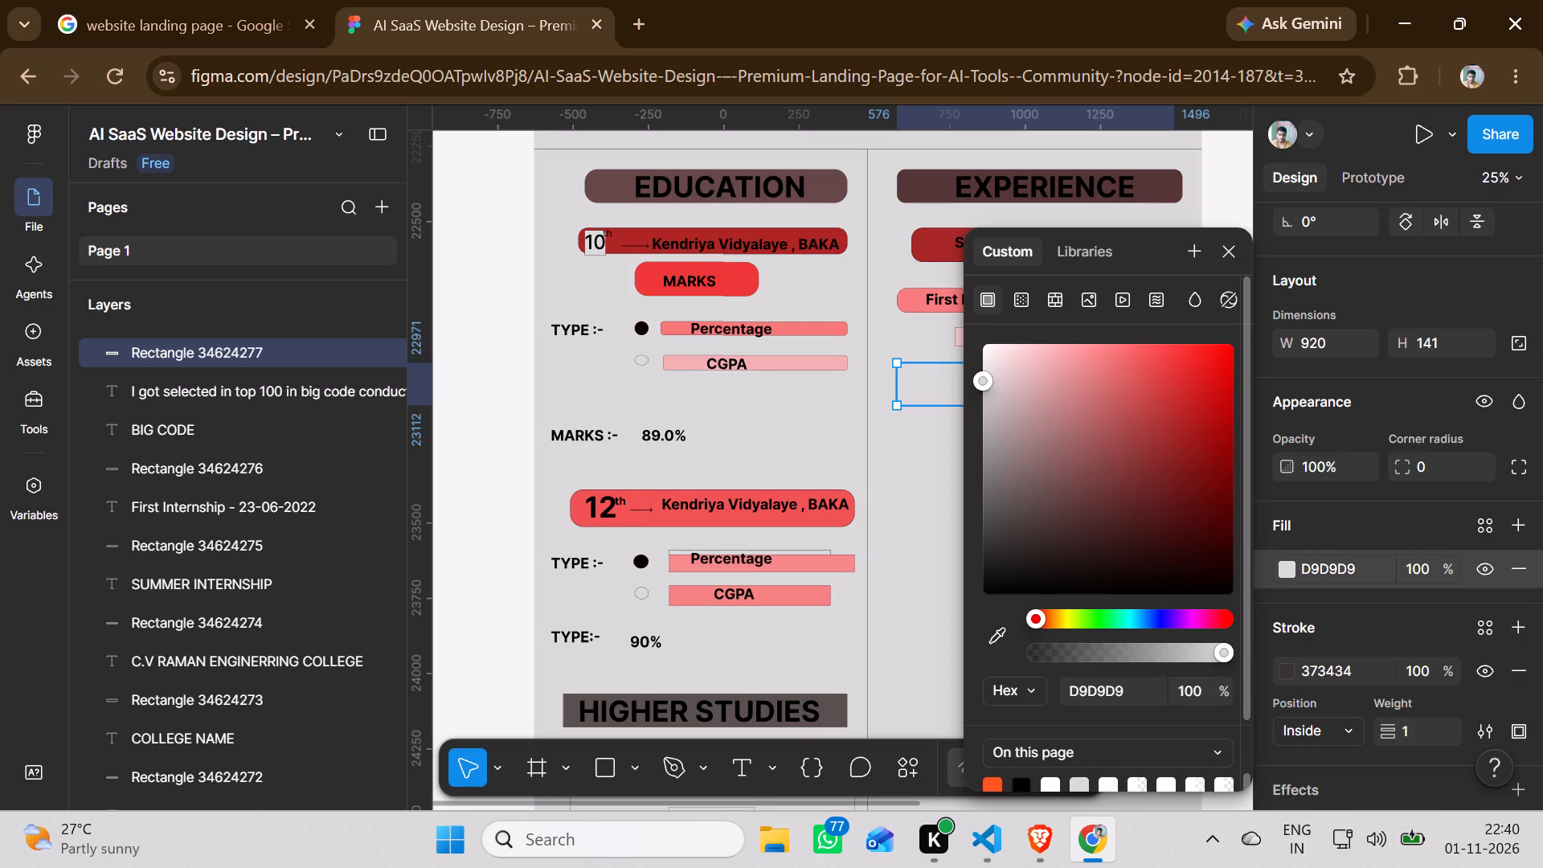
left_click(1003, 403)
left_click(934, 485)
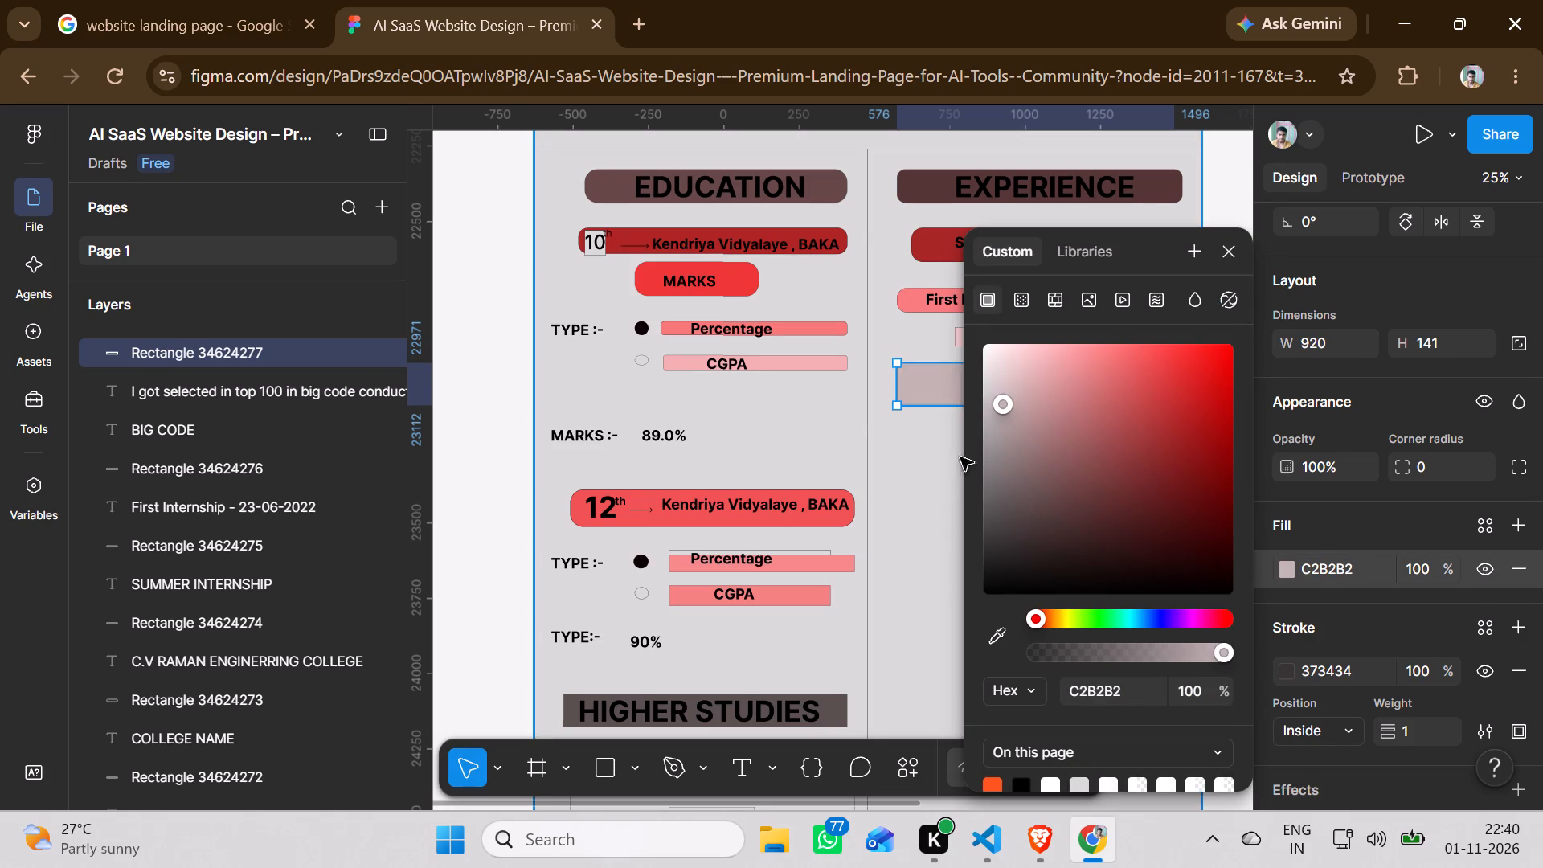
Send the greyish pink 920 × 141 rectangle to the back, behind the description text.
right_click(1007, 406)
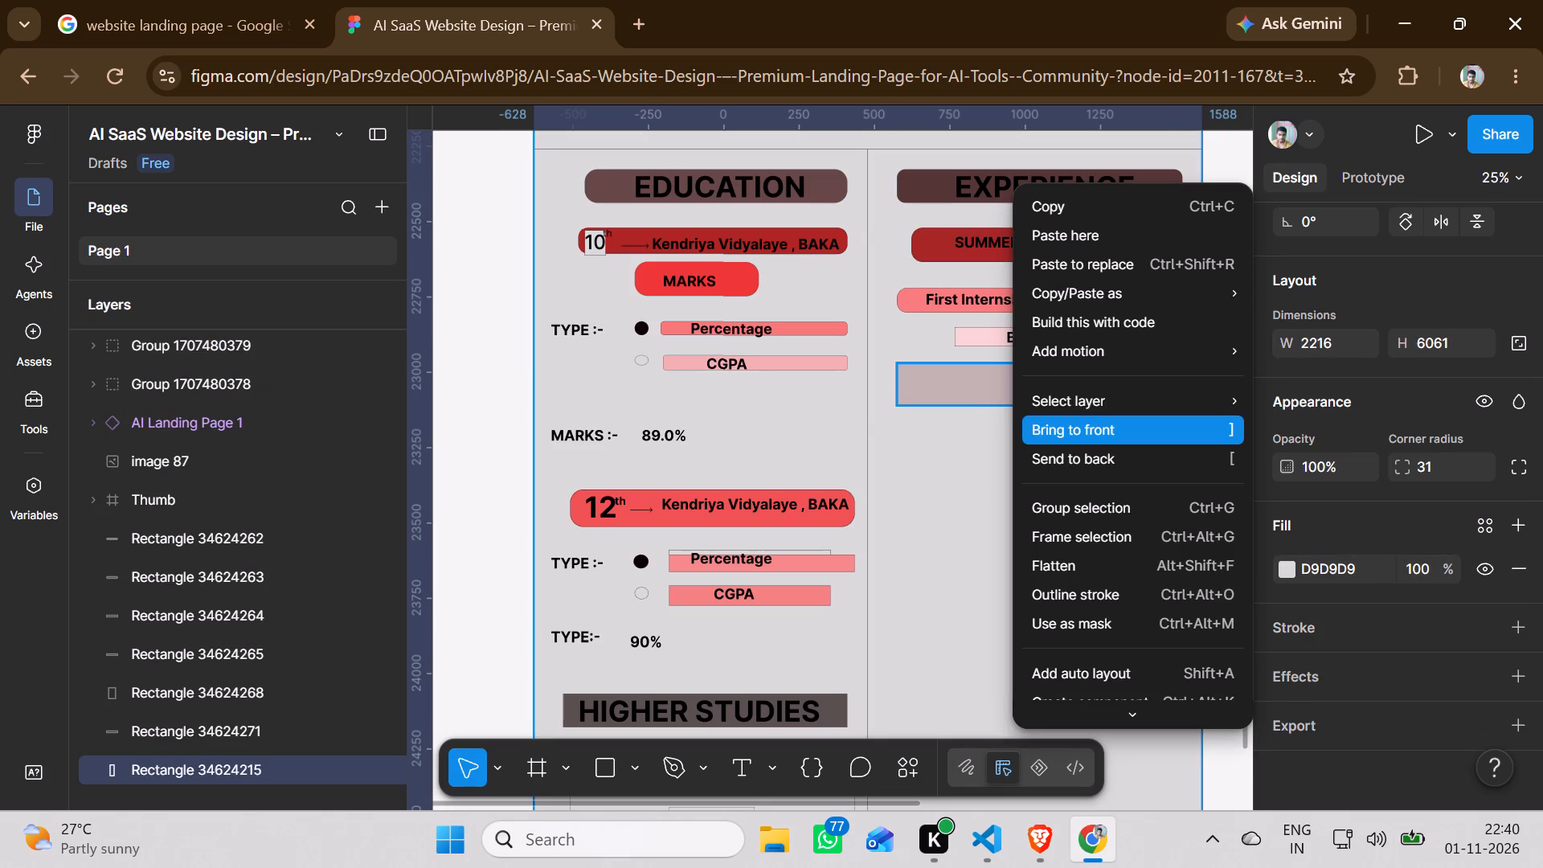
left_click(1074, 444)
right_click(1003, 384)
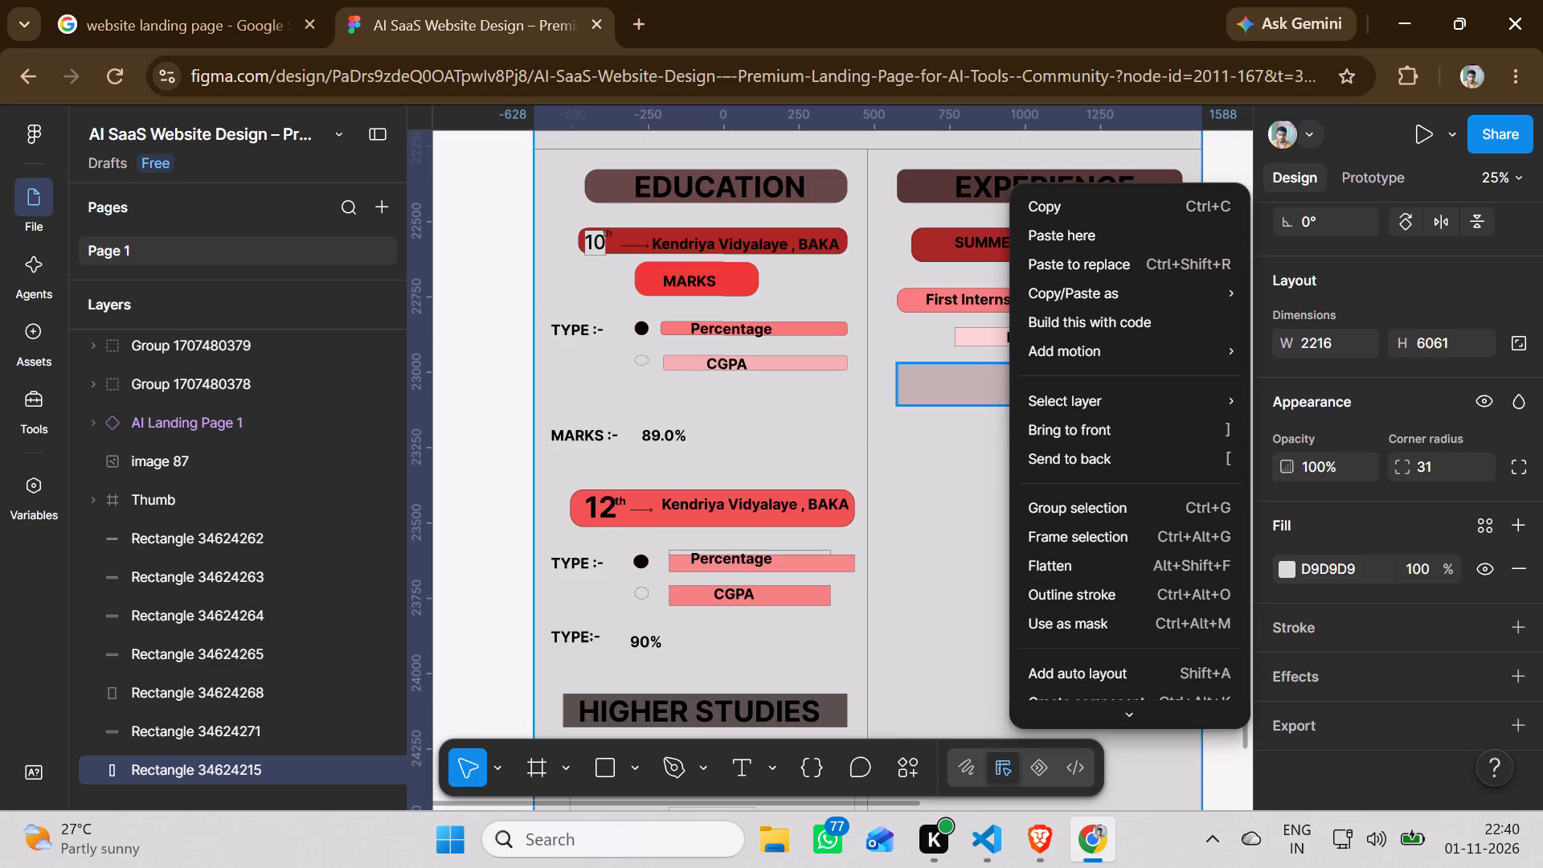
left_click(1054, 455)
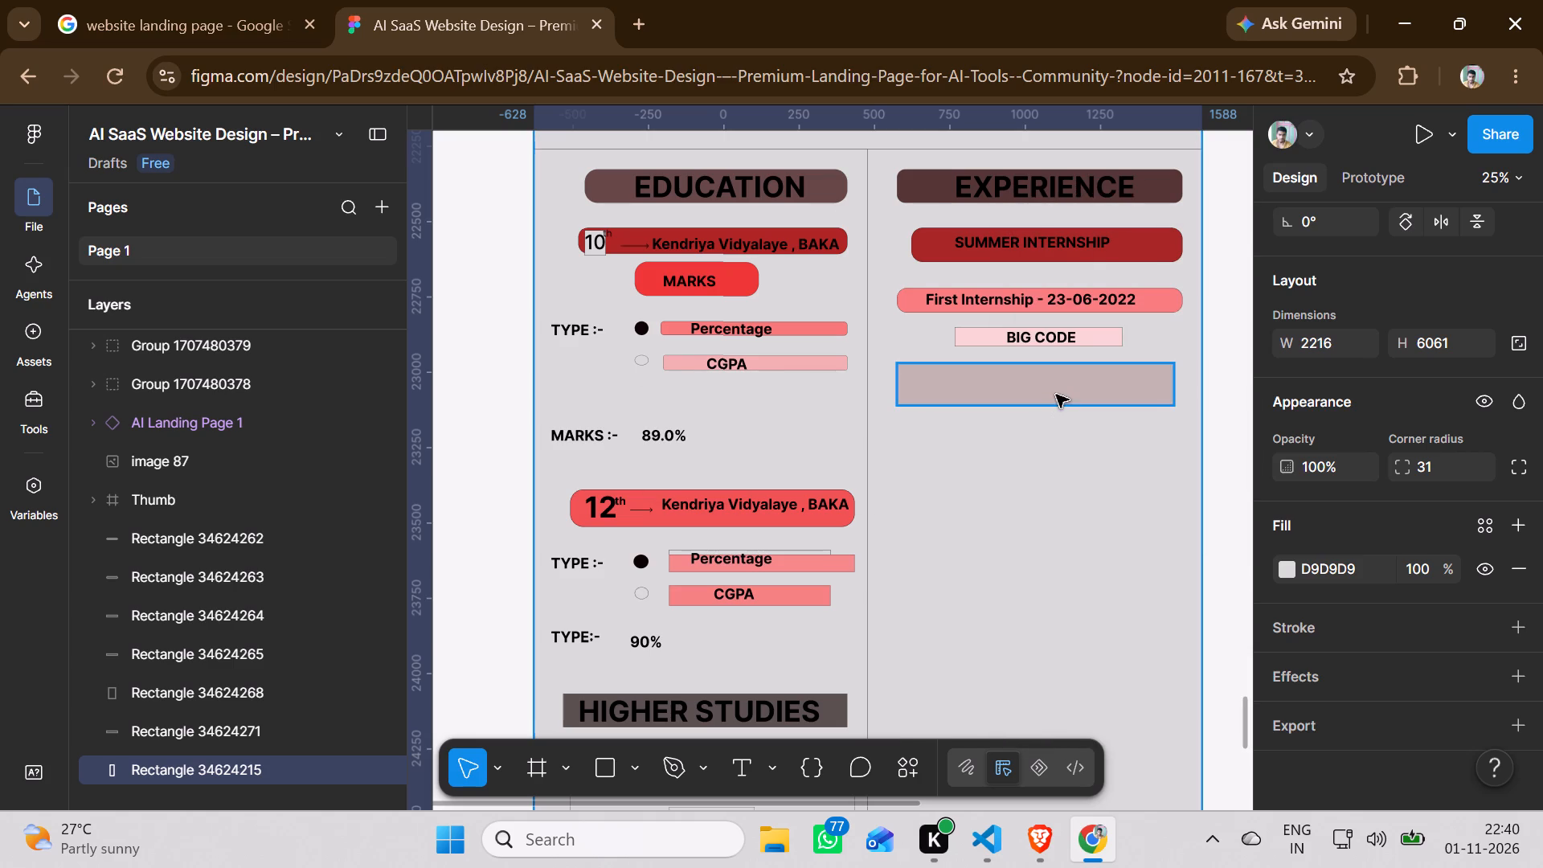
left_click(1056, 394)
left_click(1073, 383)
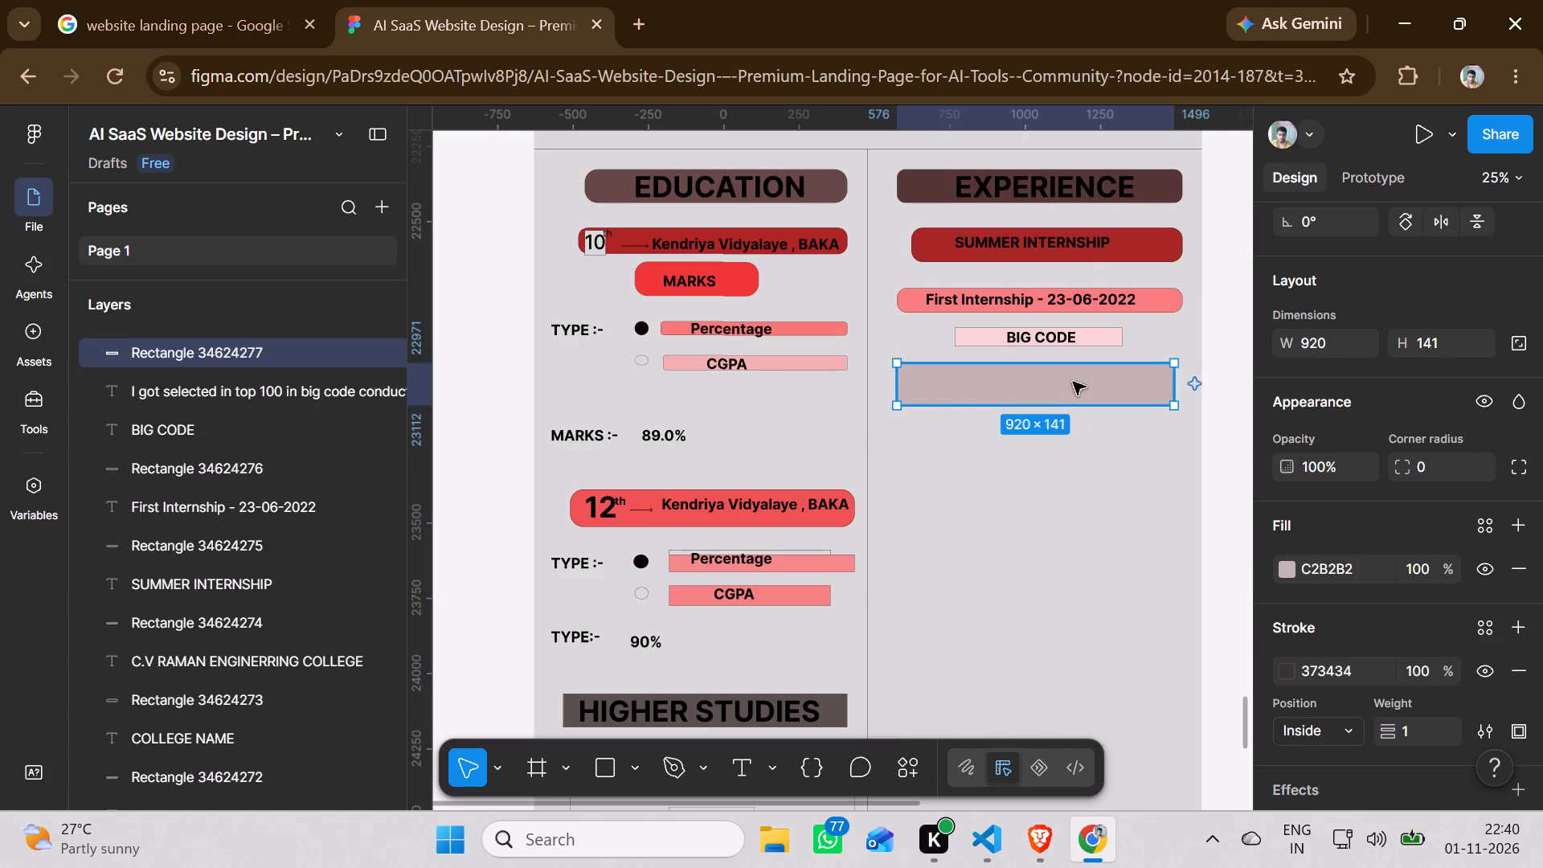
left_click(917, 388)
right_click(917, 388)
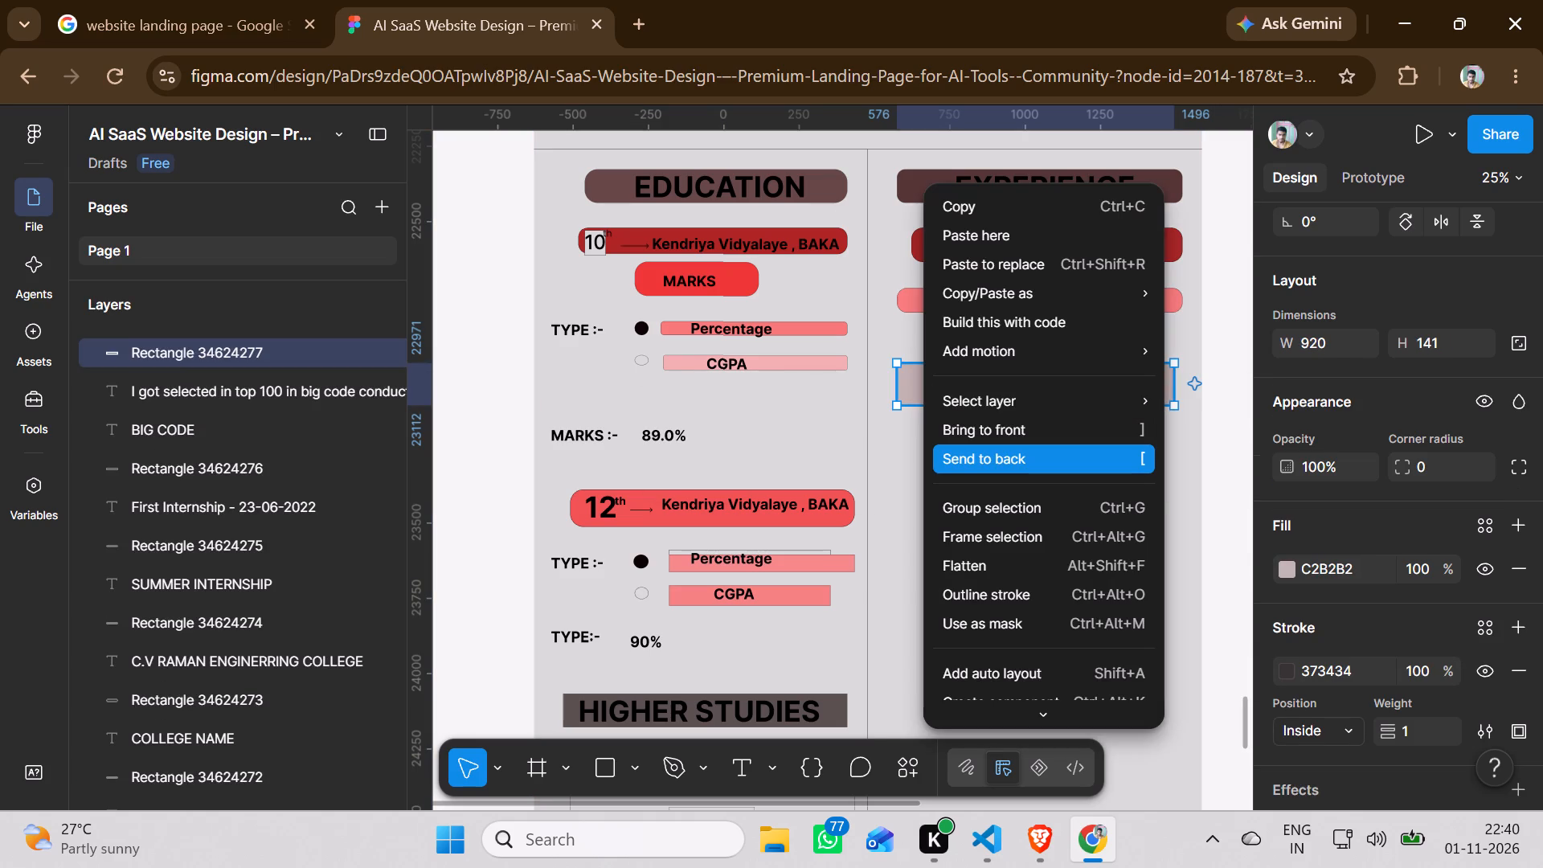
left_click(990, 440)
right_click(936, 389)
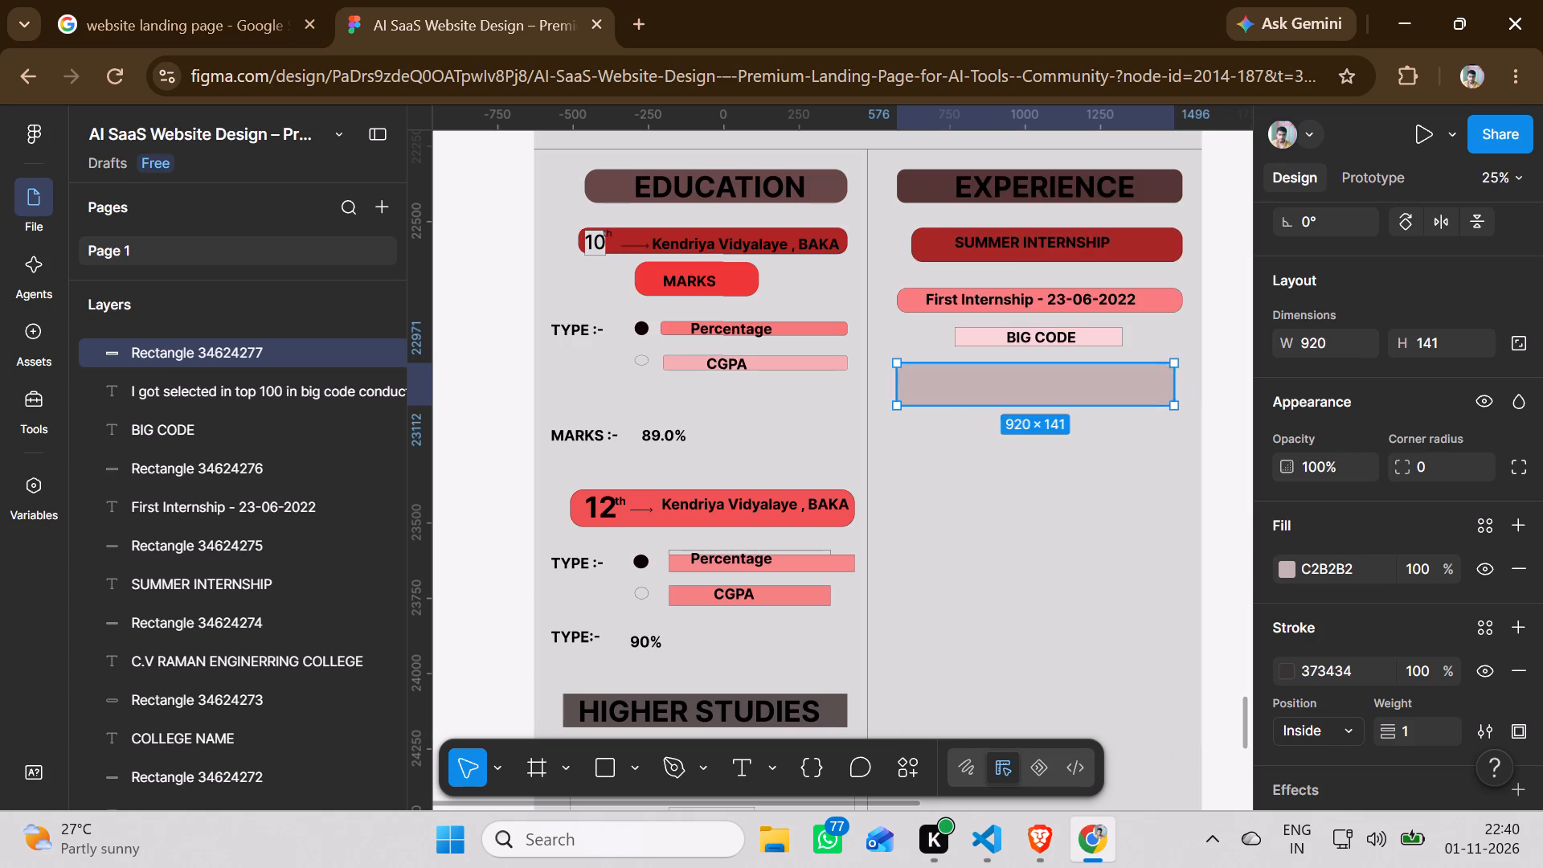
left_click(983, 457)
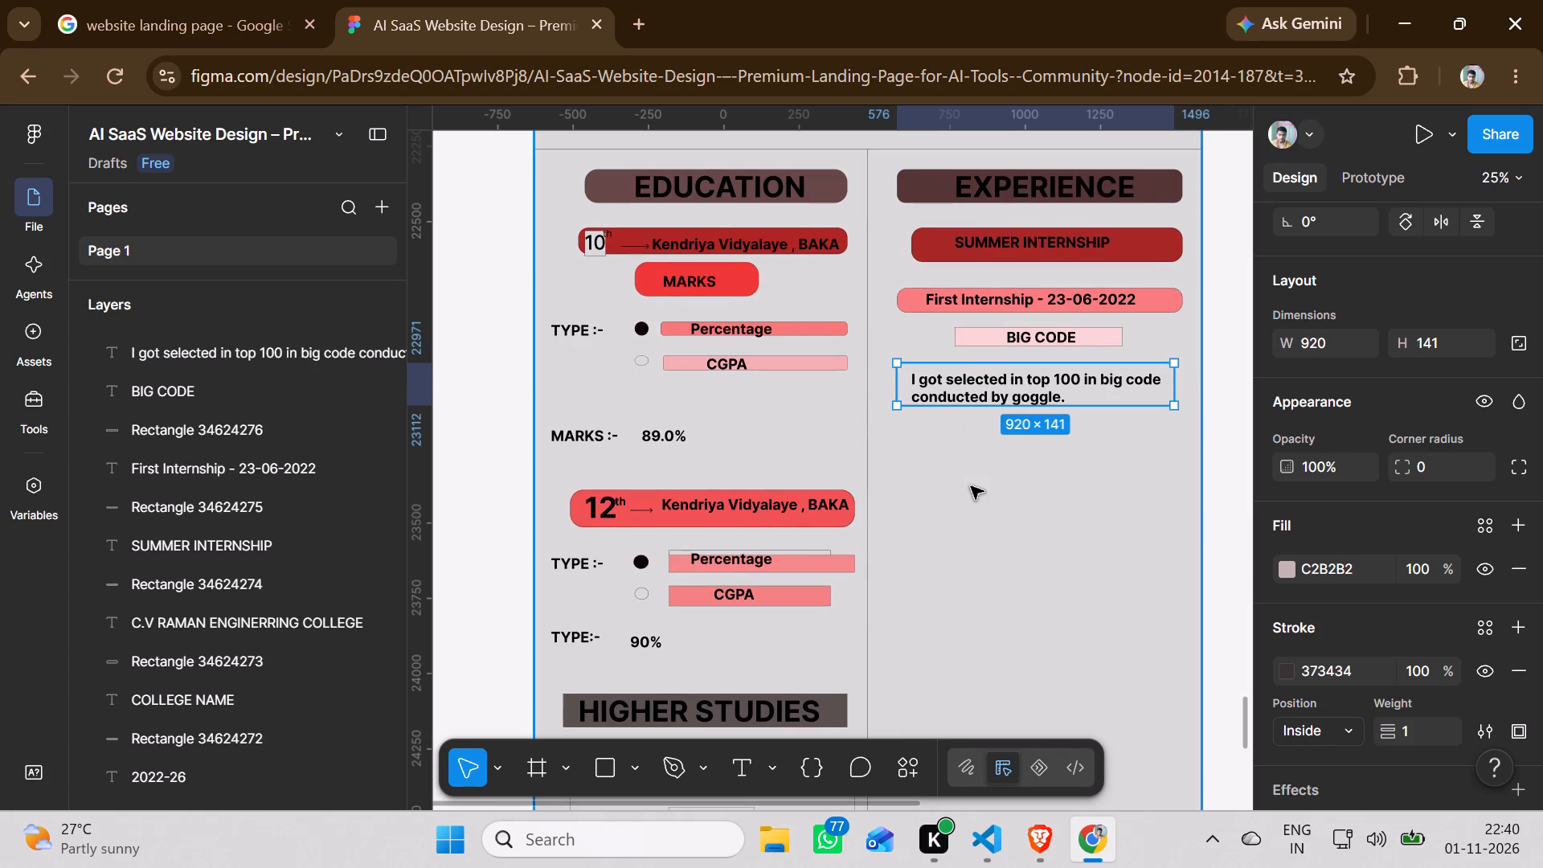
Send the large light grey page background rectangle to the back, behind the greyish pink rectangle.
left_click(971, 486)
right_click(972, 487)
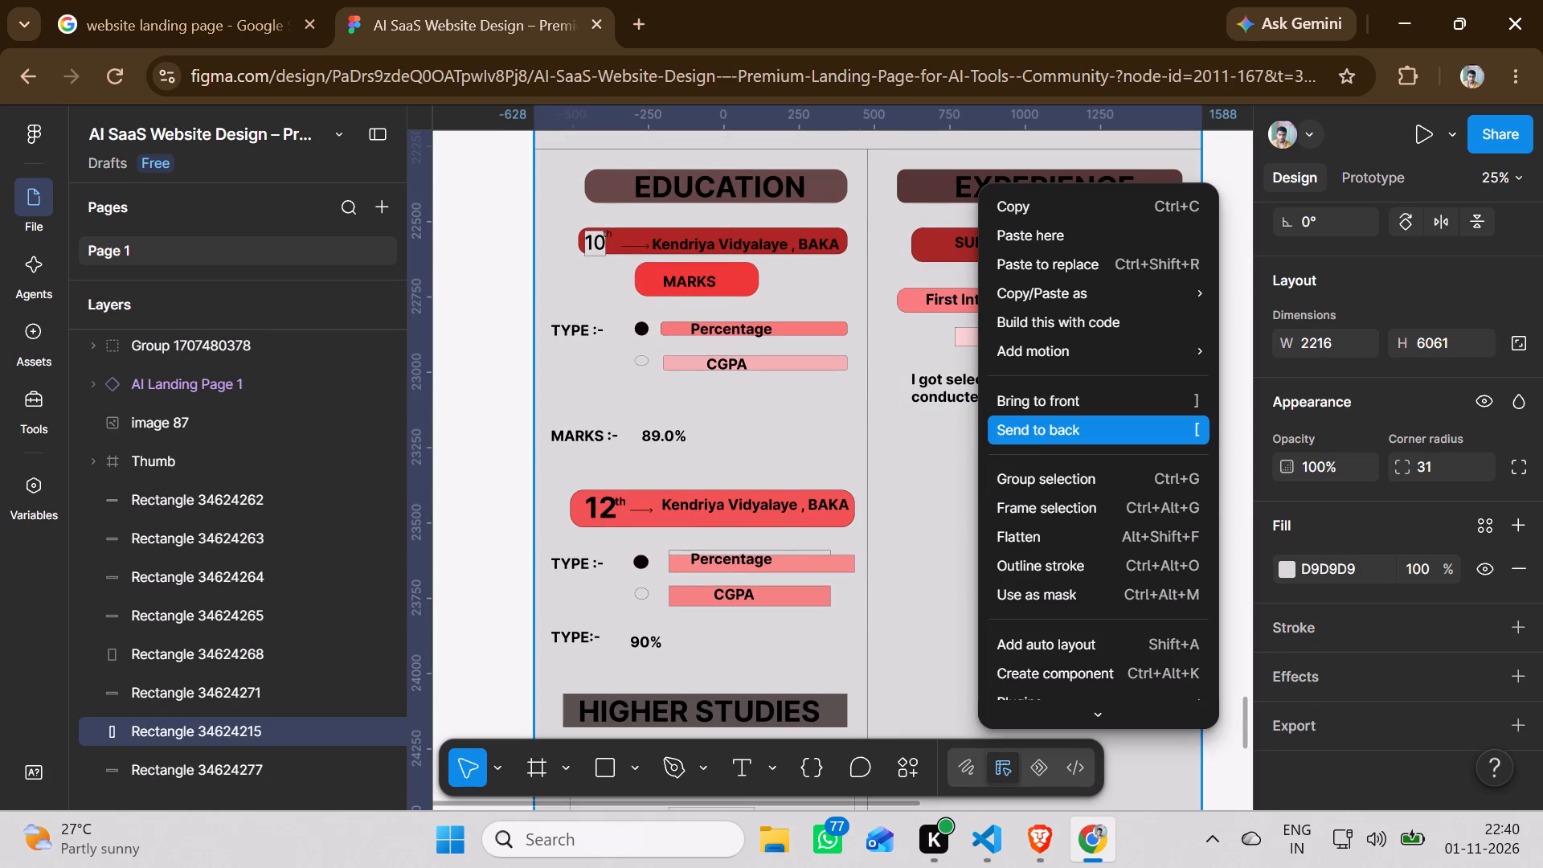
left_click(1033, 428)
left_click(977, 472)
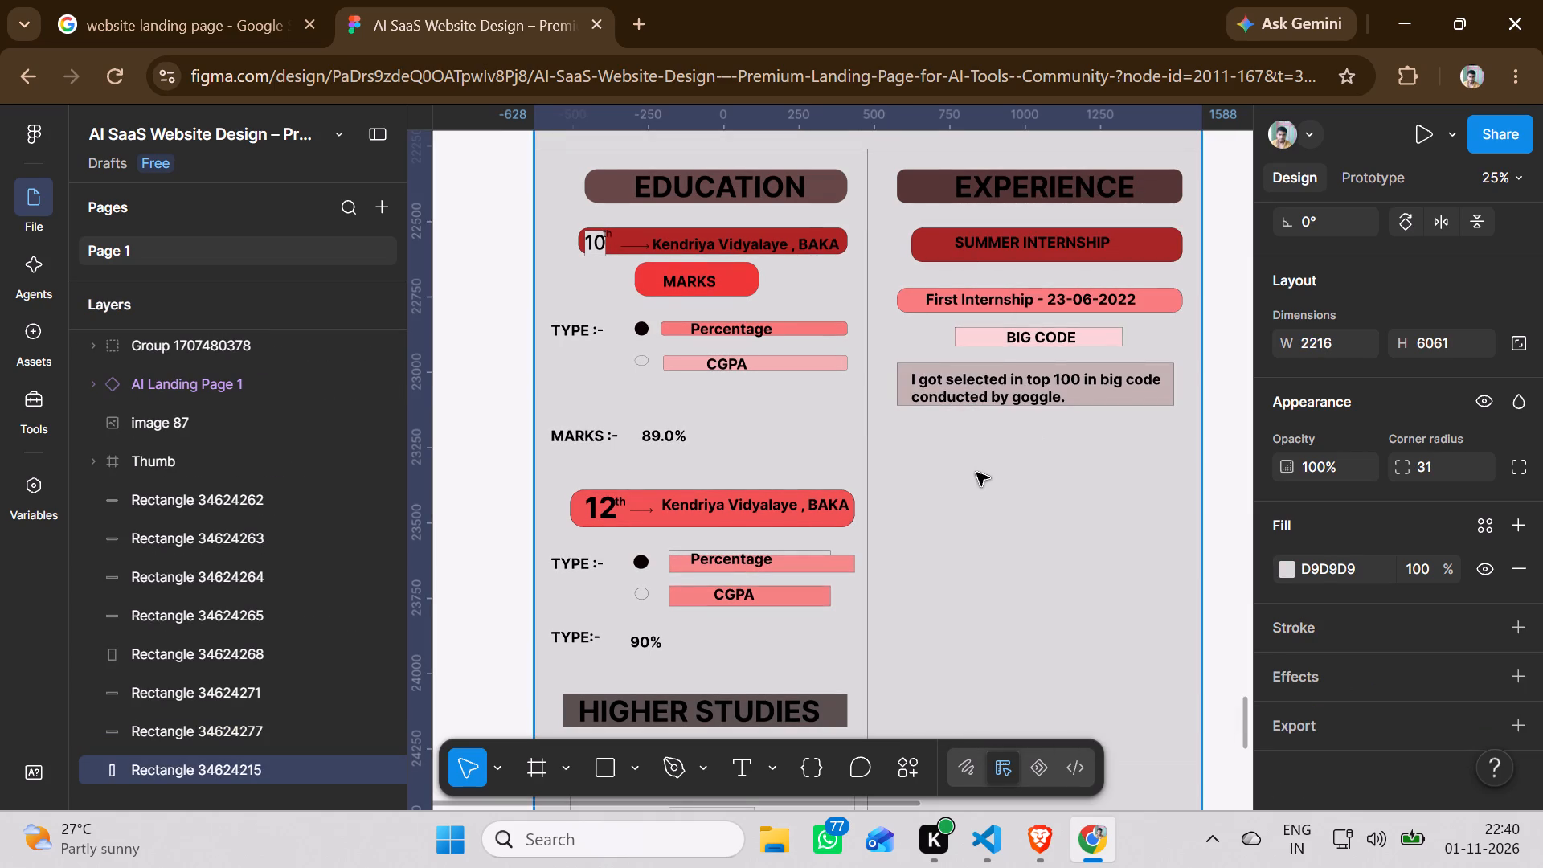
Extend the greyish pink rectangle's lower edge to make it about 920 × 161.
left_click(1095, 394)
left_click(1087, 407)
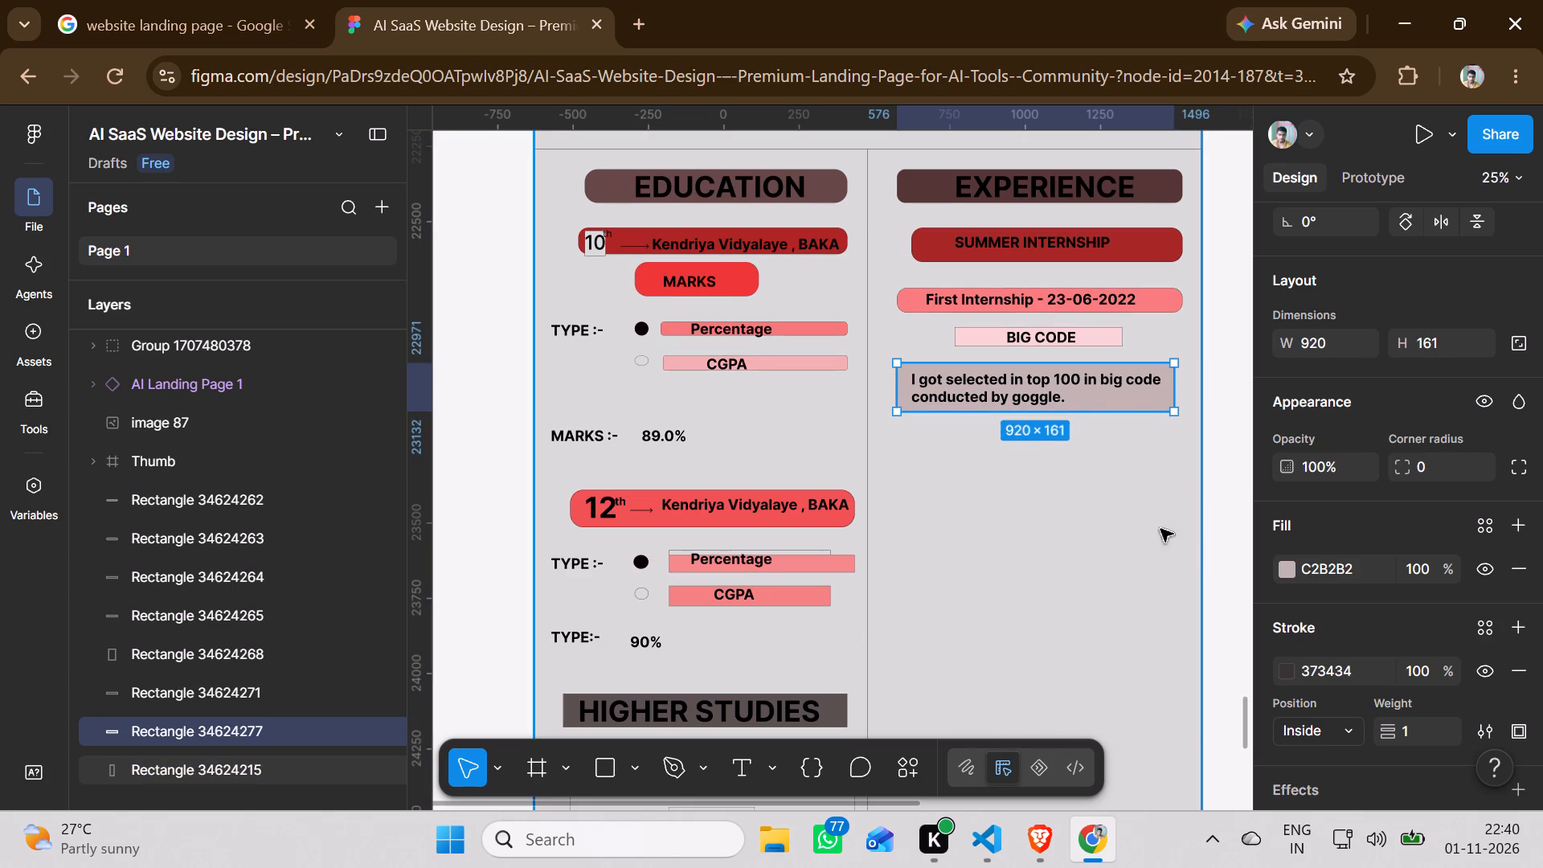
Set the corner radius of the greyish pink description rectangle to 44.
left_click(1446, 465)
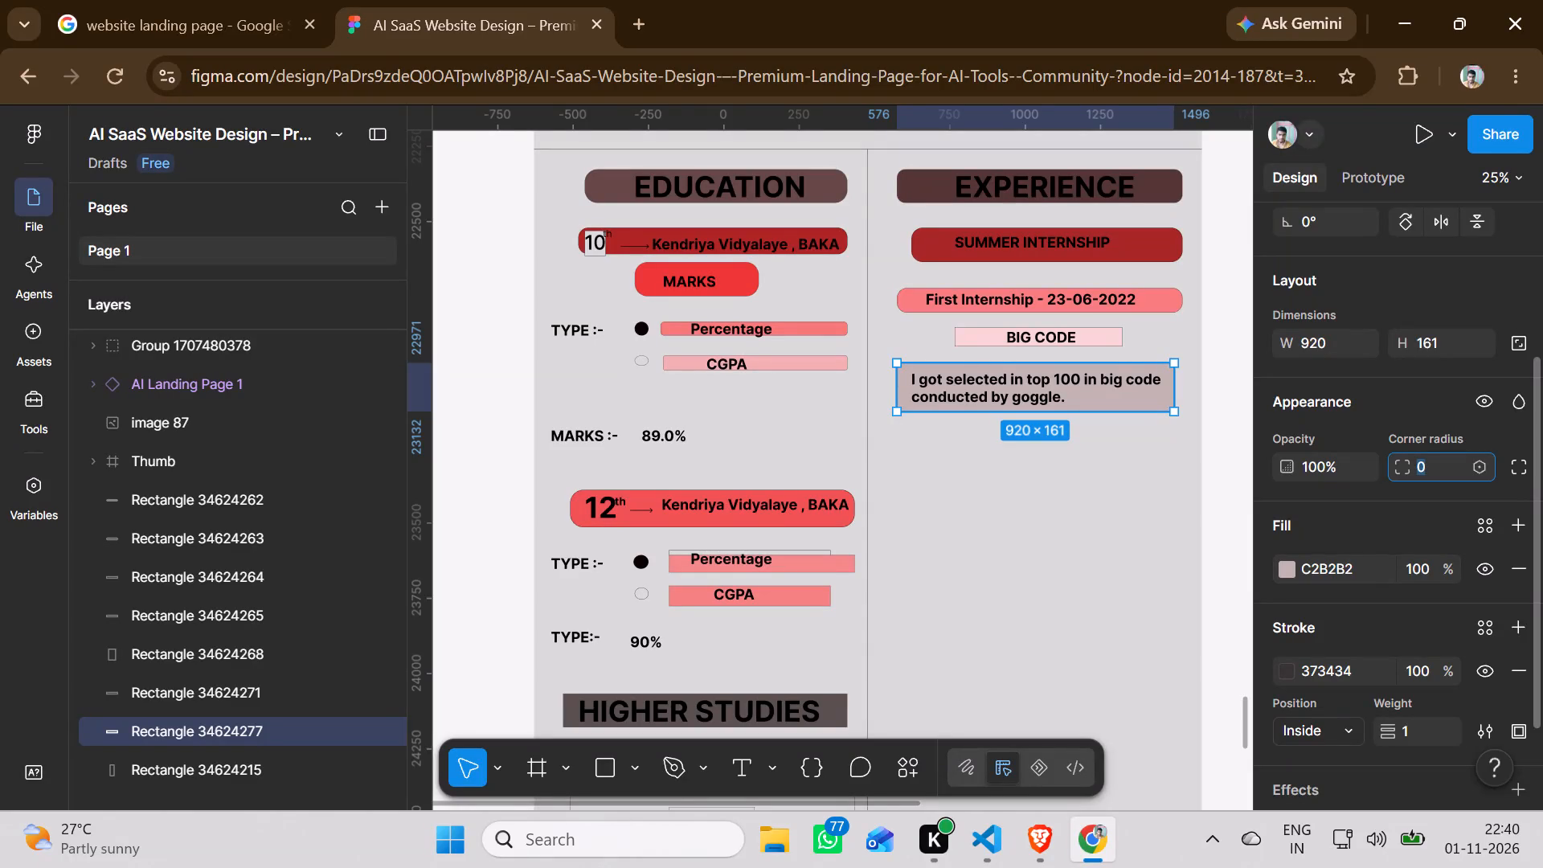
key("Up")
key("Up")
key("Up")
key("Up")
key("Up")
key("Up")
key("Up")
key("Up")
key("Up")
key("Up")
key("Up")
key("Up")
key("Up")
key("Up")
key("Up")
key("Up")
key("Up")
key("Up")
key("Up")
key("Up")
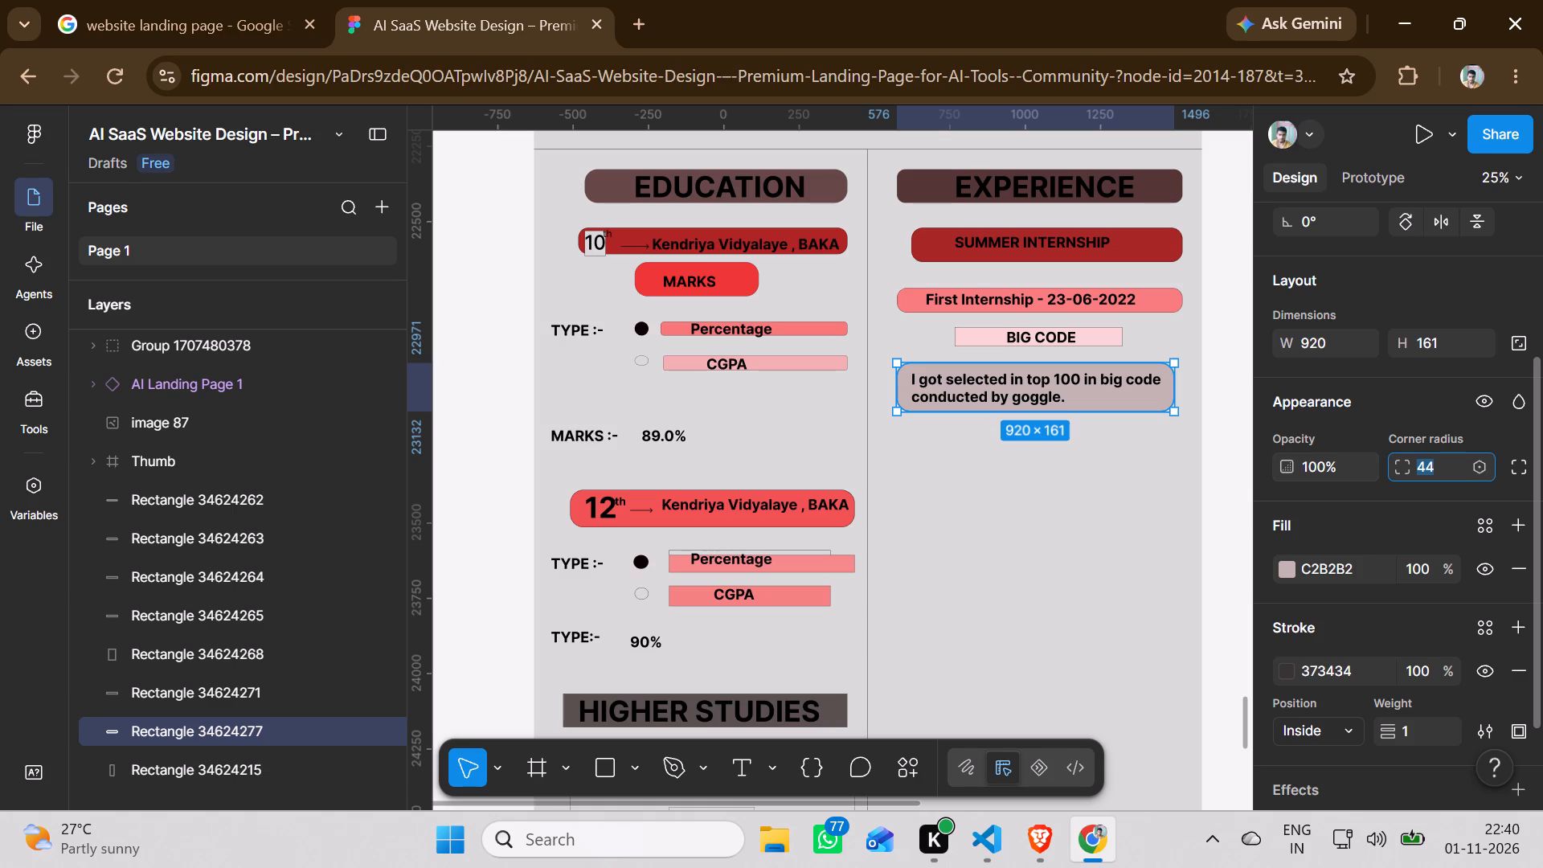
left_click(933, 506)
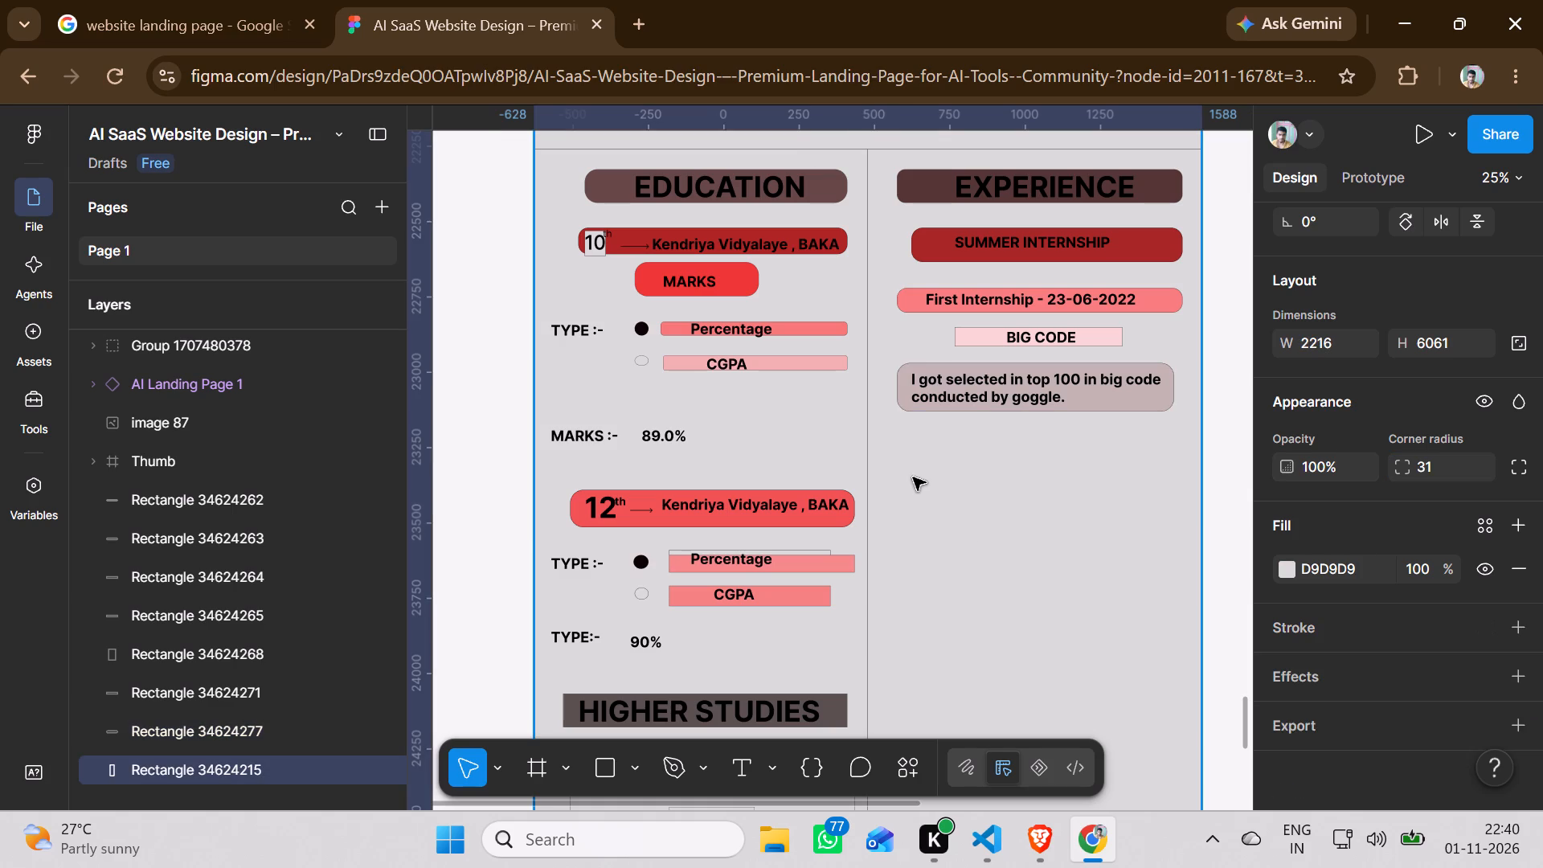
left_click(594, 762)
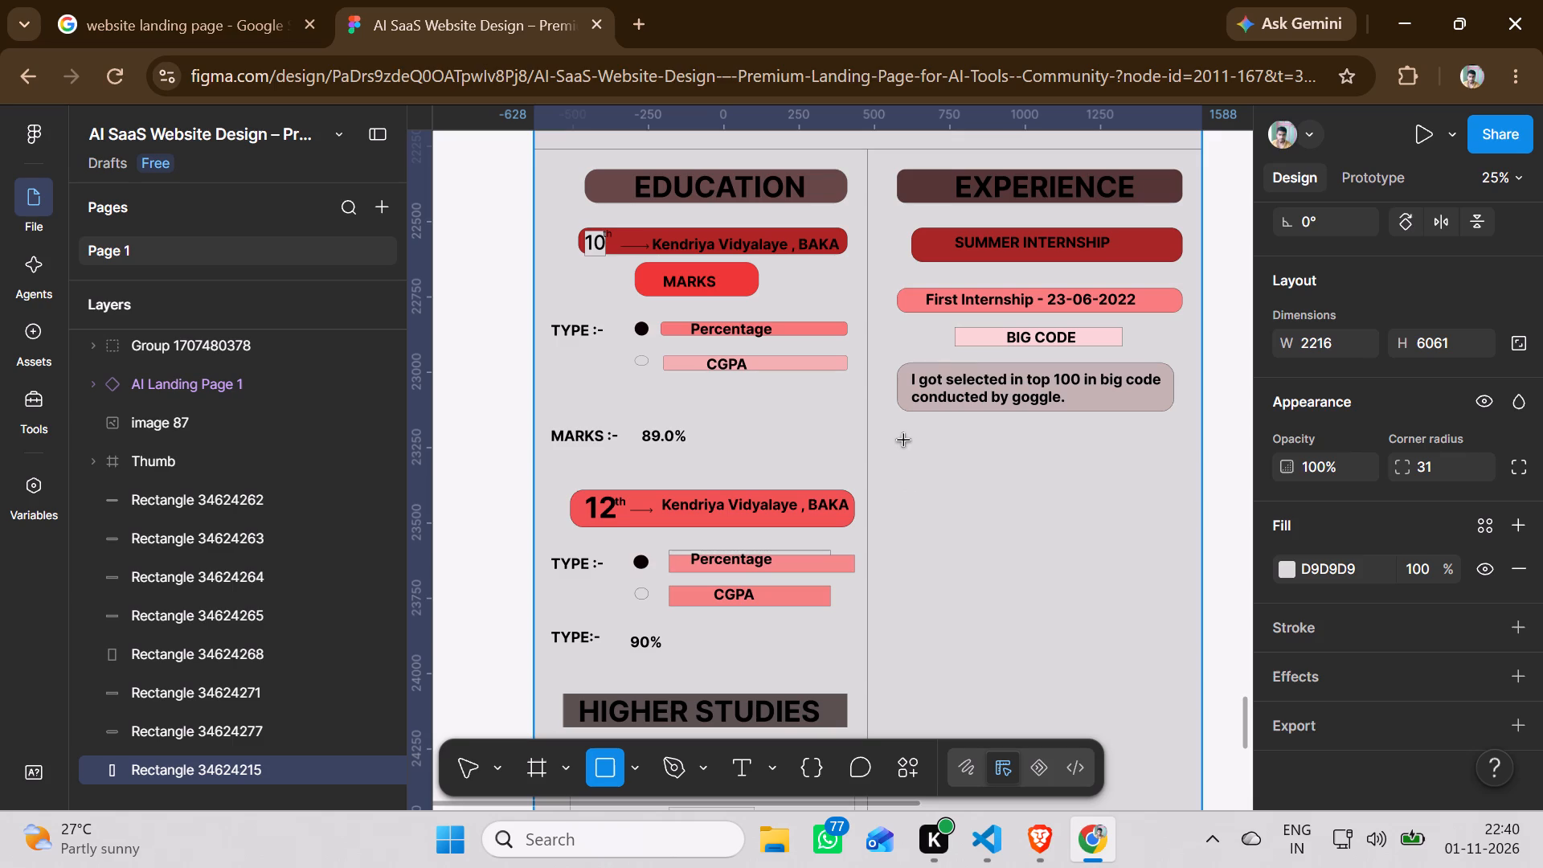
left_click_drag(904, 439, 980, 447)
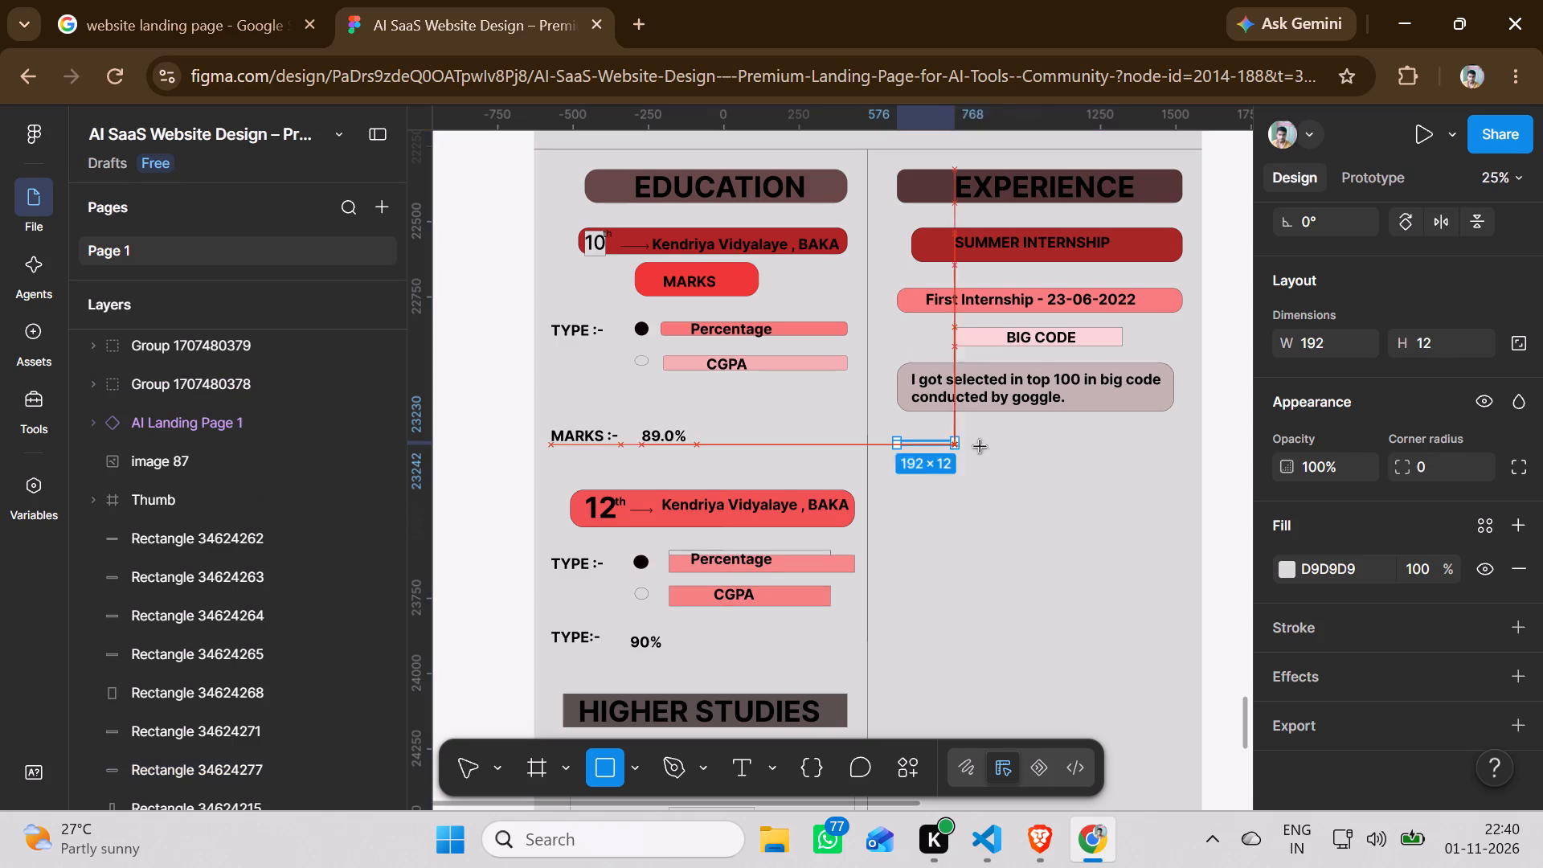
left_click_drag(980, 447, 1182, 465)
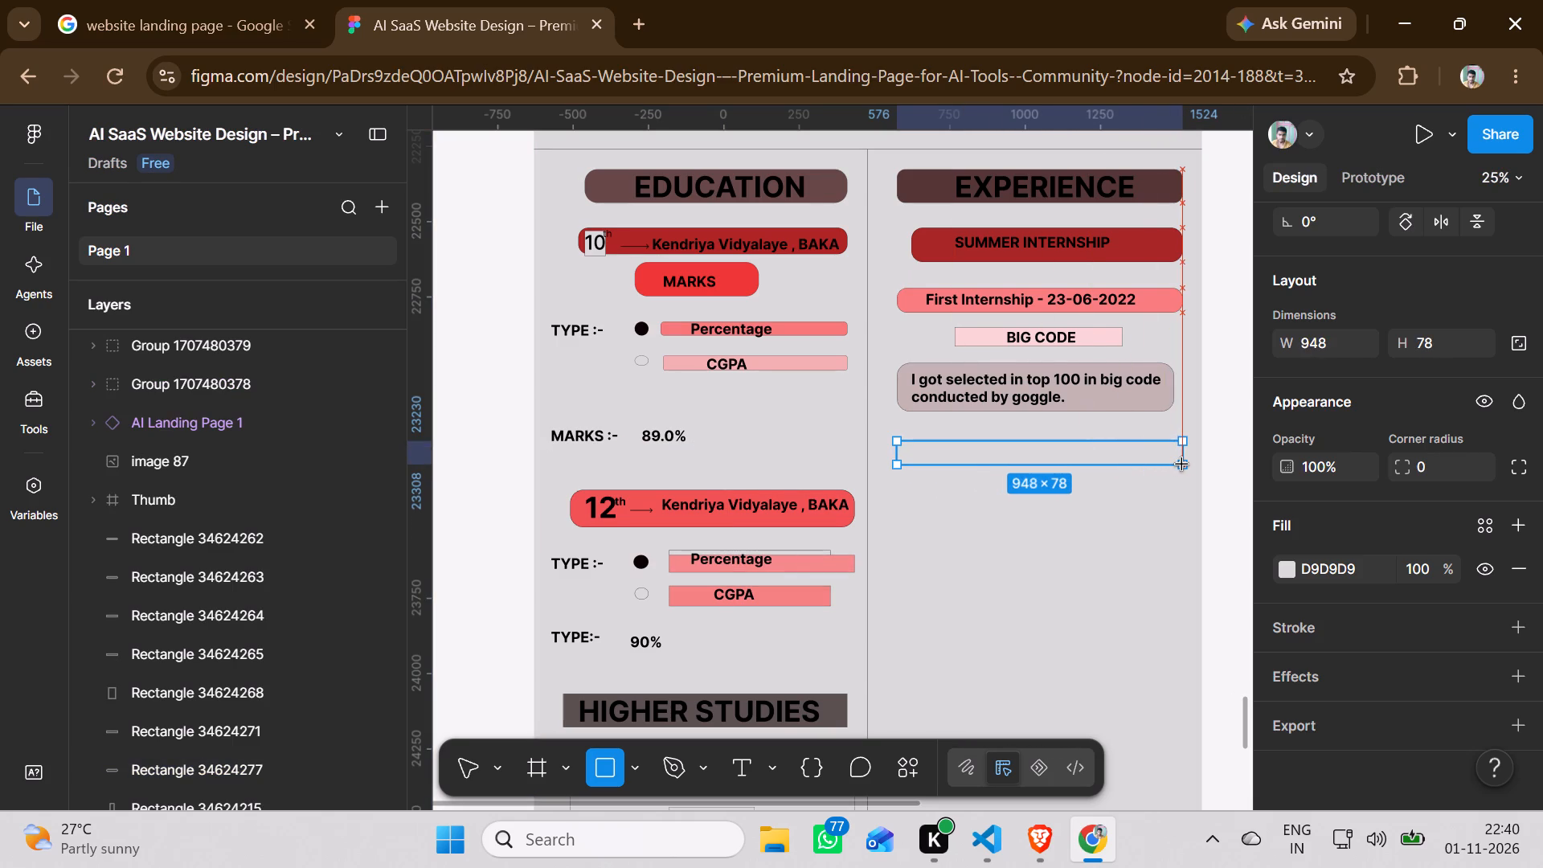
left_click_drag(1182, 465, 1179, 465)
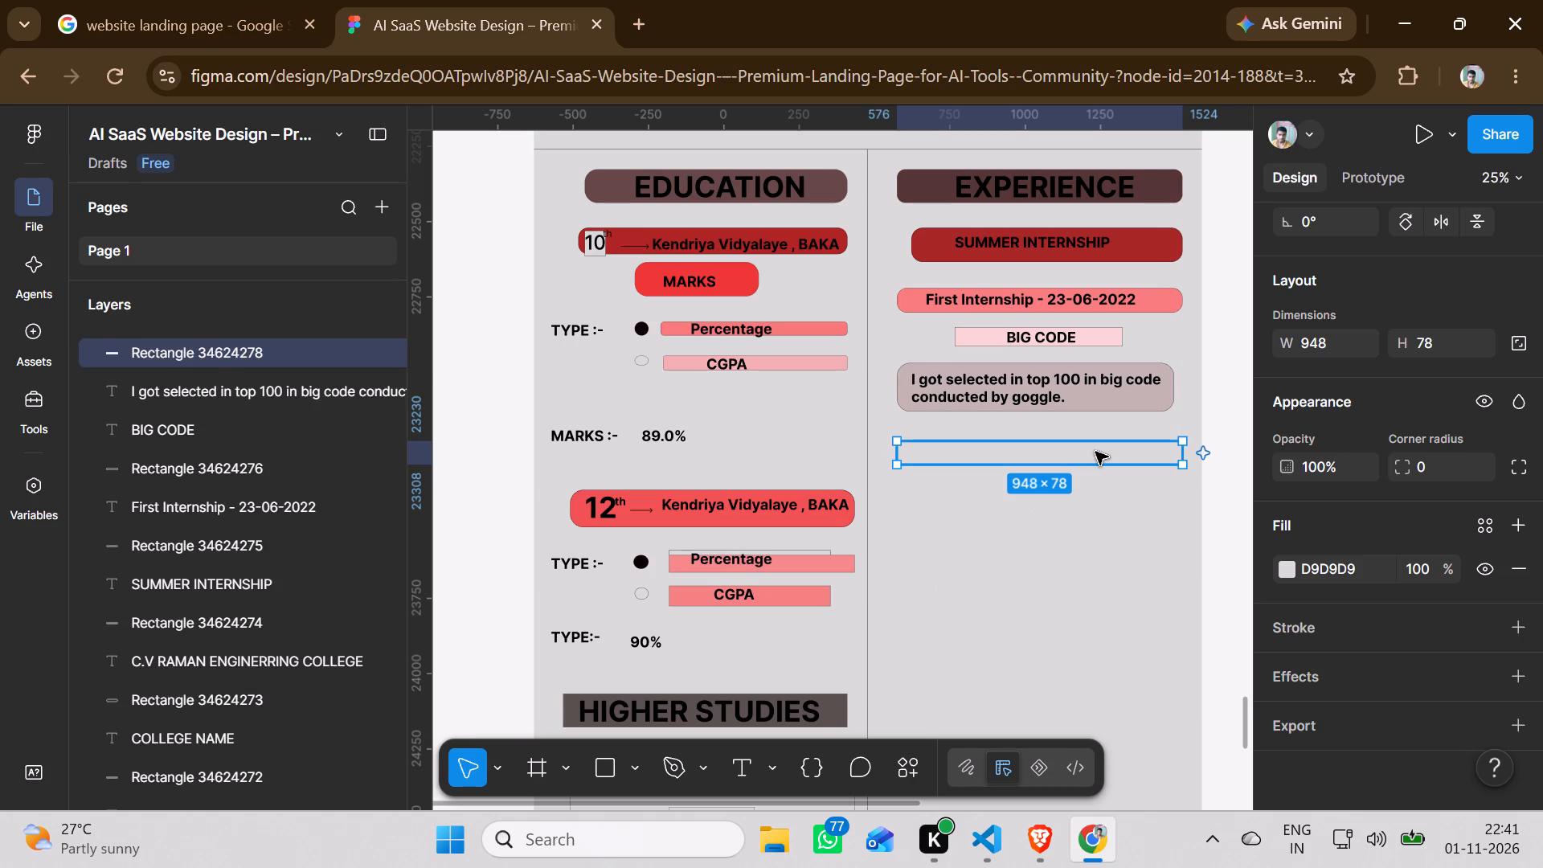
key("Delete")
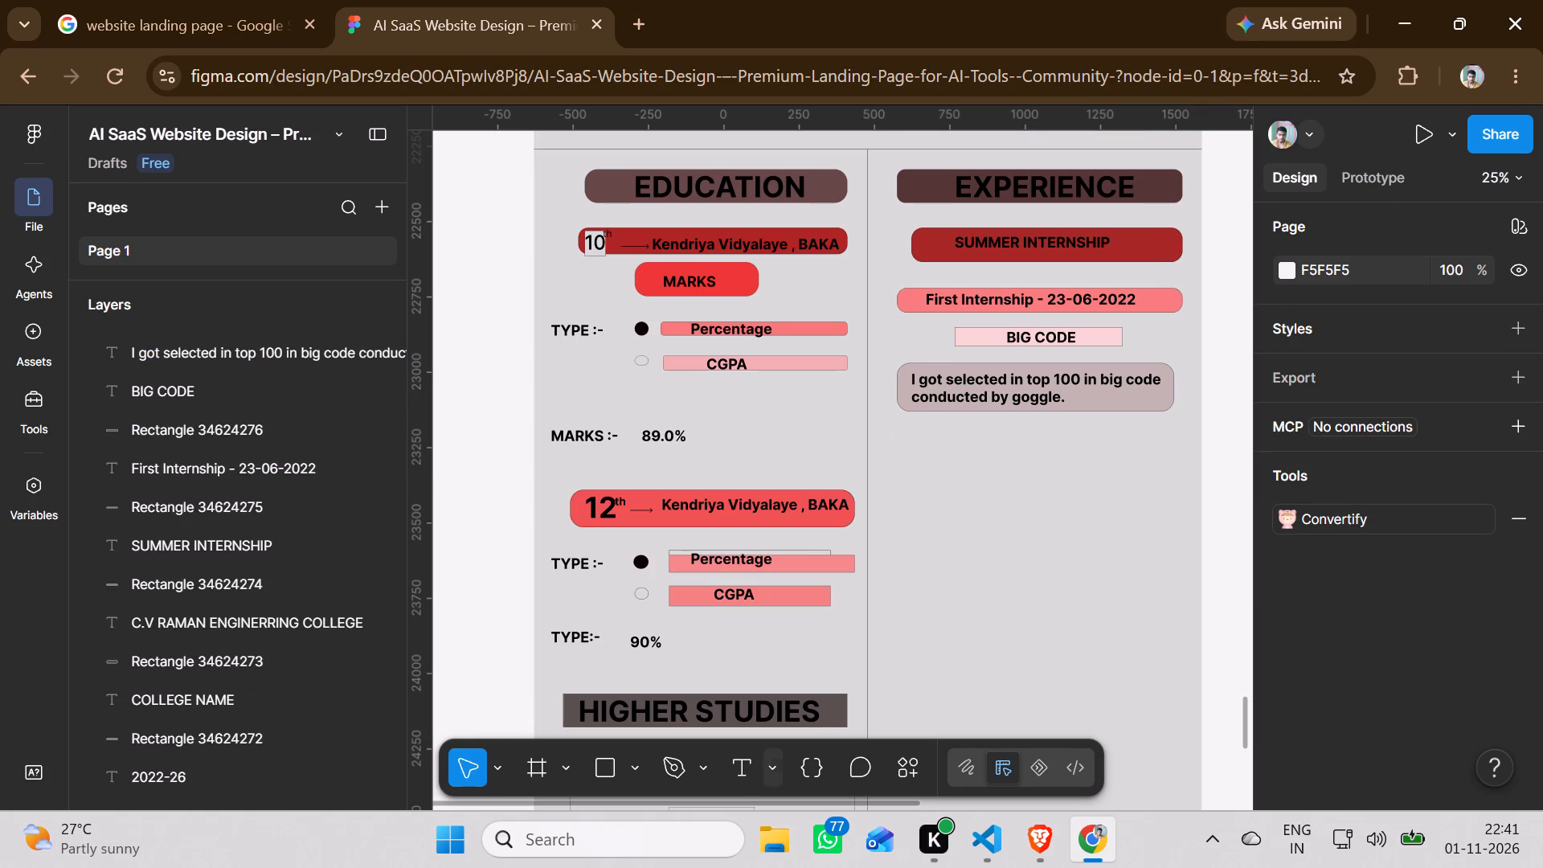
Add a text box about 948 × 94 below the BIG CODE description reading "Second Internship - 23-06-2023".
left_click(730, 772)
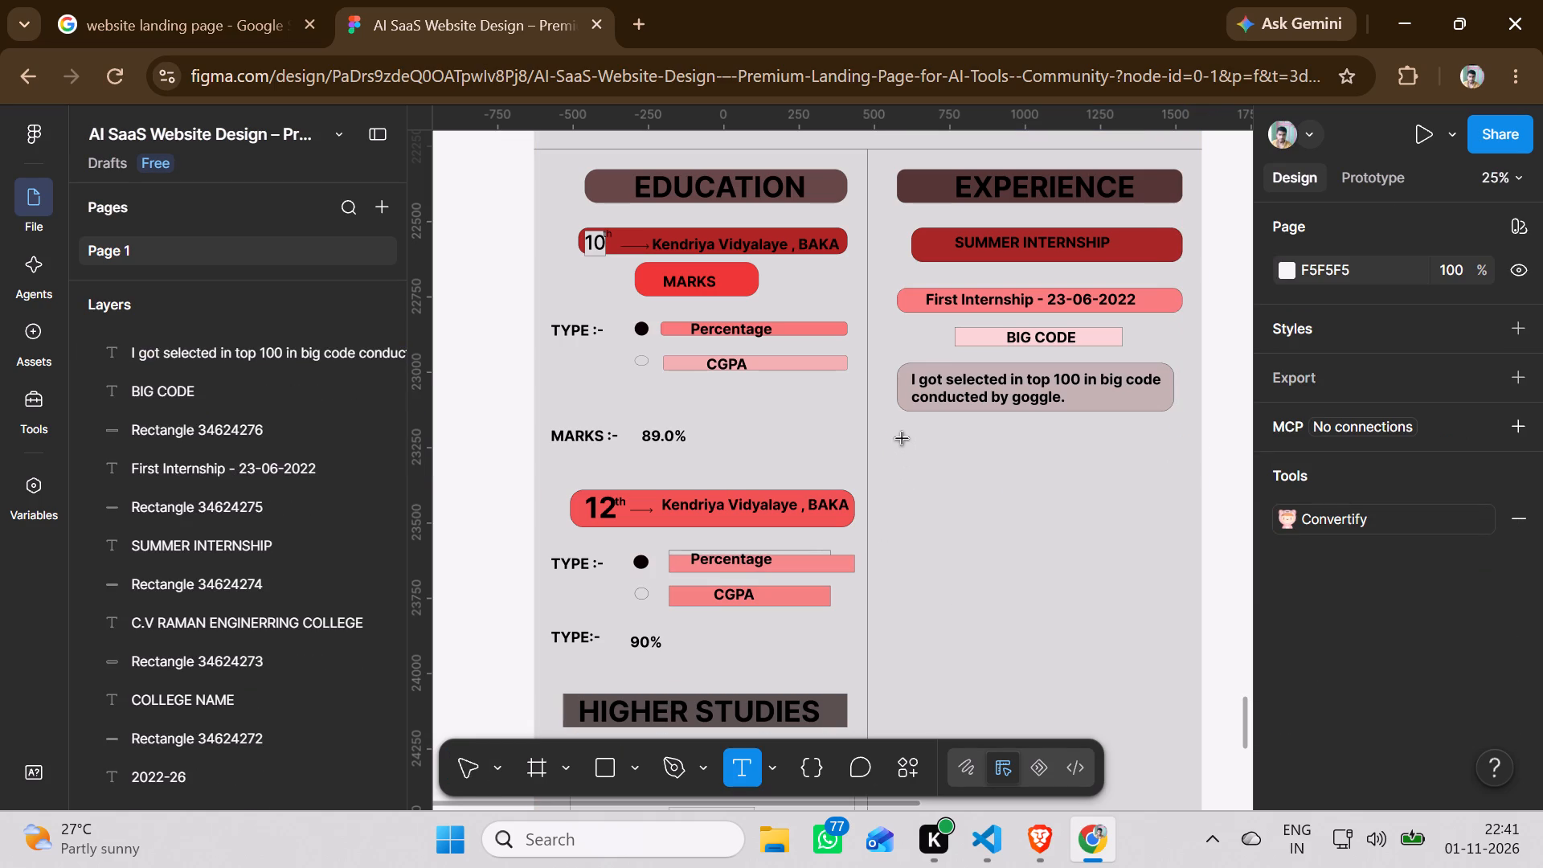
left_click_drag(902, 439, 1180, 469)
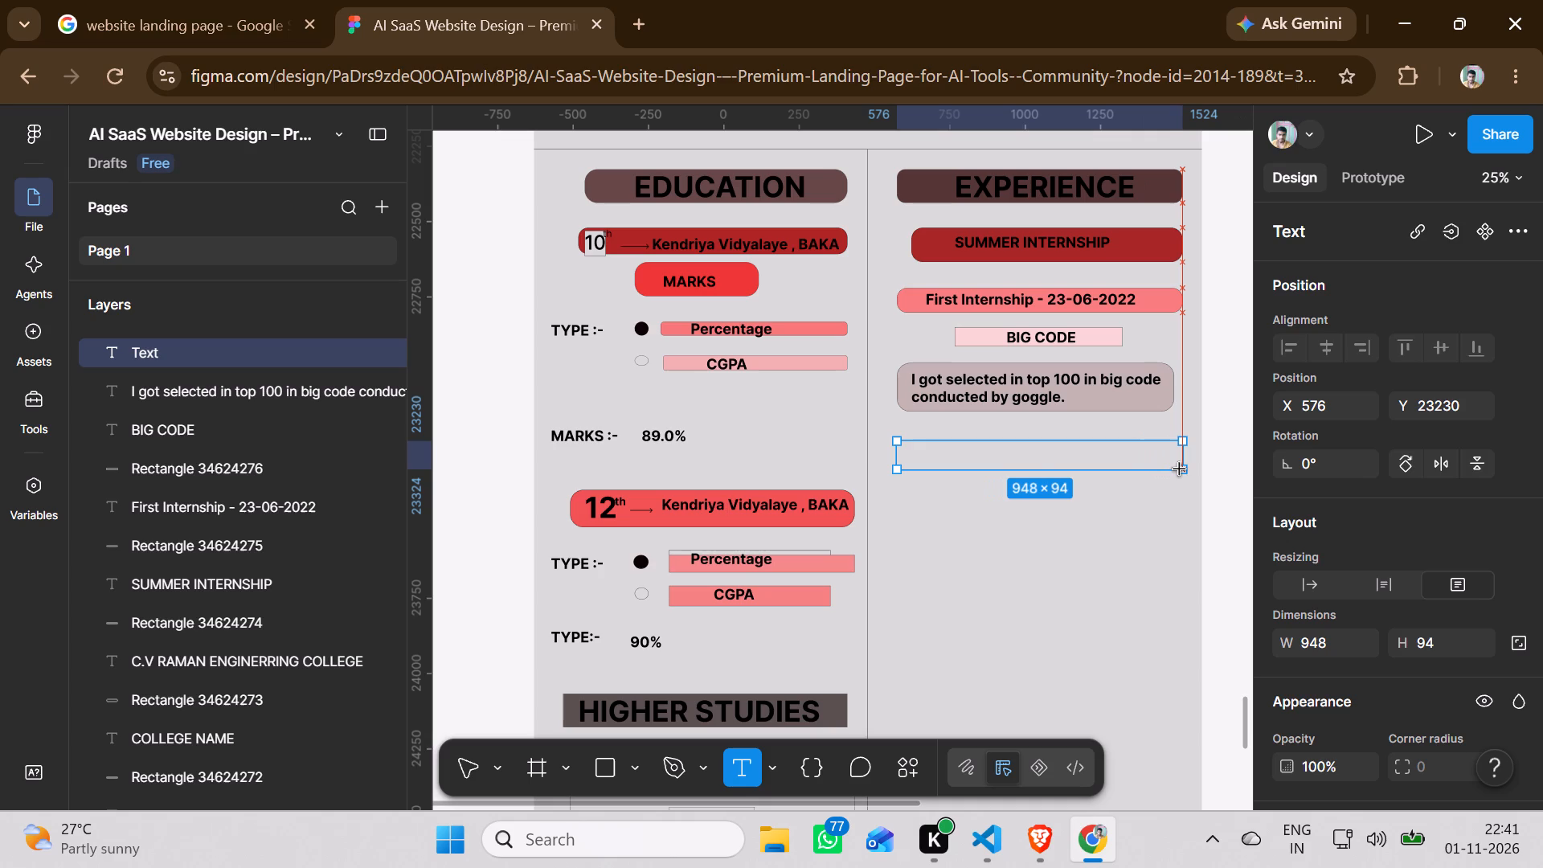
left_click_drag(1180, 469, 1181, 469)
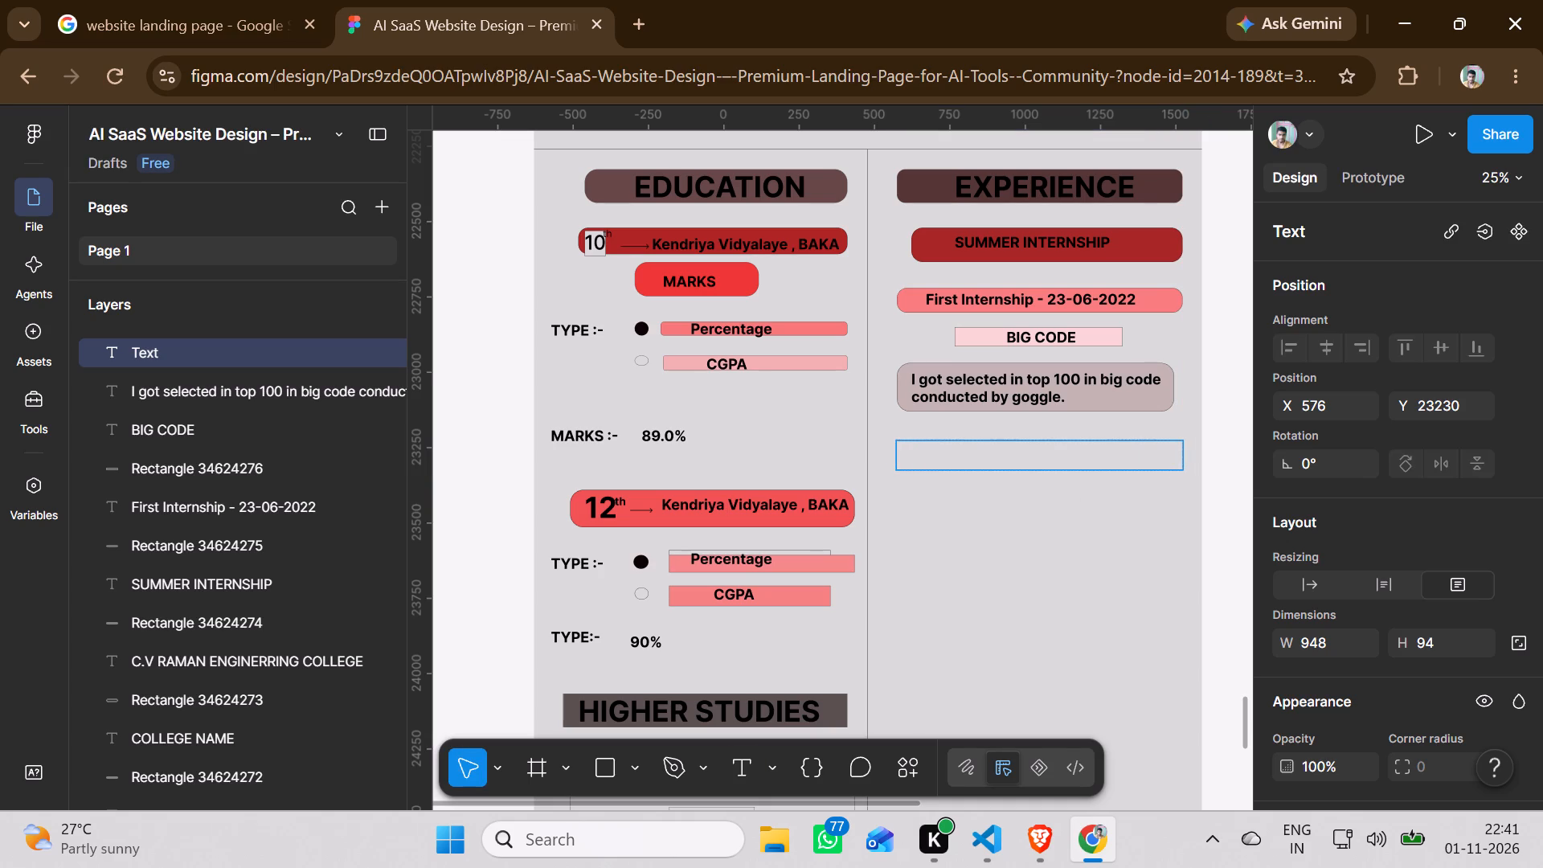
type("Second")
key("space")
key("shift+i")
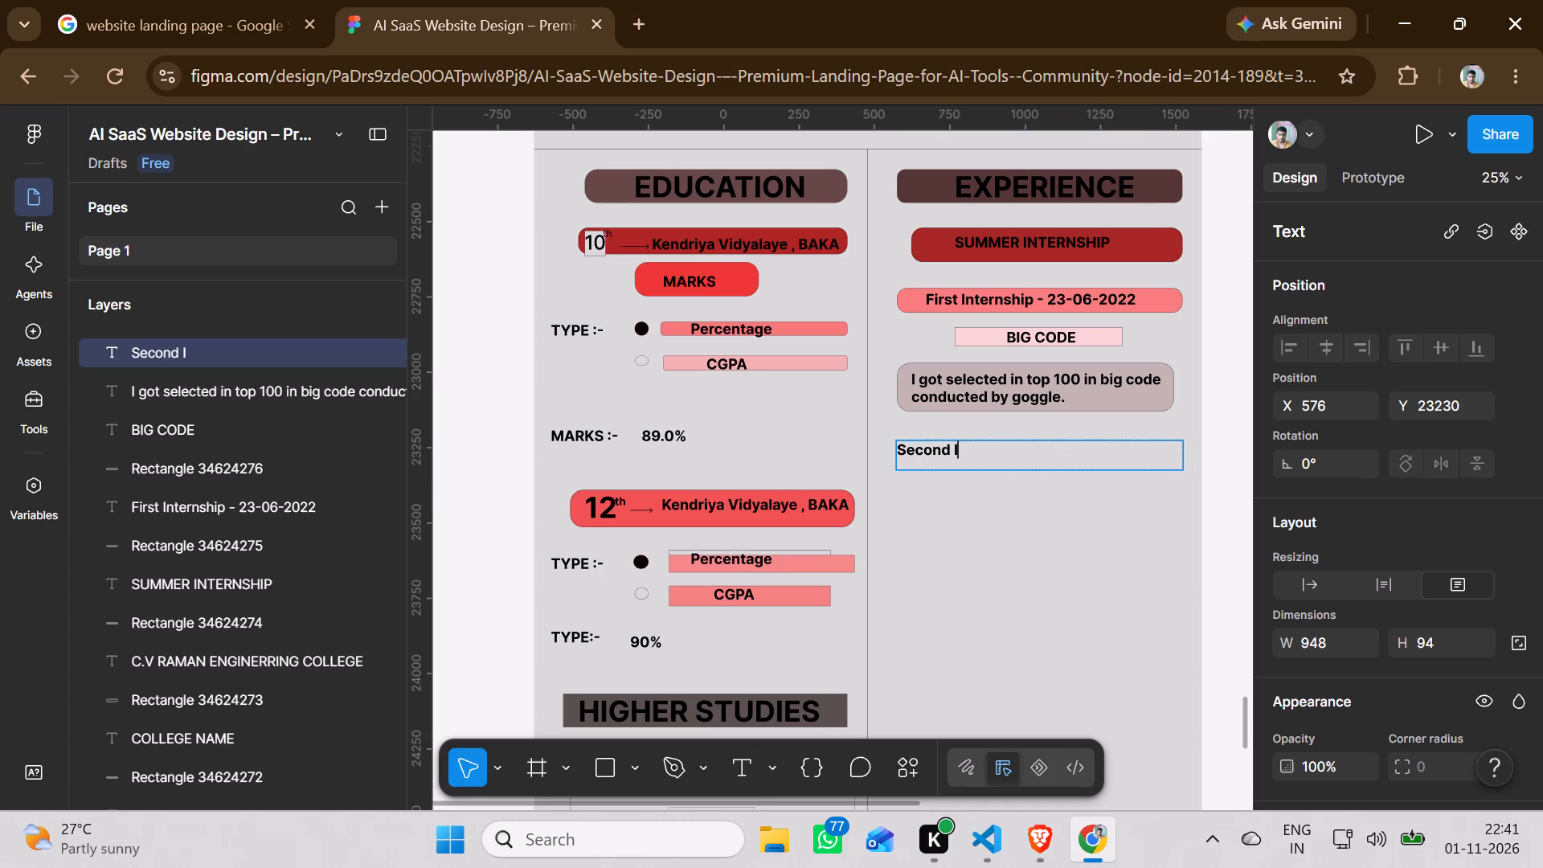
type("nter")
type("nship")
key("space")
type("- 23")
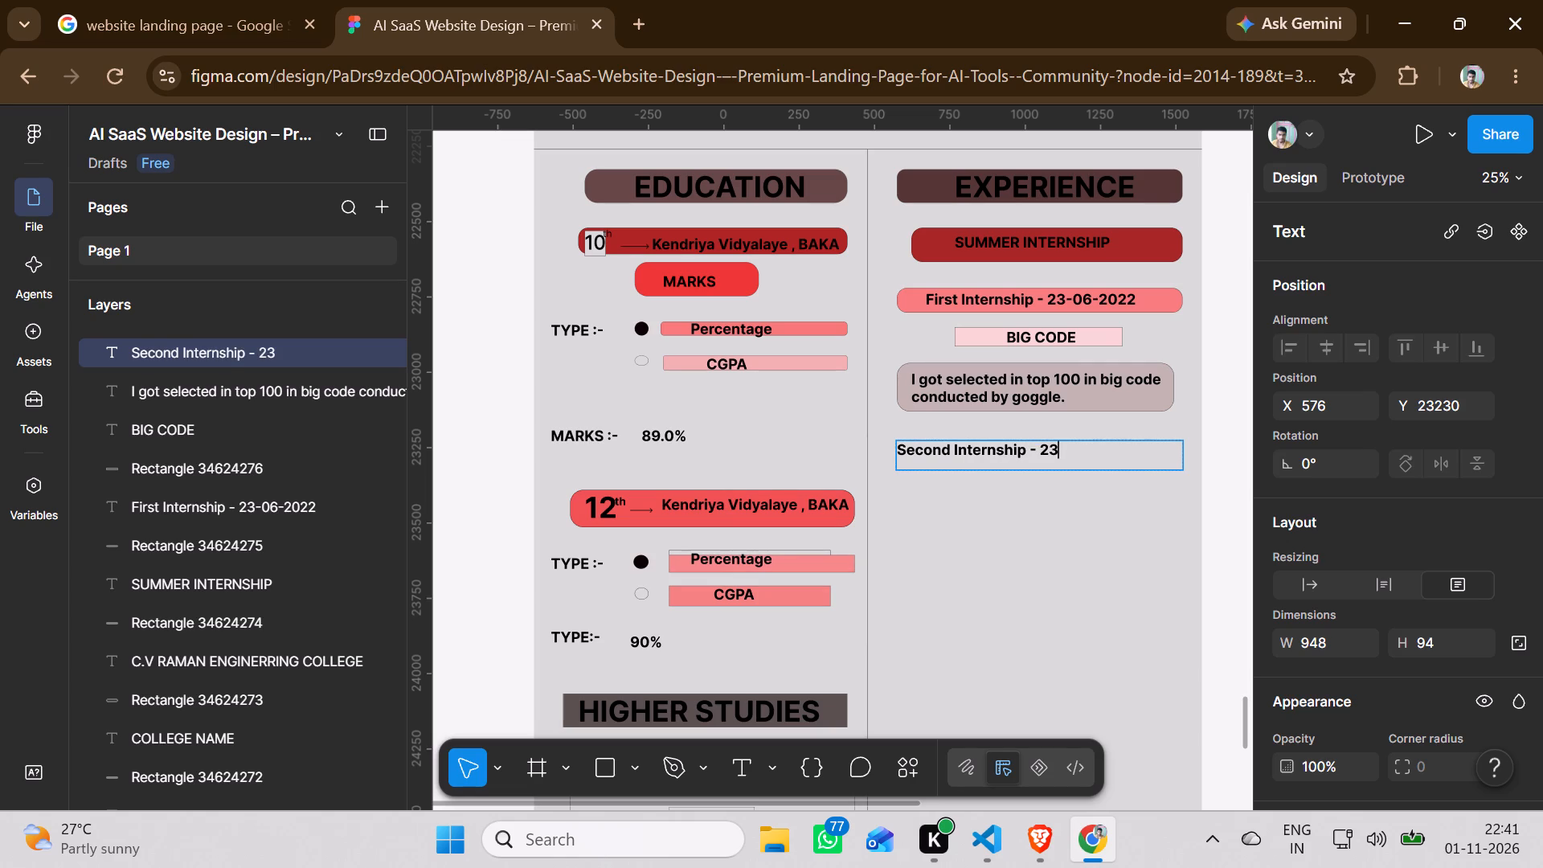
key("period")
key("BackSpace")
type("-06-")
type("29")
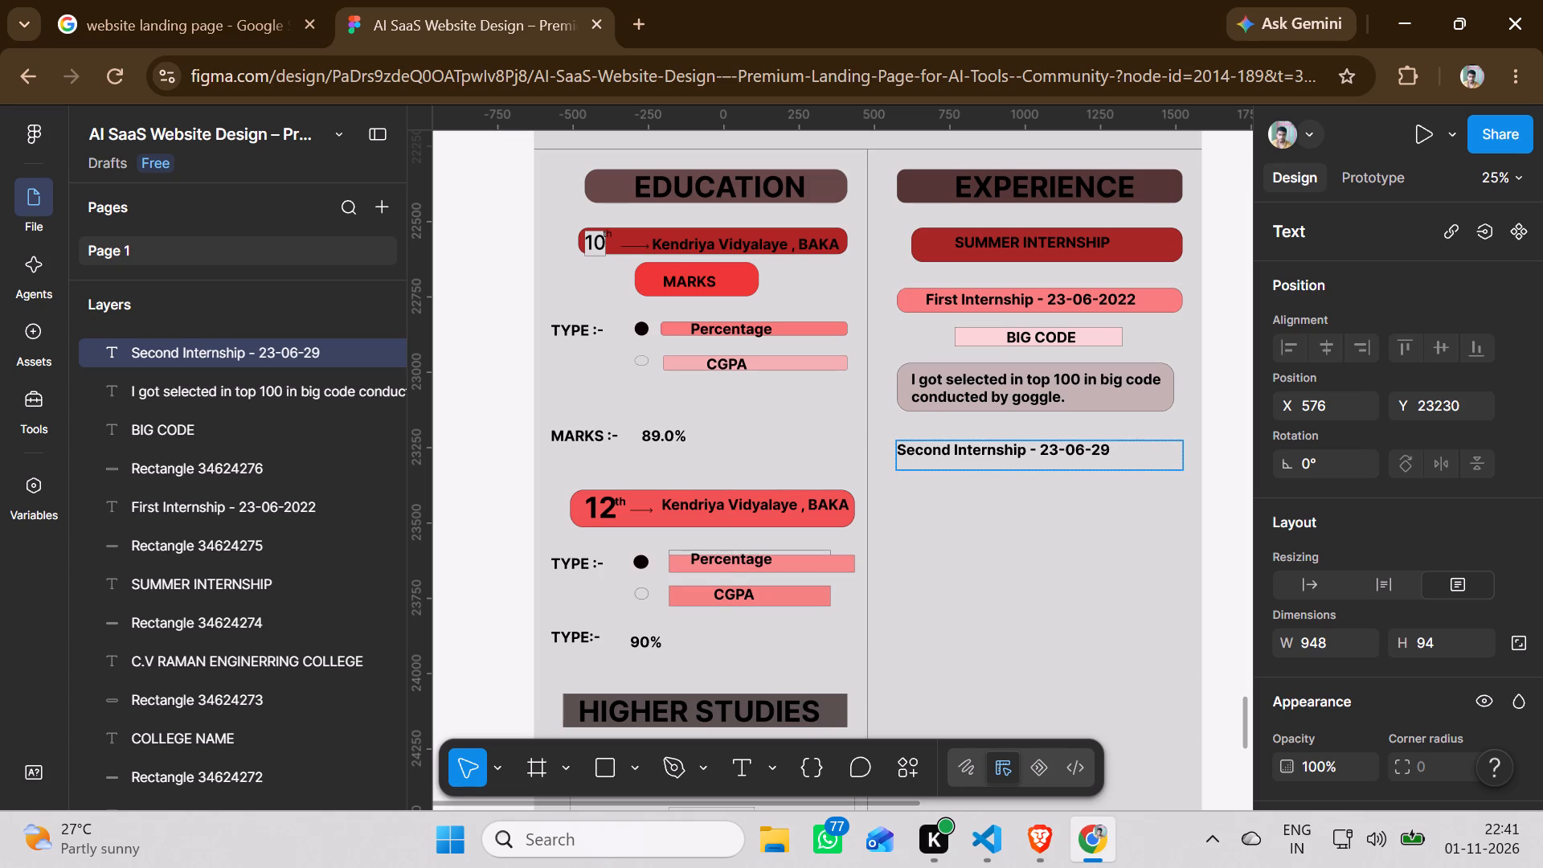
key("BackSpace")
type("023")
left_click(930, 495)
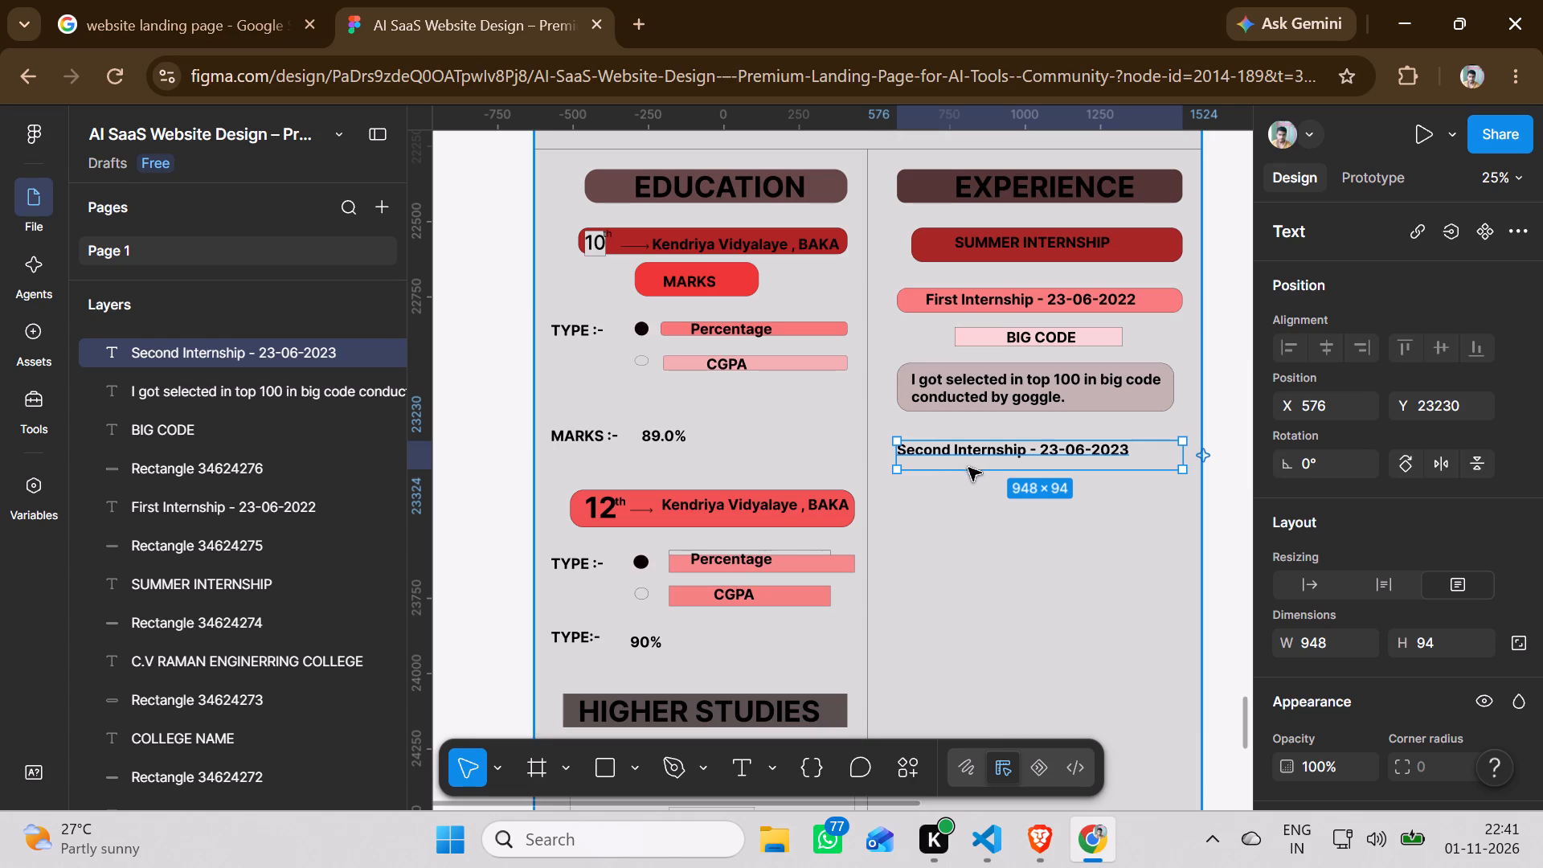
Reduce the Second Internship text box's height slightly by raising its lower edge, to about 948 × 90.
left_click_drag(990, 474, 988, 465)
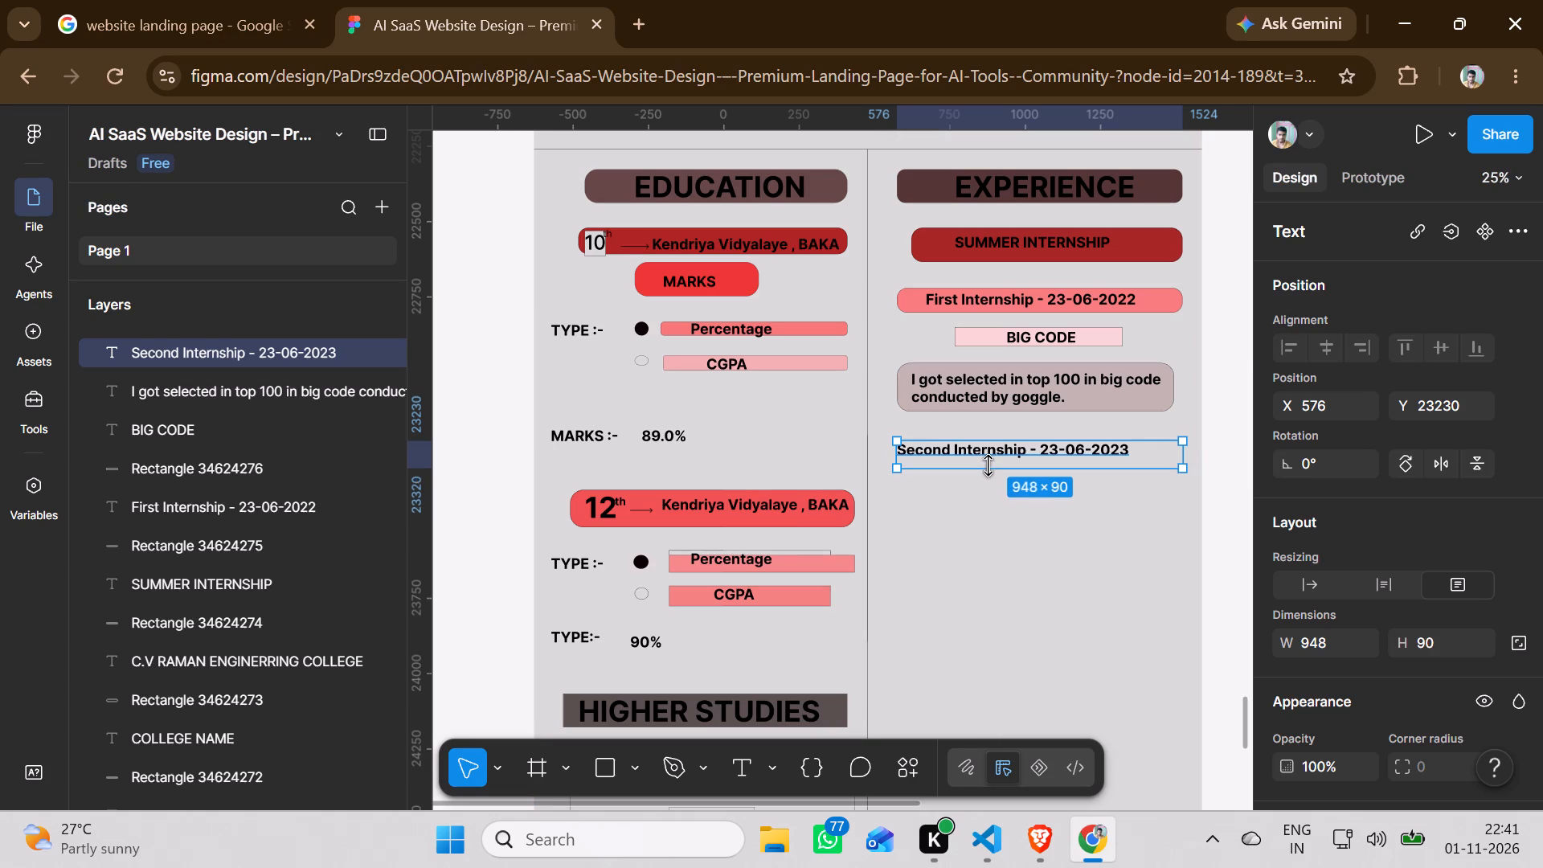
left_click_drag(988, 465, 987, 465)
left_click(960, 498)
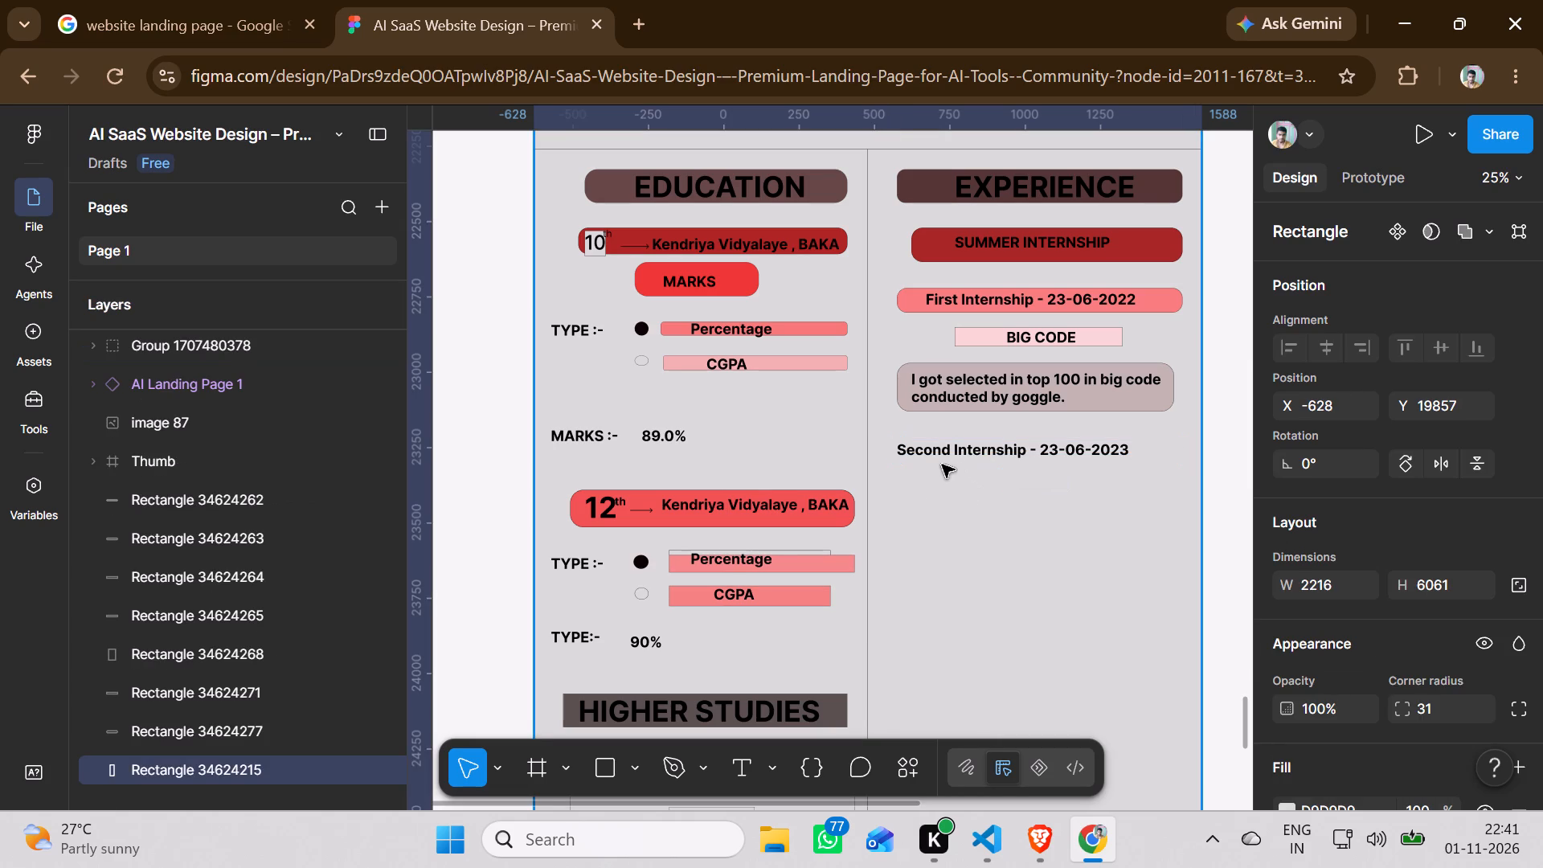
Draw a rectangle about 896 × 95 over the Second Internship text in the EXPERIENCE column.
left_click(608, 767)
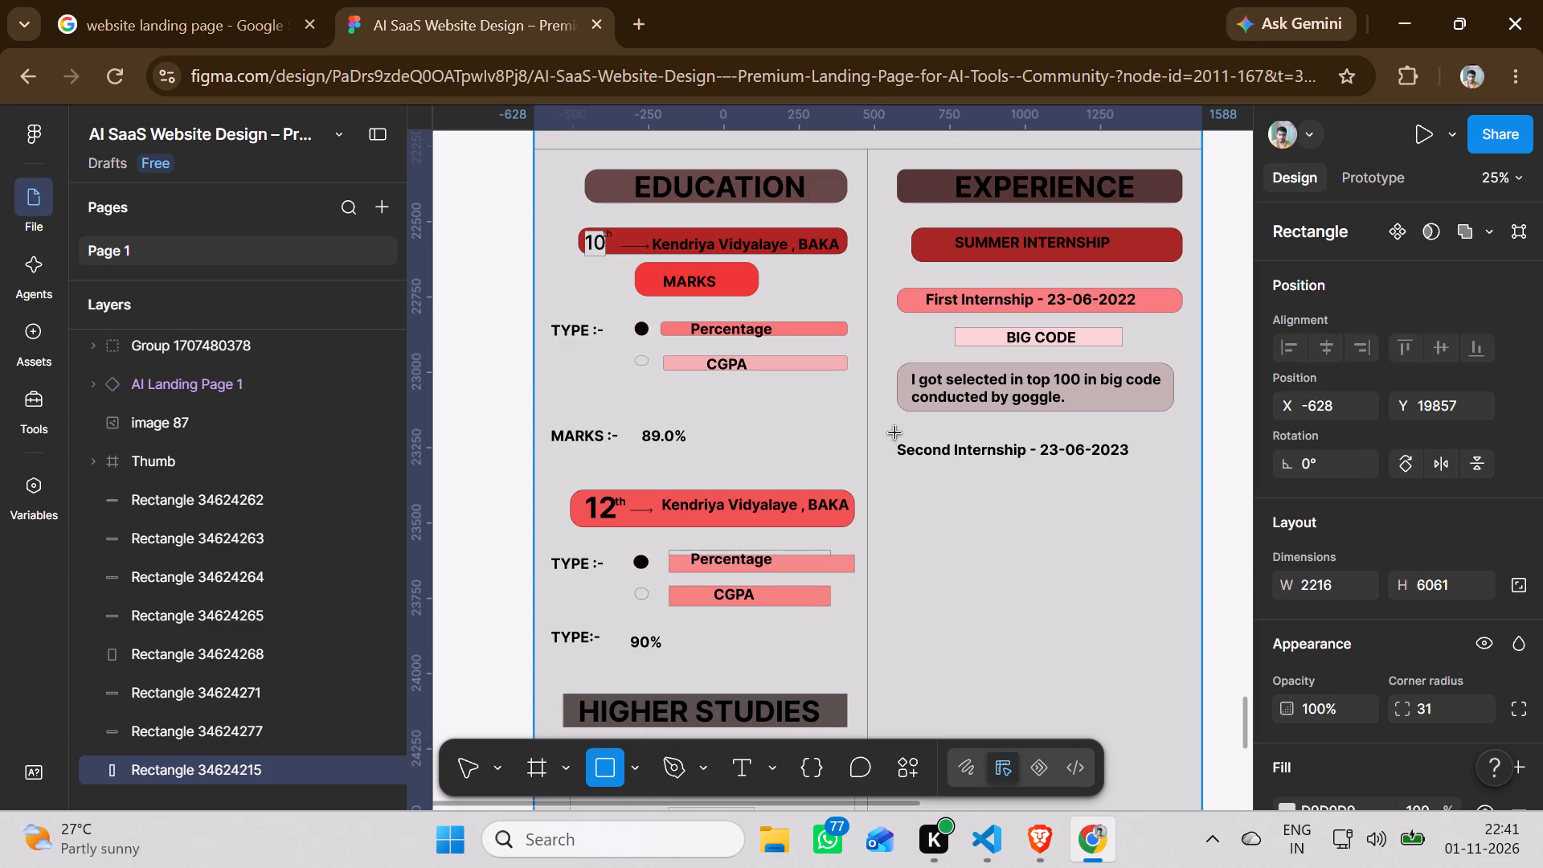
left_click_drag(891, 438, 1102, 457)
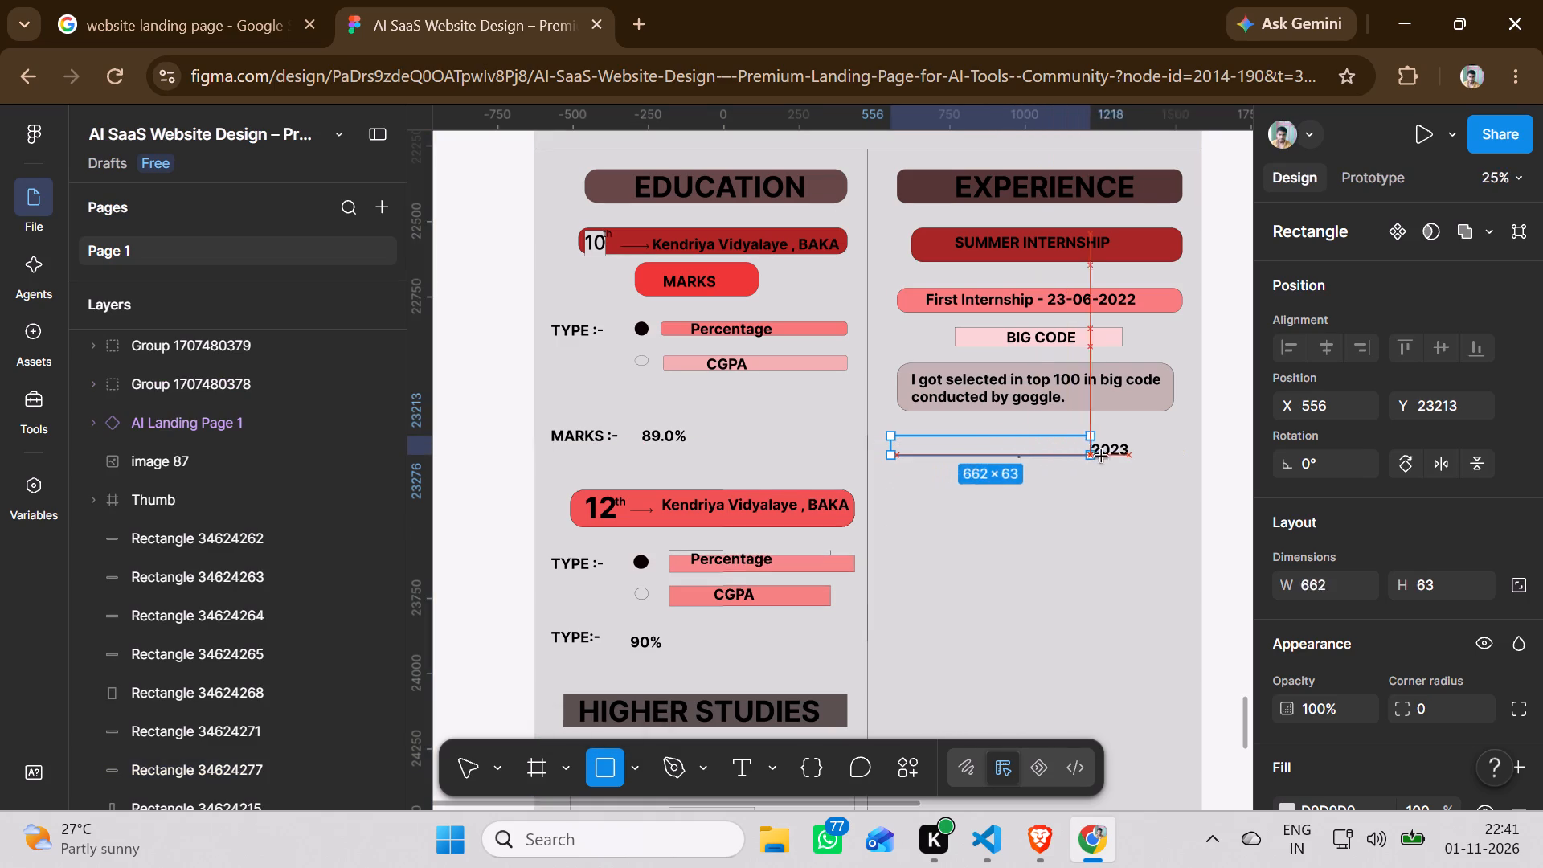
left_click_drag(1102, 457, 1165, 466)
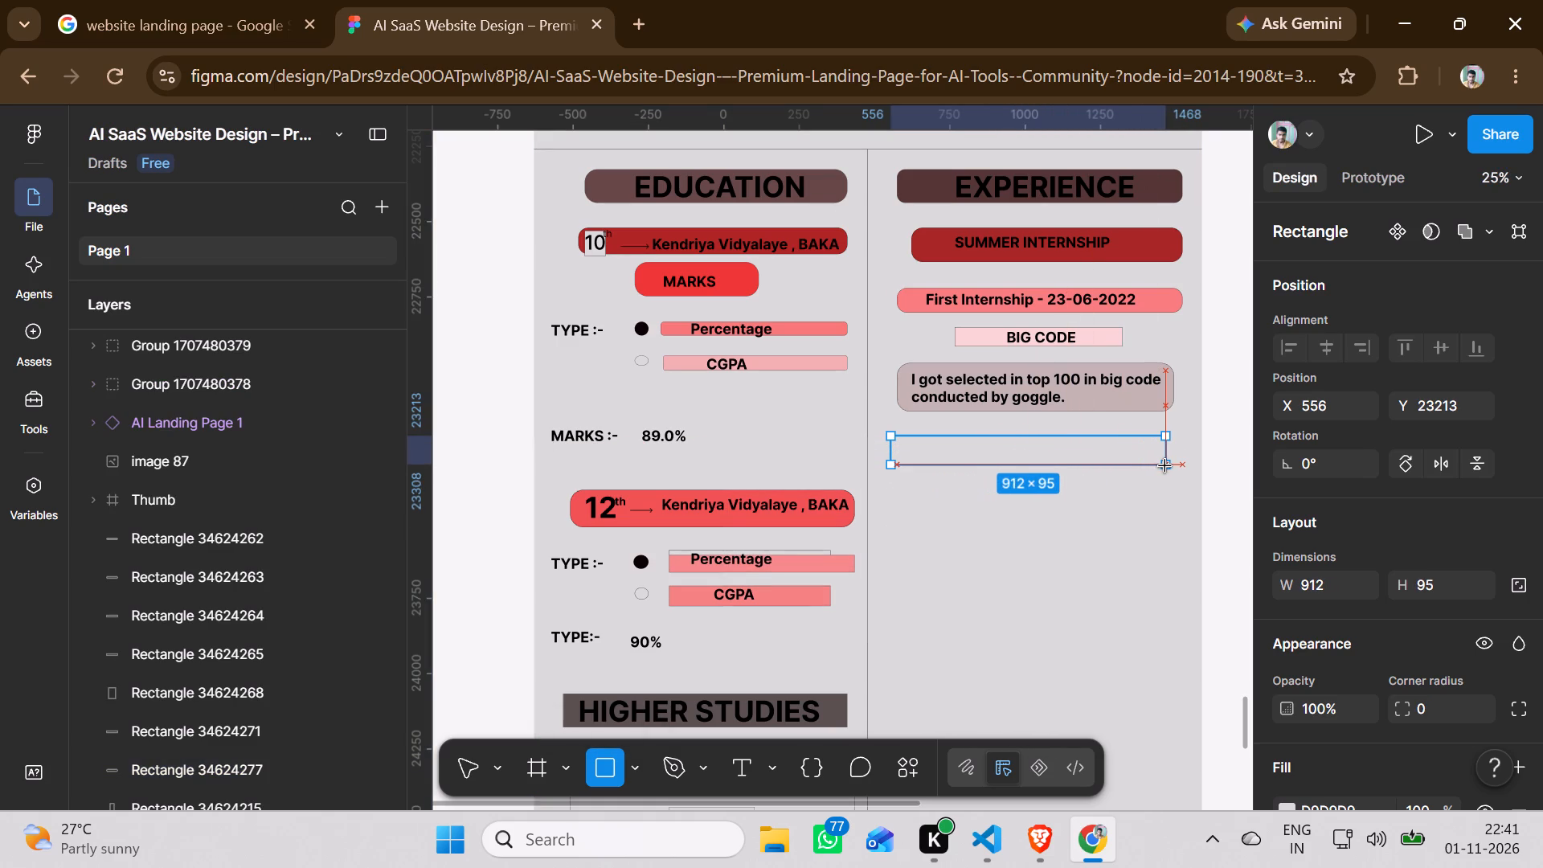
left_click_drag(1165, 466, 1161, 469)
Add a dark grey 4B4646 stroke to the new 896 × 95 rectangle.
scroll(1349, 689, "down", 2)
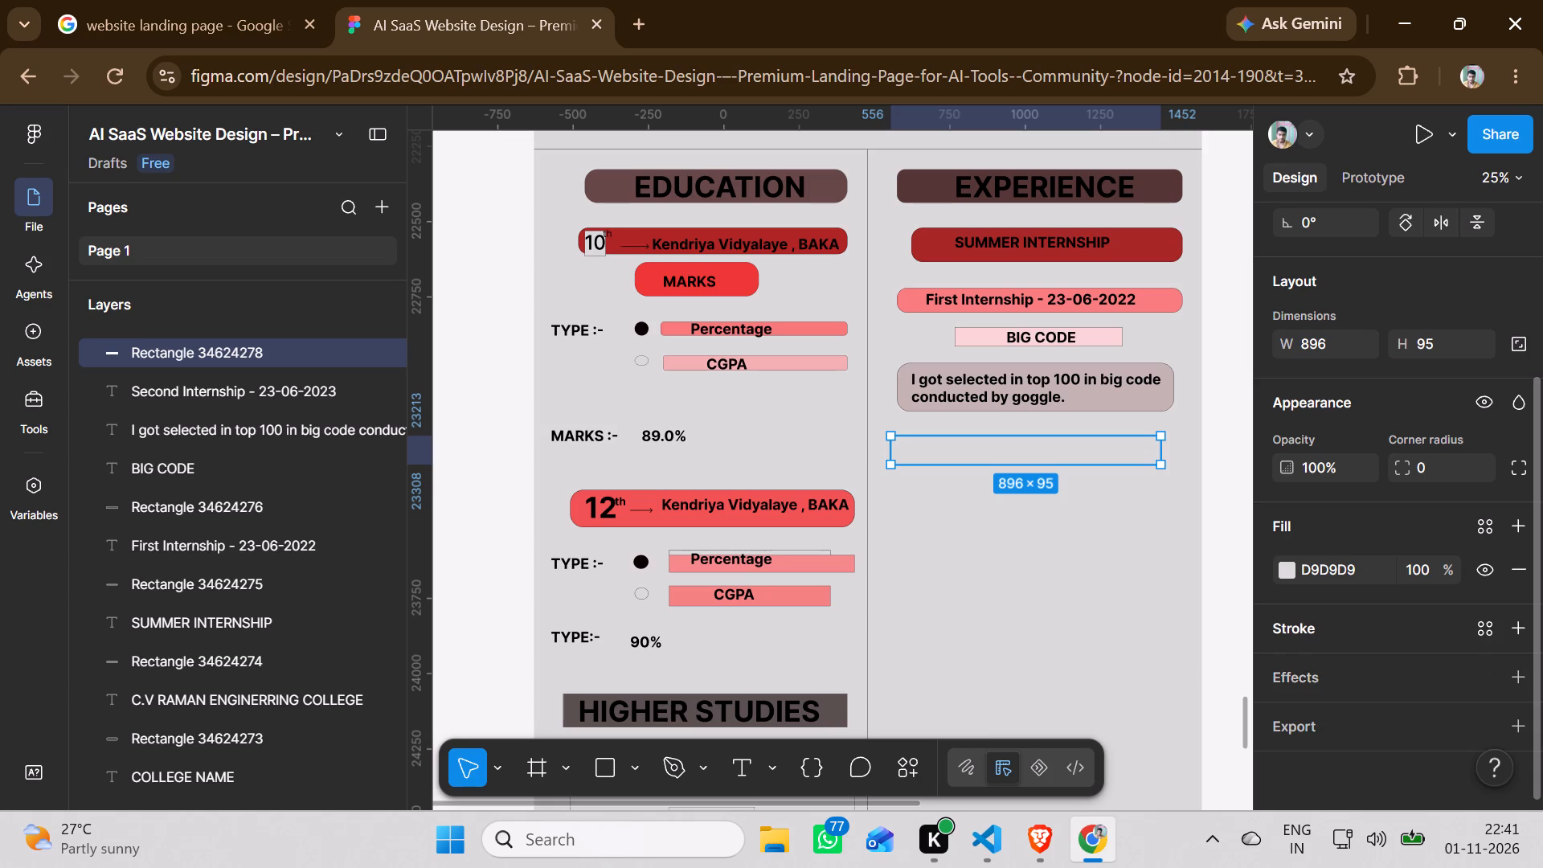
left_click(1338, 630)
left_click(998, 520)
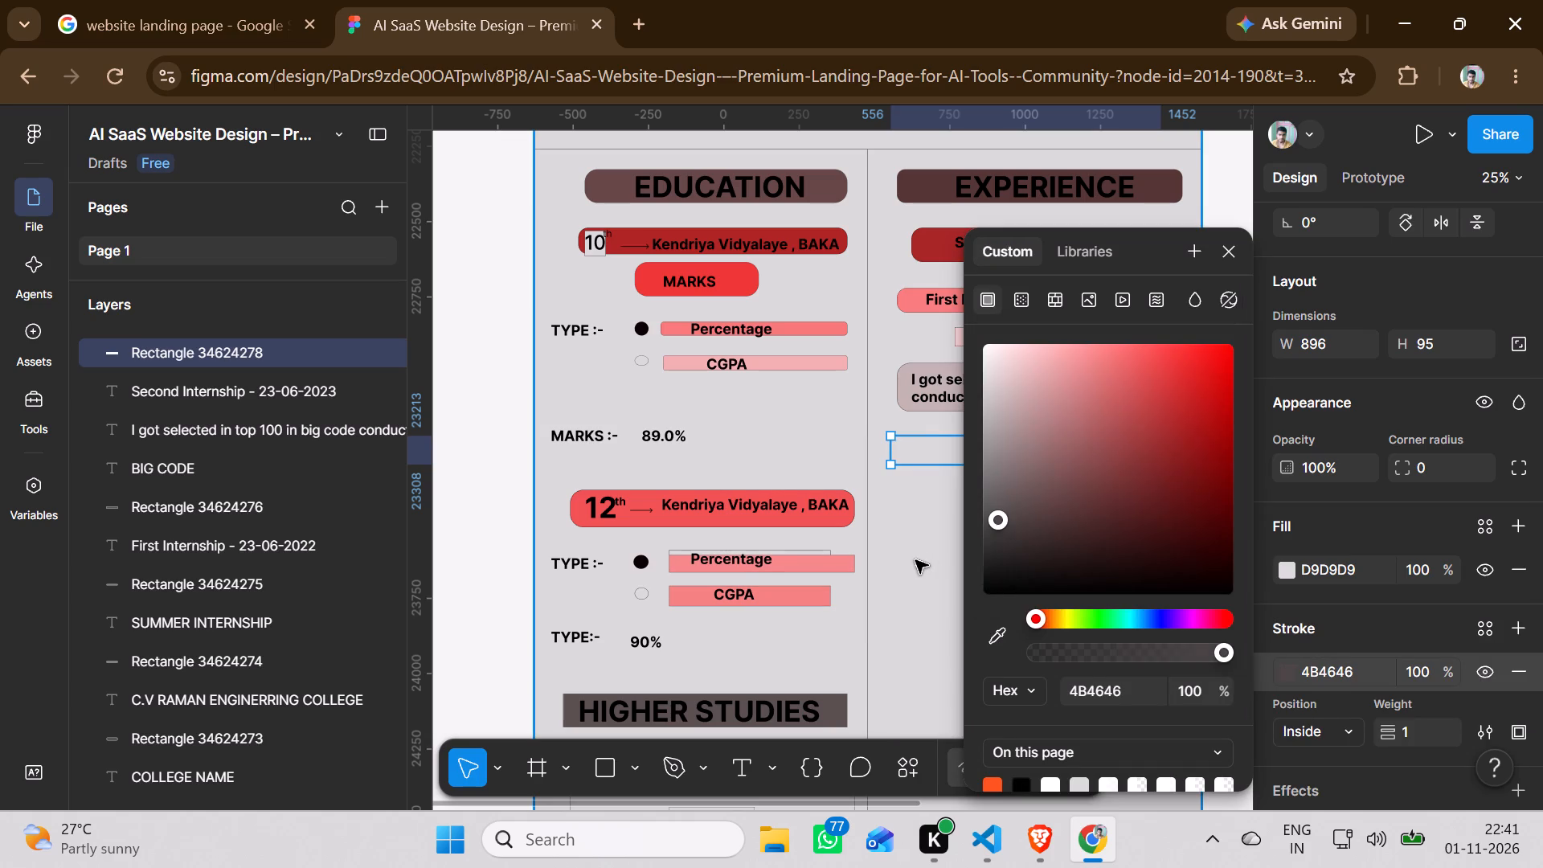
left_click(915, 560)
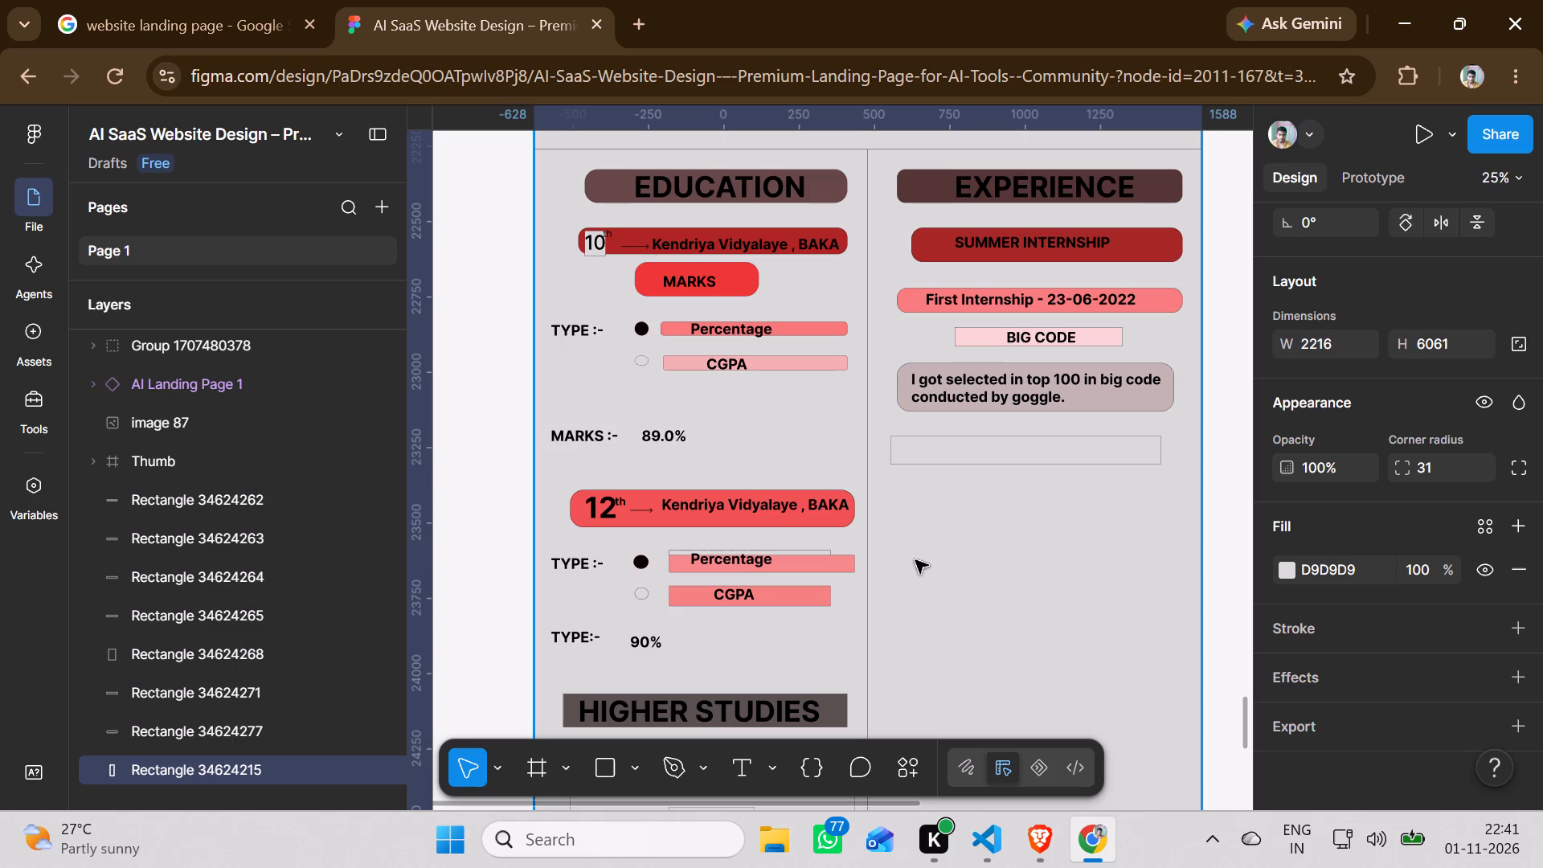
Set the fill of the 896 × 95 rectangle to pale pink EBD3D3.
left_click(940, 461)
left_click(1301, 567)
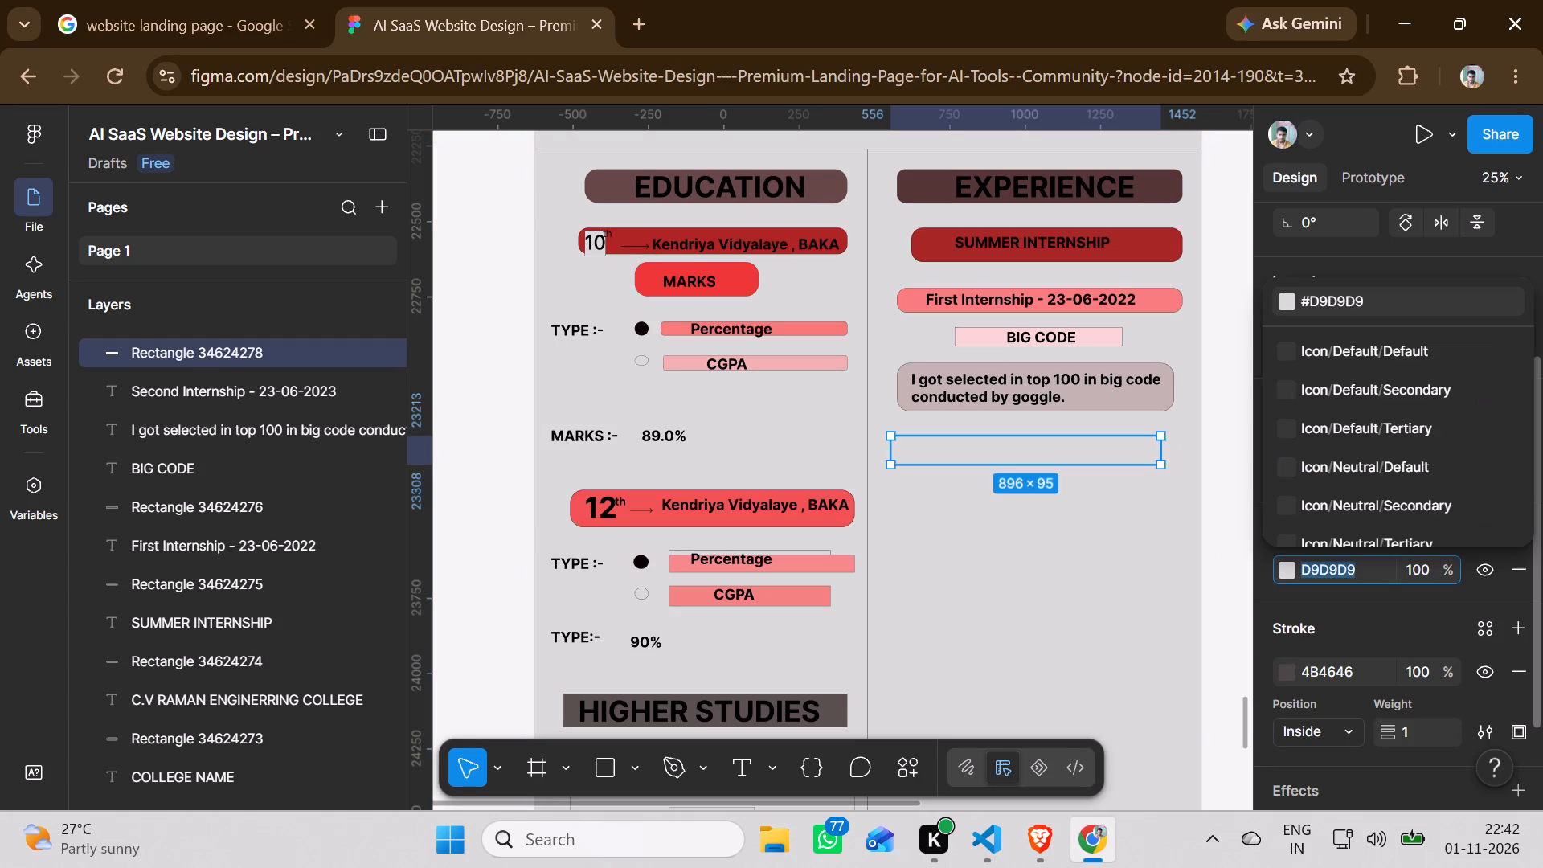
left_click(1287, 570)
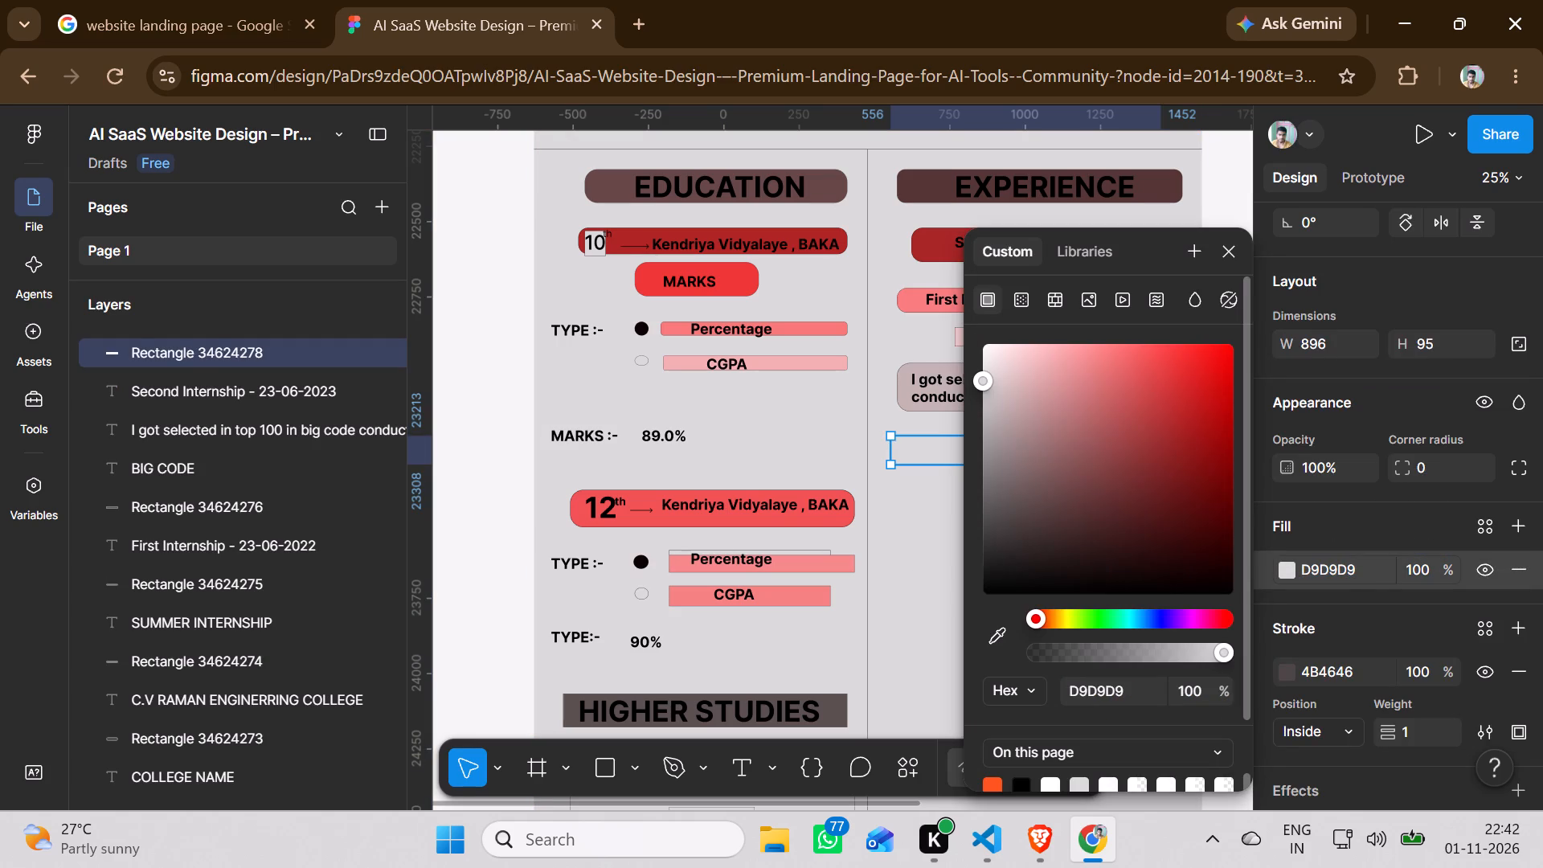
left_click(1008, 363)
left_click(906, 570)
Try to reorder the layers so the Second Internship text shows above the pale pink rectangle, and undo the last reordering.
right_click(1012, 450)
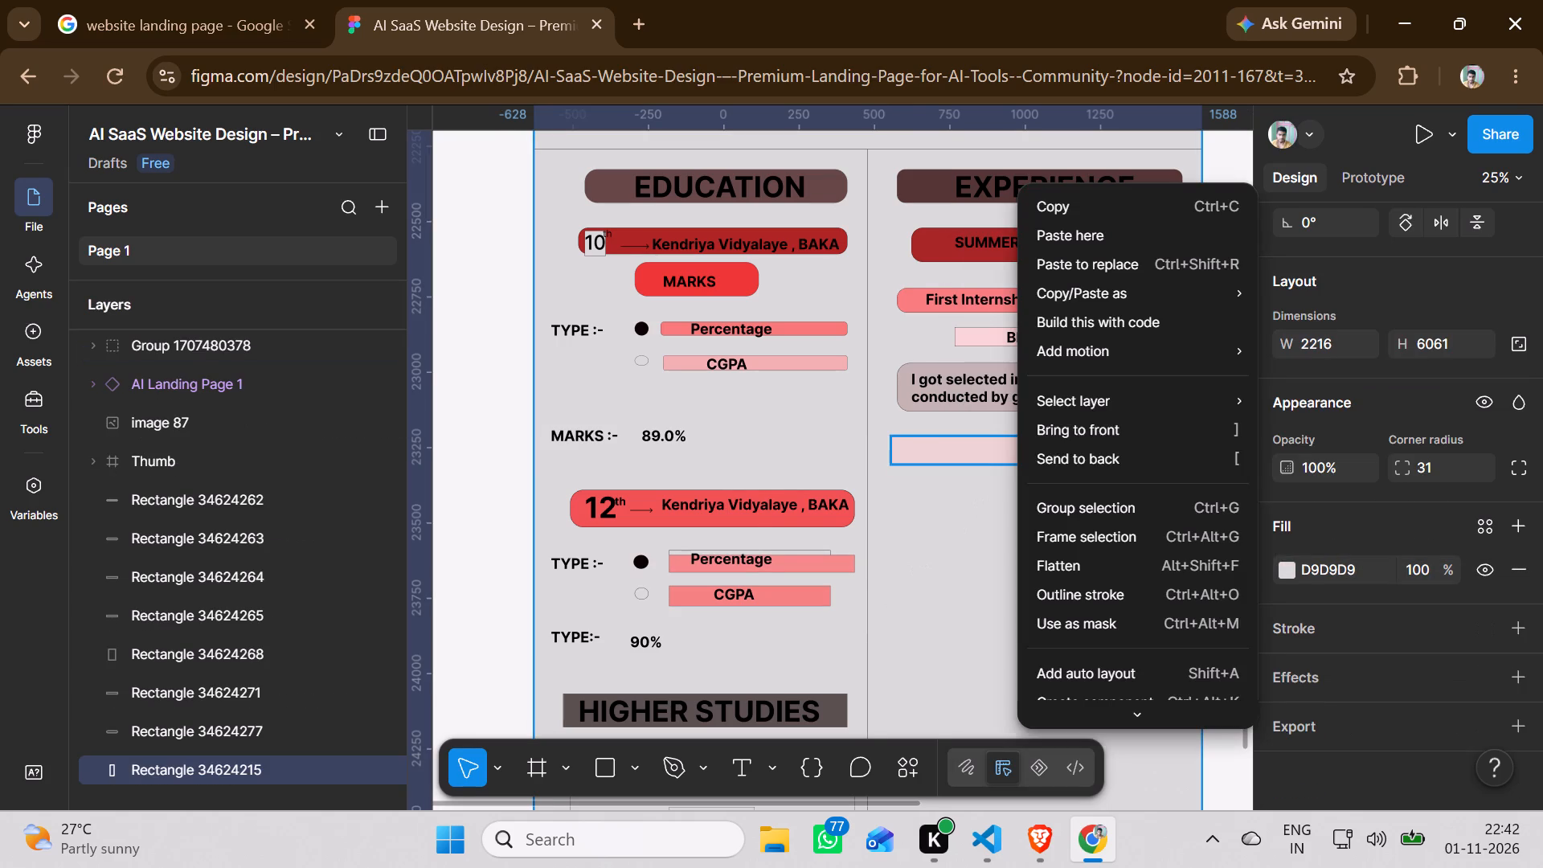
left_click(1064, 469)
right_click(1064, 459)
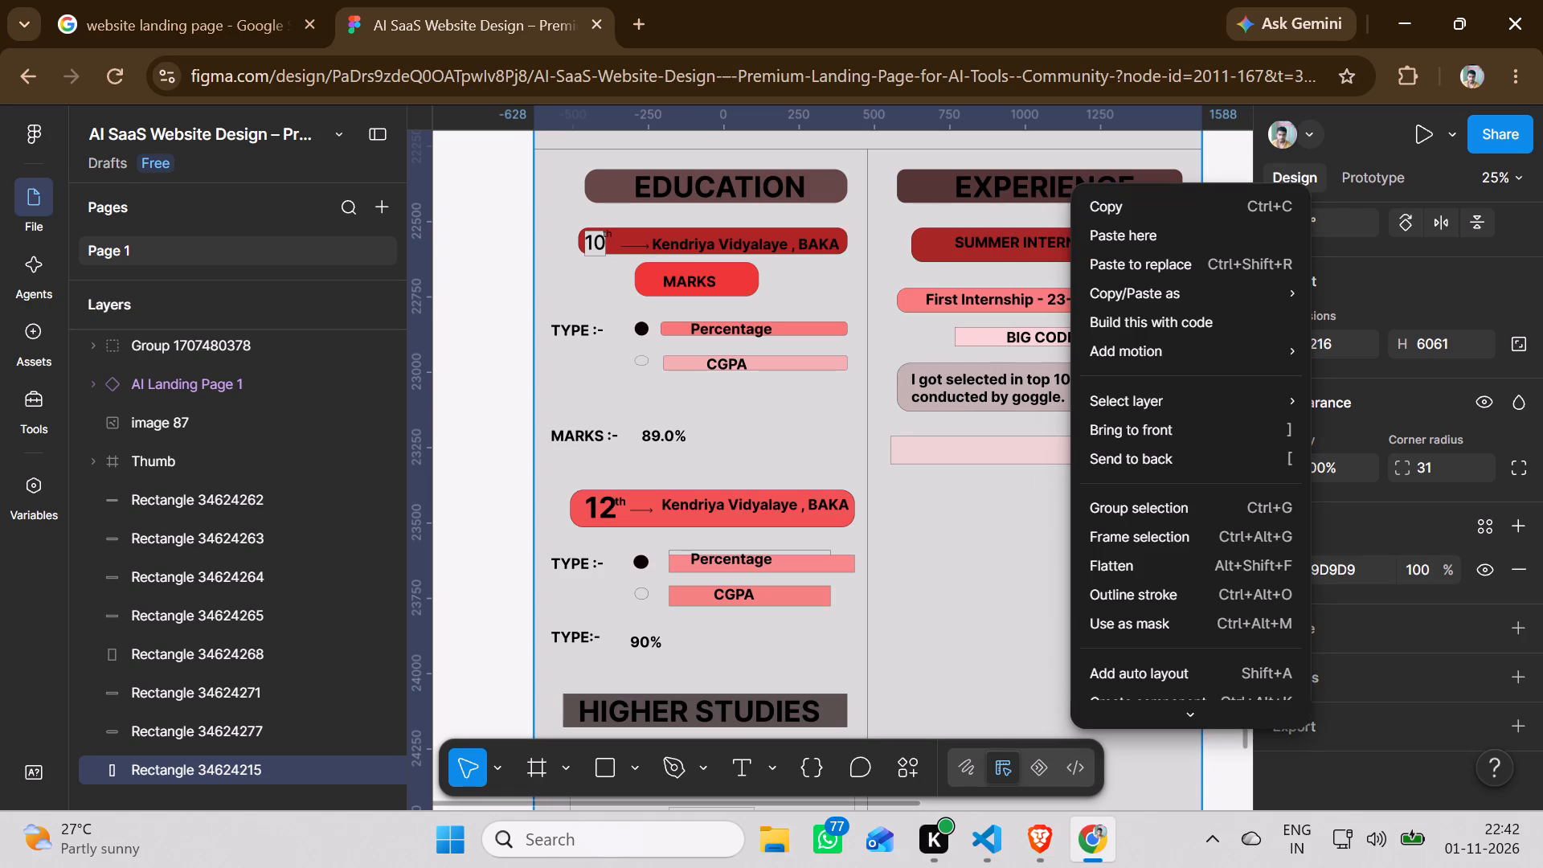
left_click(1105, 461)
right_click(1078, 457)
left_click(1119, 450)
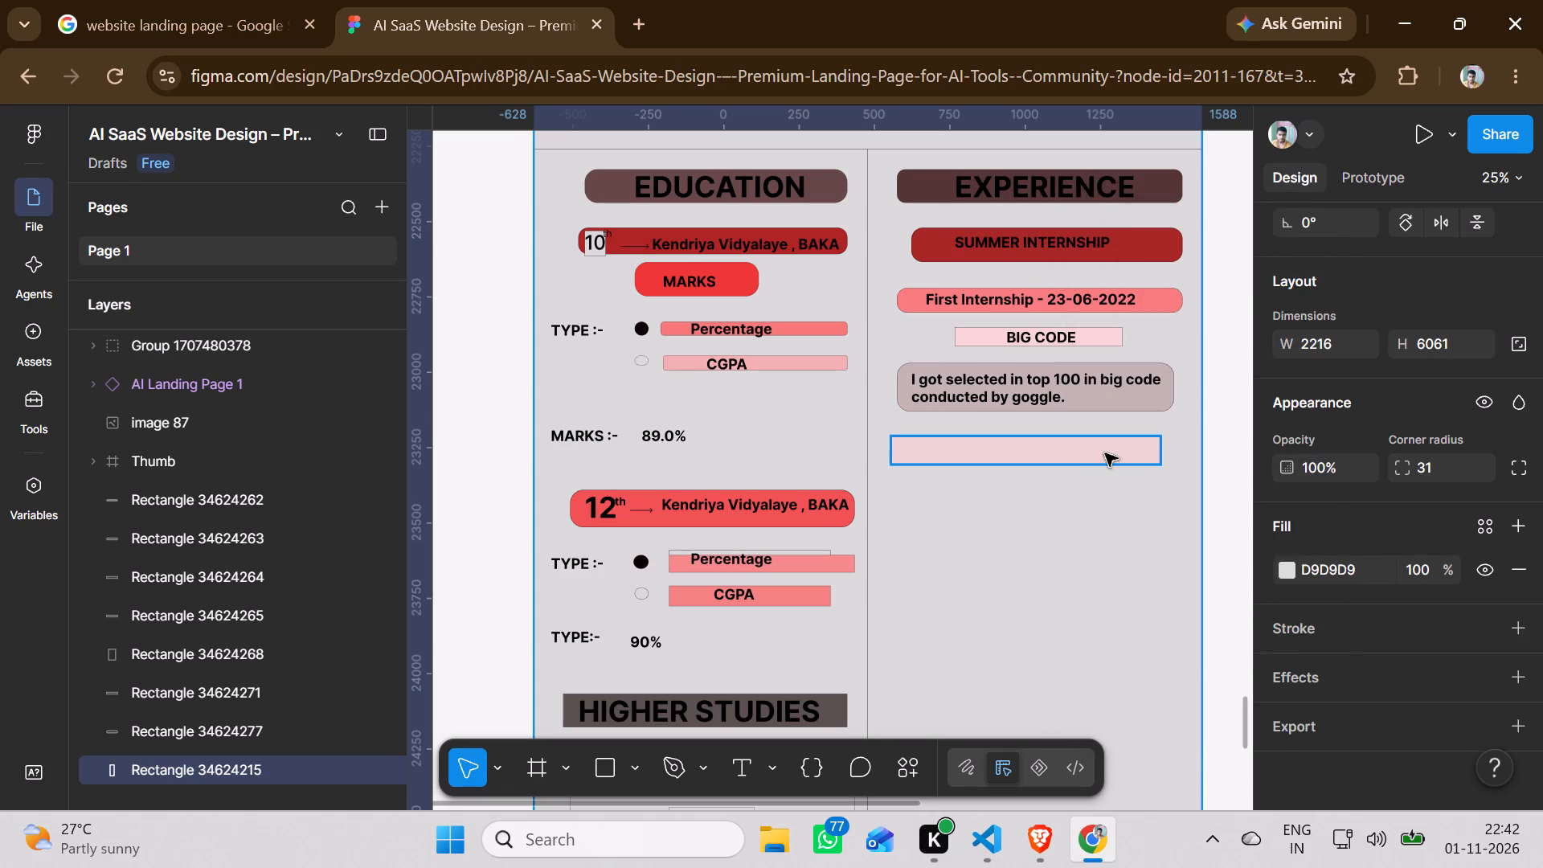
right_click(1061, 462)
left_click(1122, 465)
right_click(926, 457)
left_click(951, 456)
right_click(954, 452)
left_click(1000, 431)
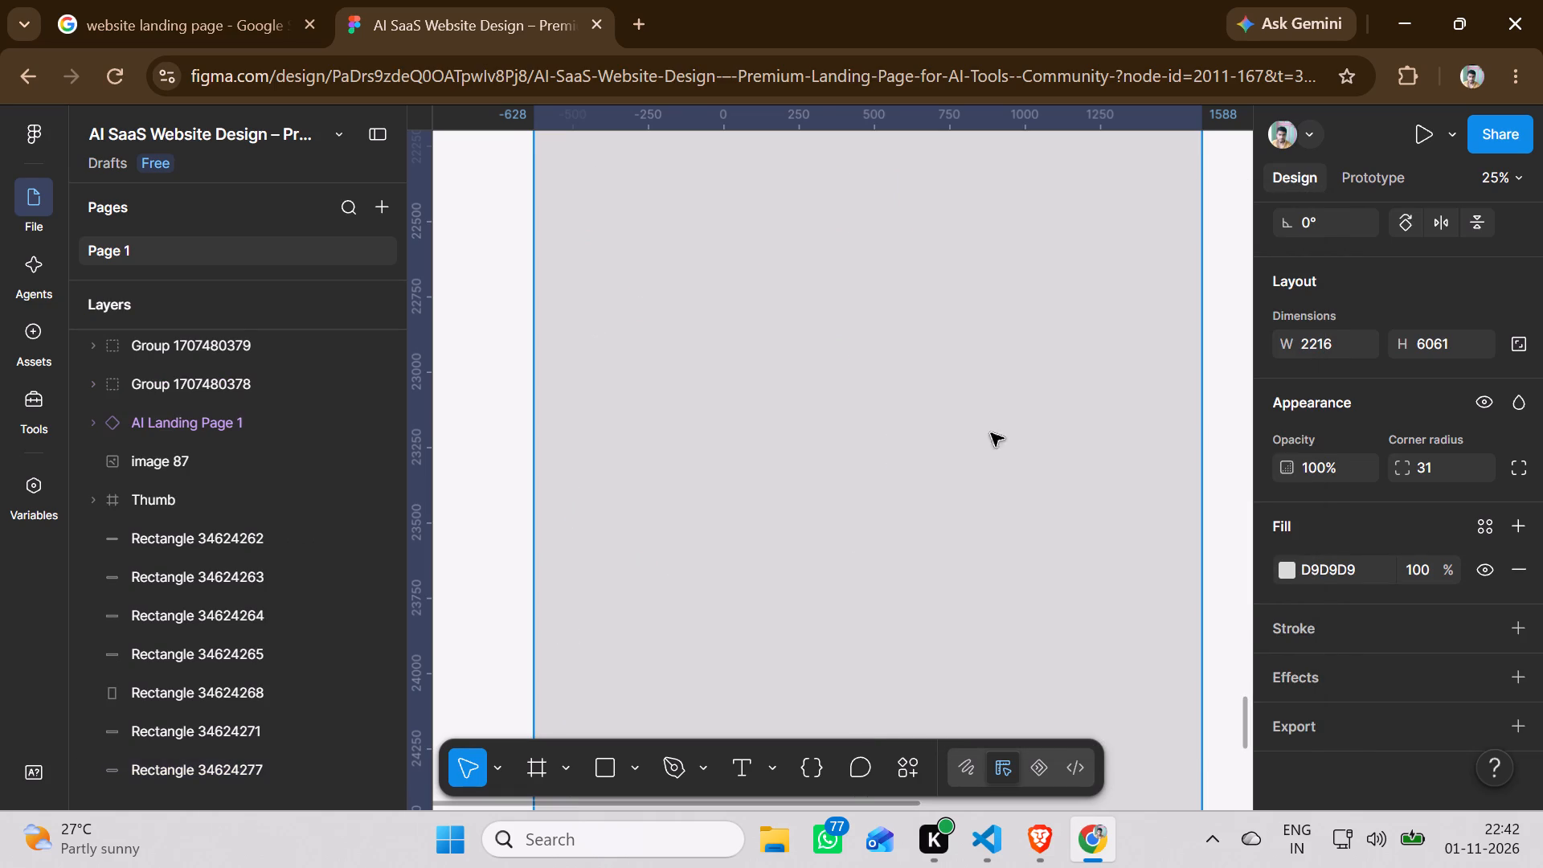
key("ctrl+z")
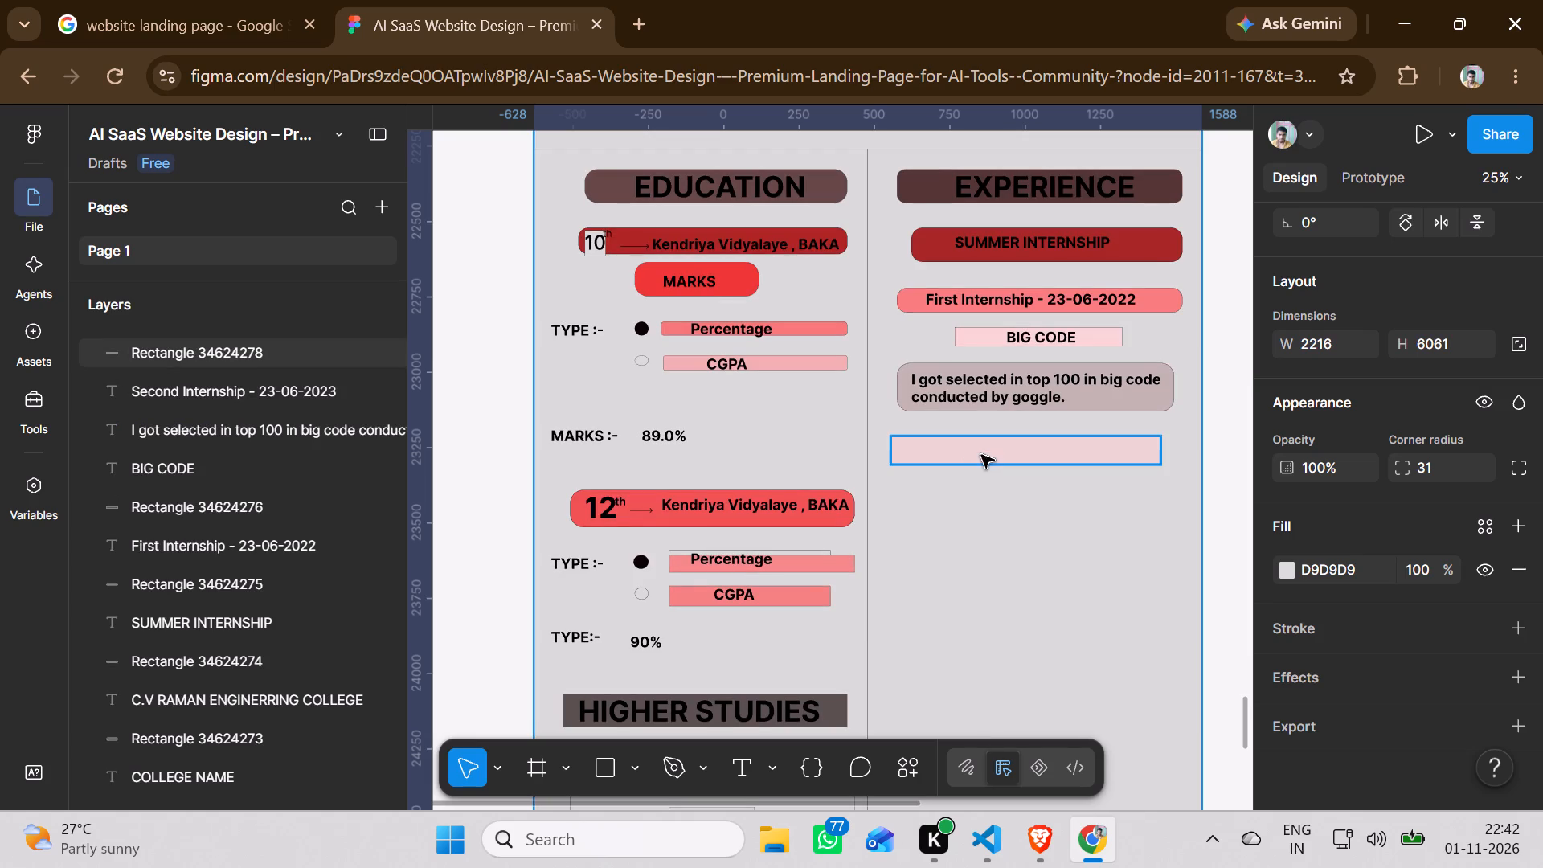
Send the pale pink 896 × 95 rectangle to the back, behind the Second Internship text.
left_click(981, 455)
right_click(947, 461)
left_click(985, 457)
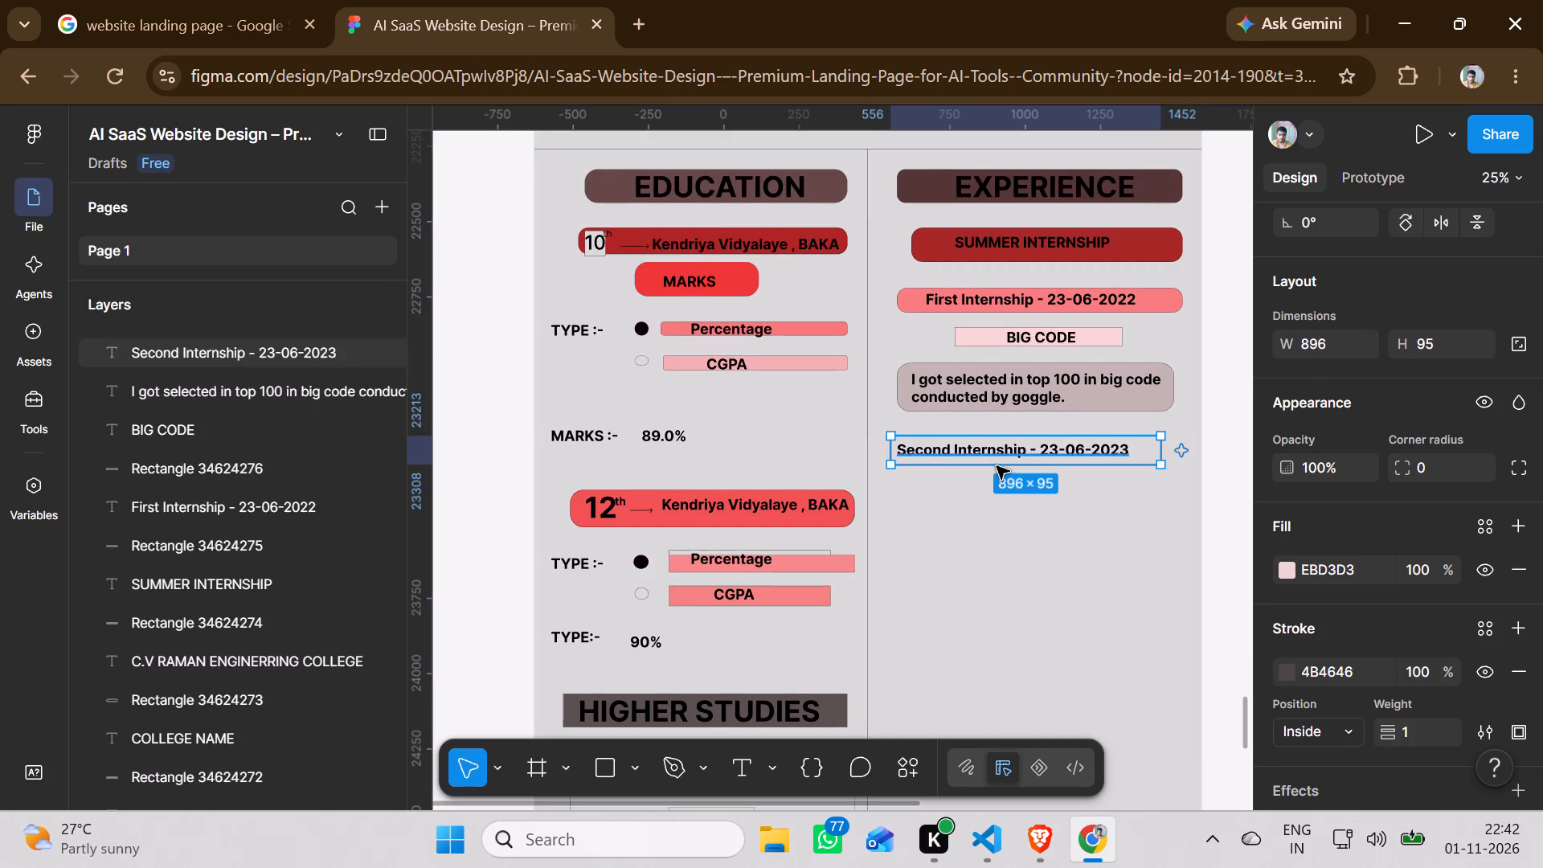
Send the large light grey page background rectangle to the back, behind the pale pink rectangle.
right_click(982, 508)
left_click(961, 522)
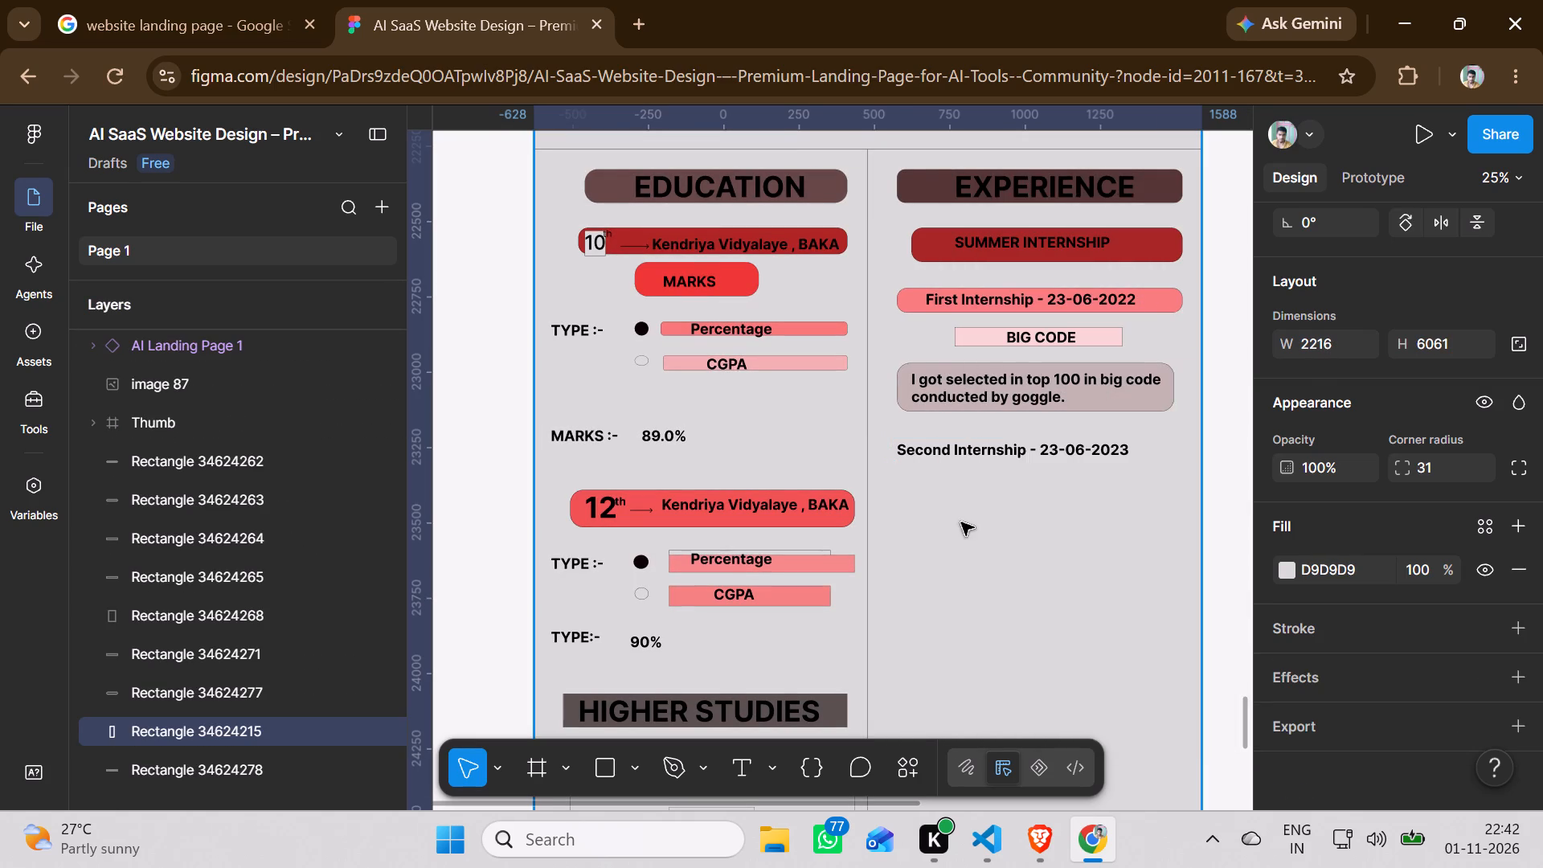
right_click(961, 522)
left_click(1019, 425)
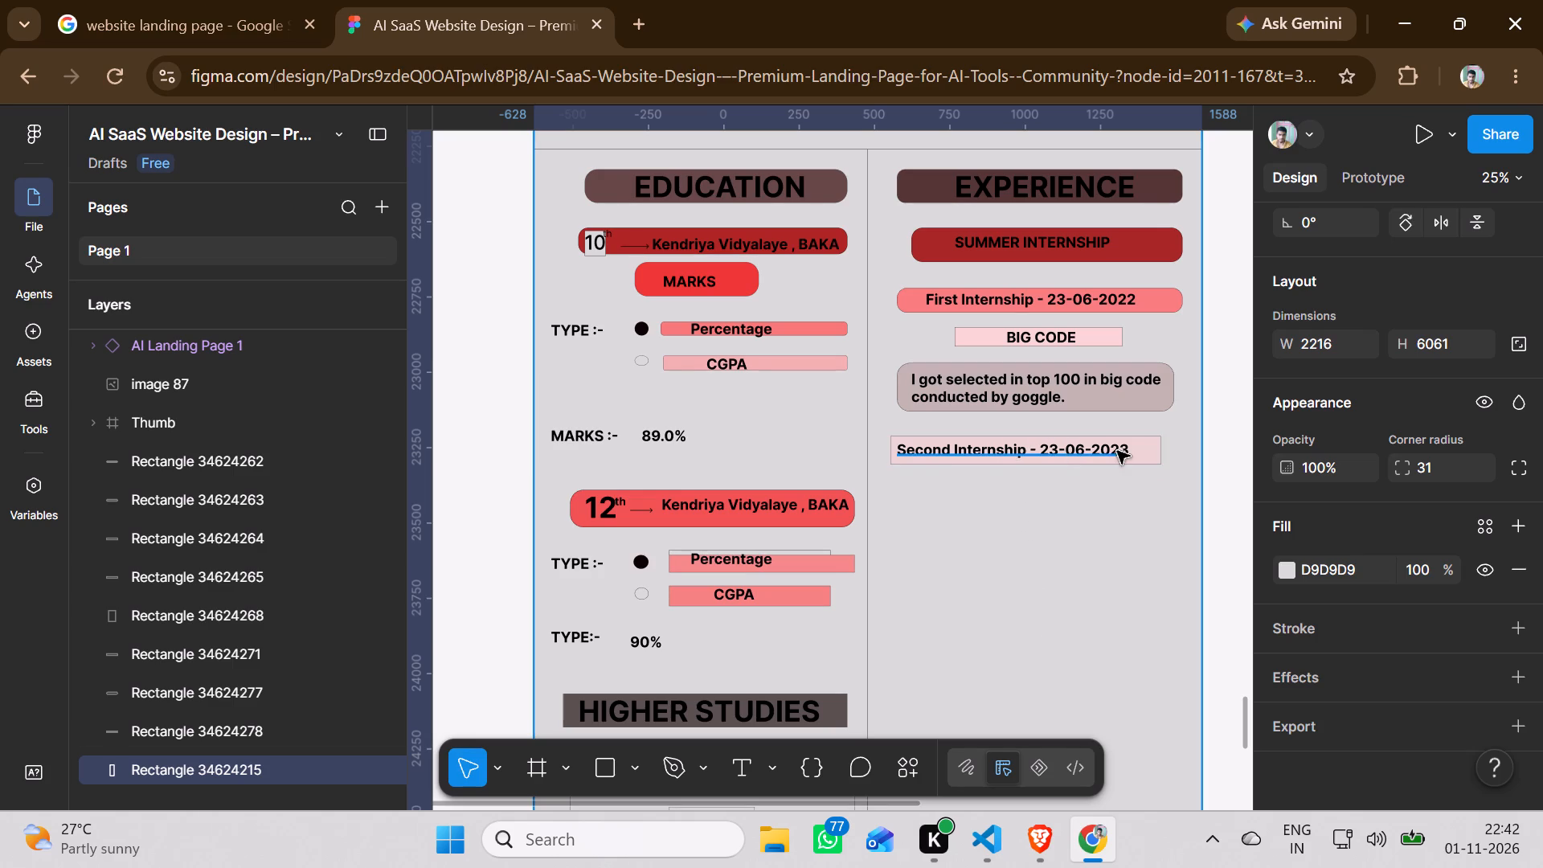
Set the fill of the 896 × 95 rectangle behind the Second Internship text to coral pink F47373.
left_click(1145, 441)
left_click(1287, 576)
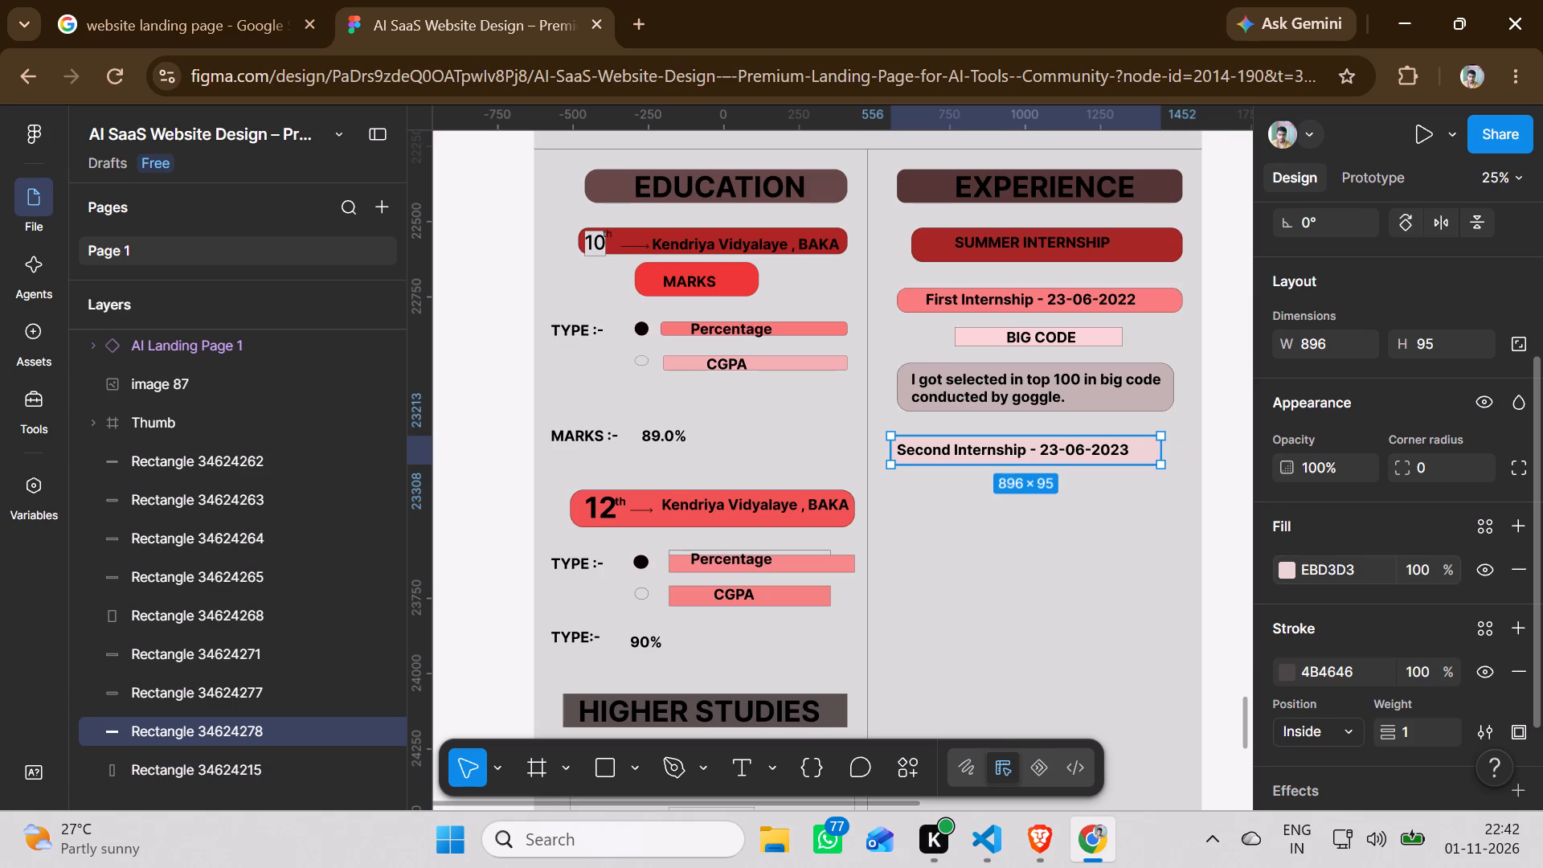
left_click(1115, 354)
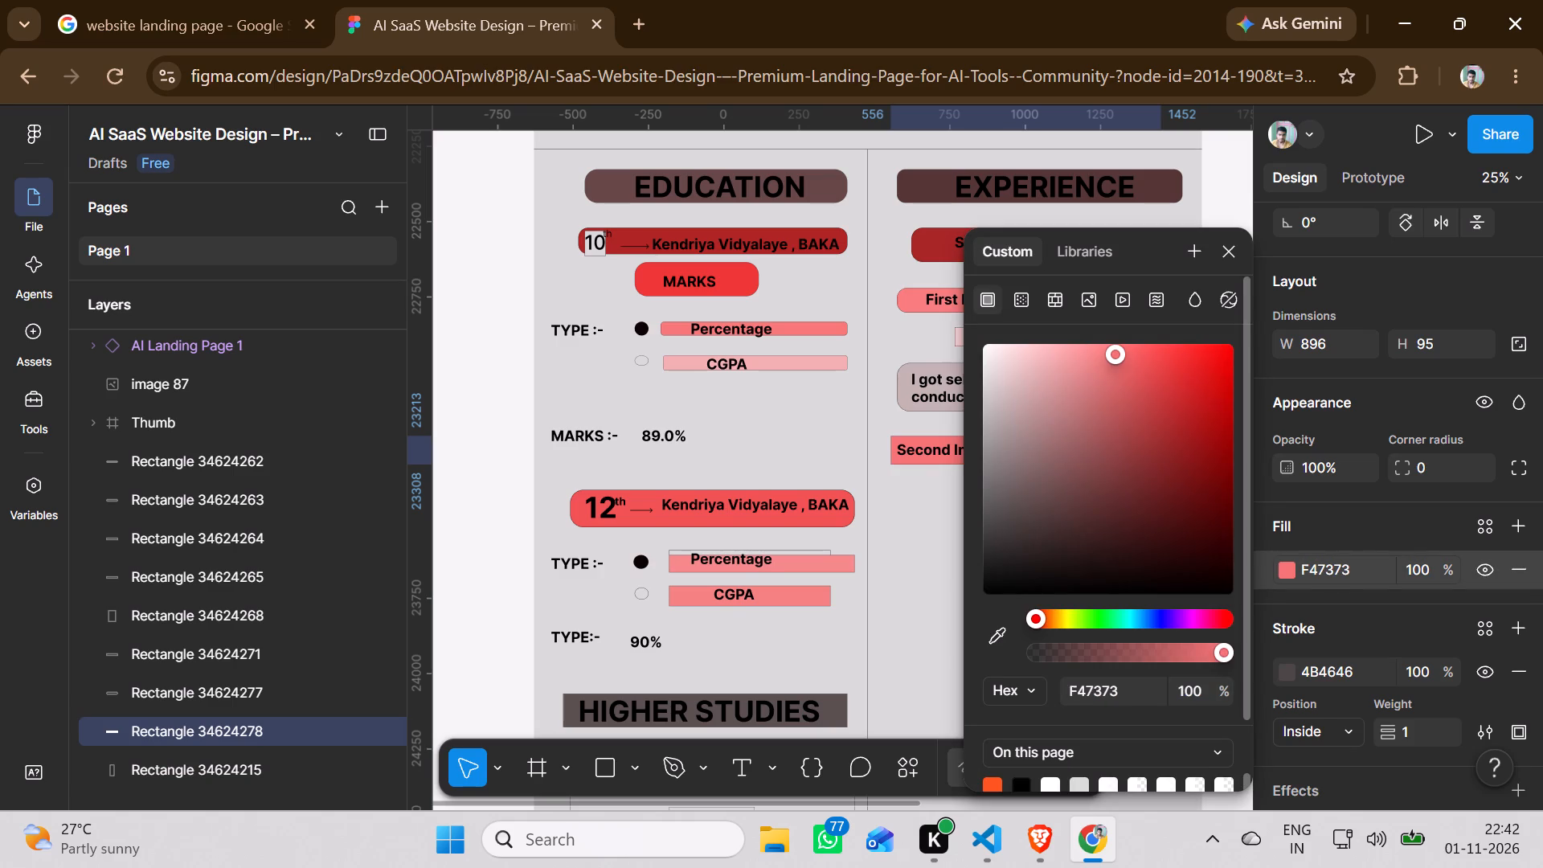
left_click(881, 547)
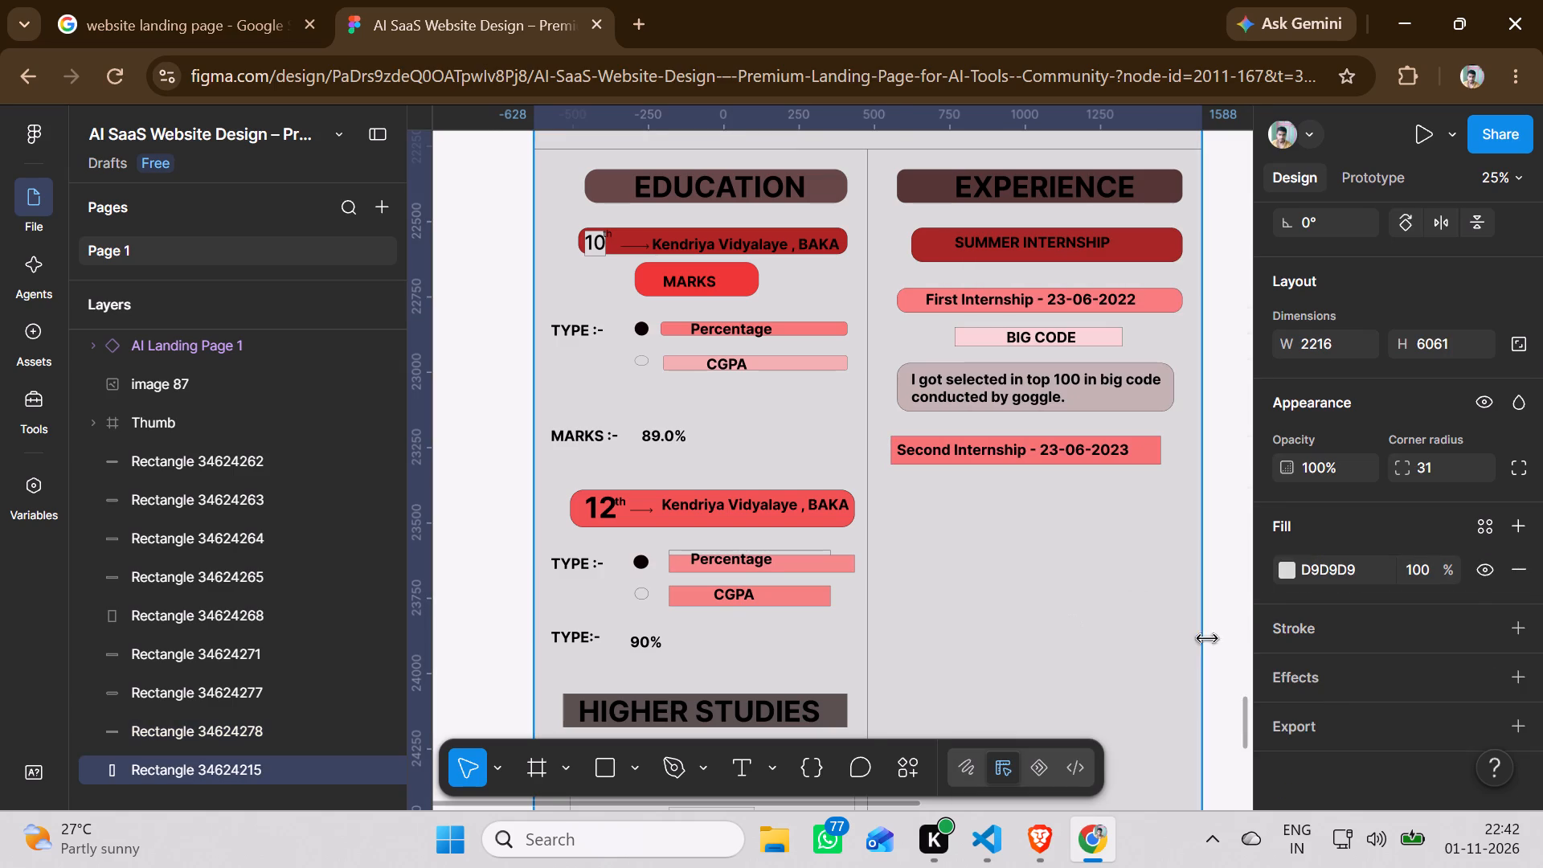
Round the corners of the 896 × 95 rectangle behind the Second Internship text with a corner radius of 55.
left_click(1112, 440)
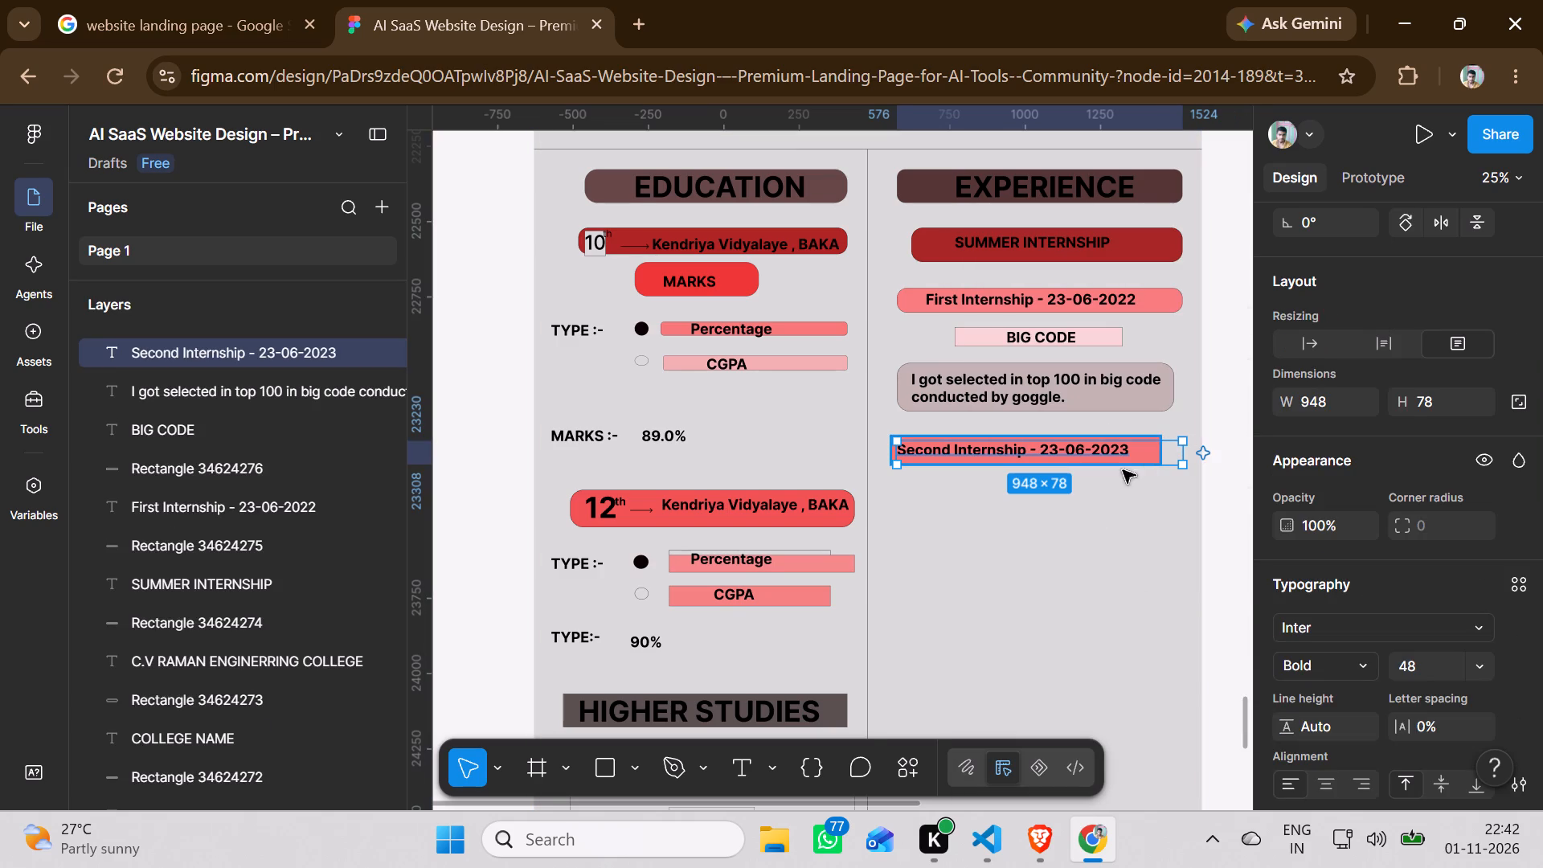
left_click(1087, 533)
left_click(1151, 443)
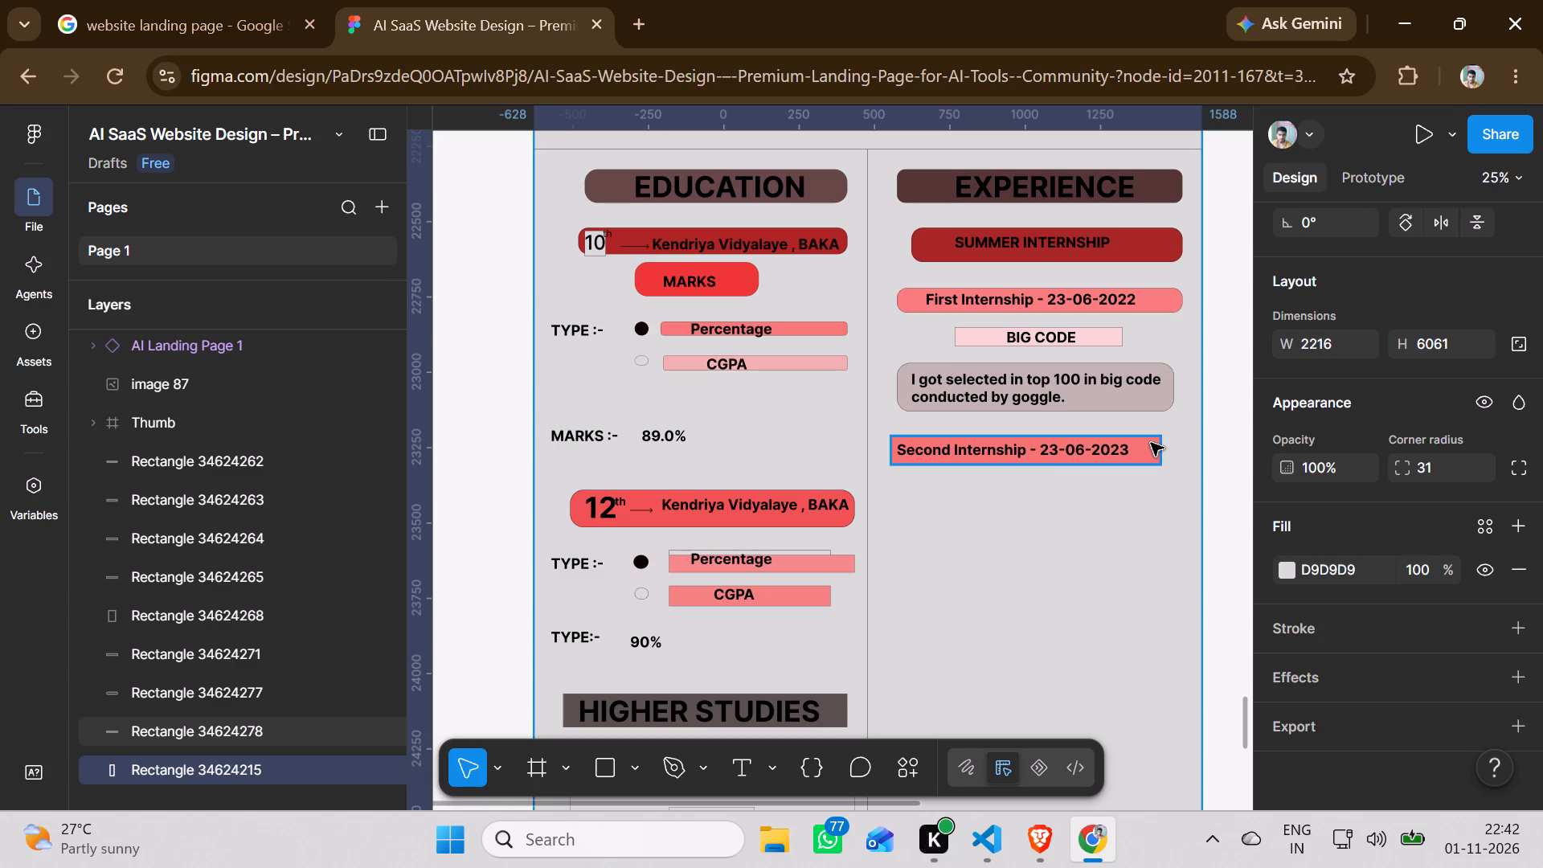
left_click(1442, 470)
key("Up")
key("Up")
key("Up")
key("Up")
key("Up")
key("Up")
key("Up")
key("Up")
key("Up")
key("Up")
key("Up")
key("Up")
key("Up")
key("Up")
key("Up")
key("Up")
key("Up")
key("Up")
key("Up")
key("Up")
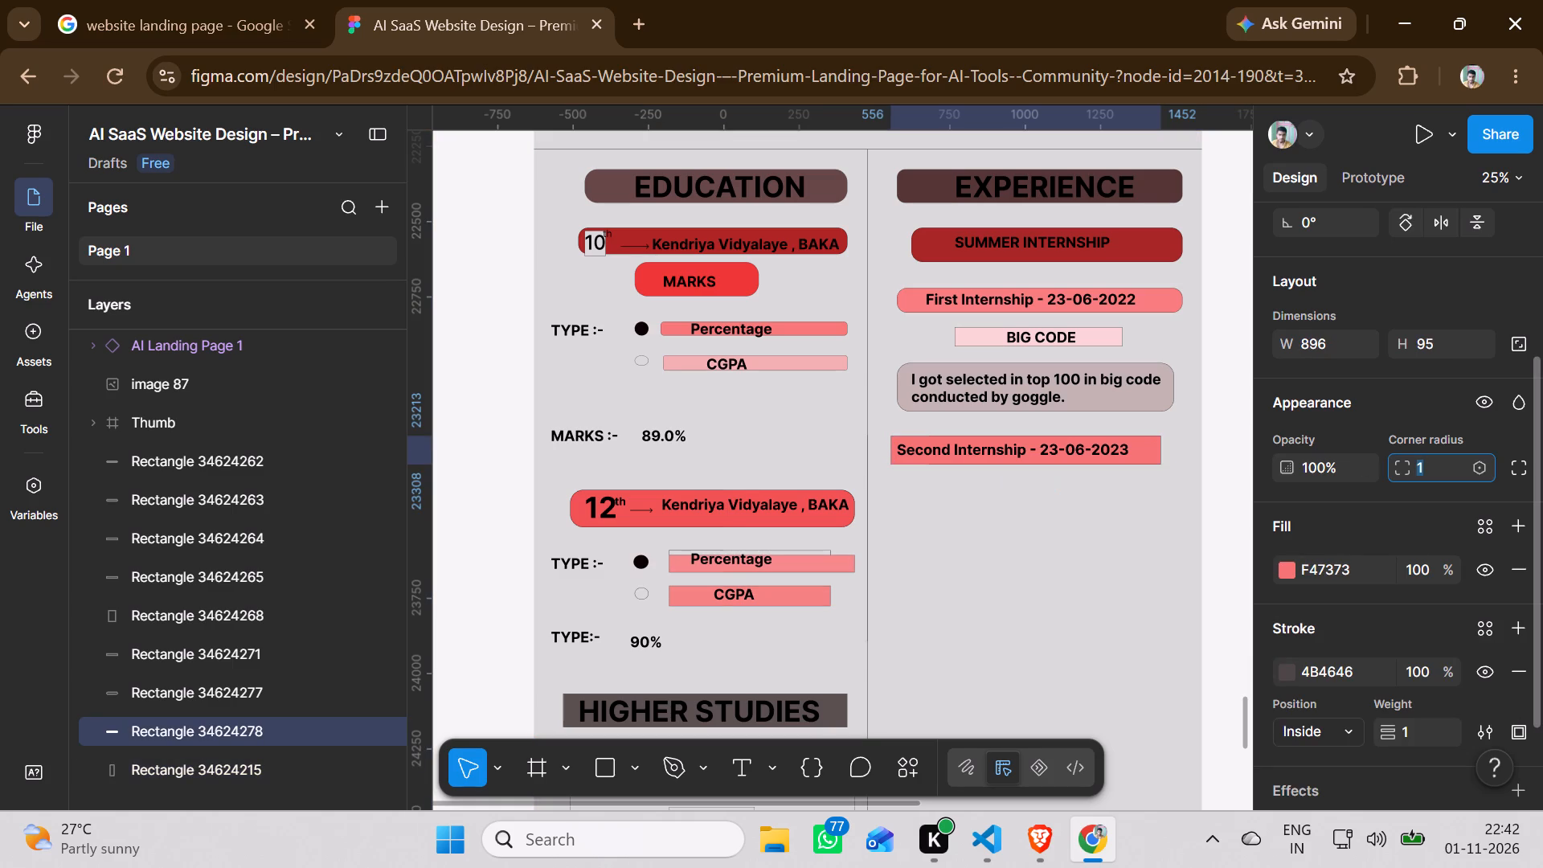
key("Up")
key("Up")
key("Up")
key("Up")
key("Up")
key("Up")
key("Up")
key("Up")
key("Up")
key("Up")
key("Up")
key("Up")
key("Up")
key("Up")
key("Up")
key("Up")
key("Up")
key("Up")
key("Up")
key("Up")
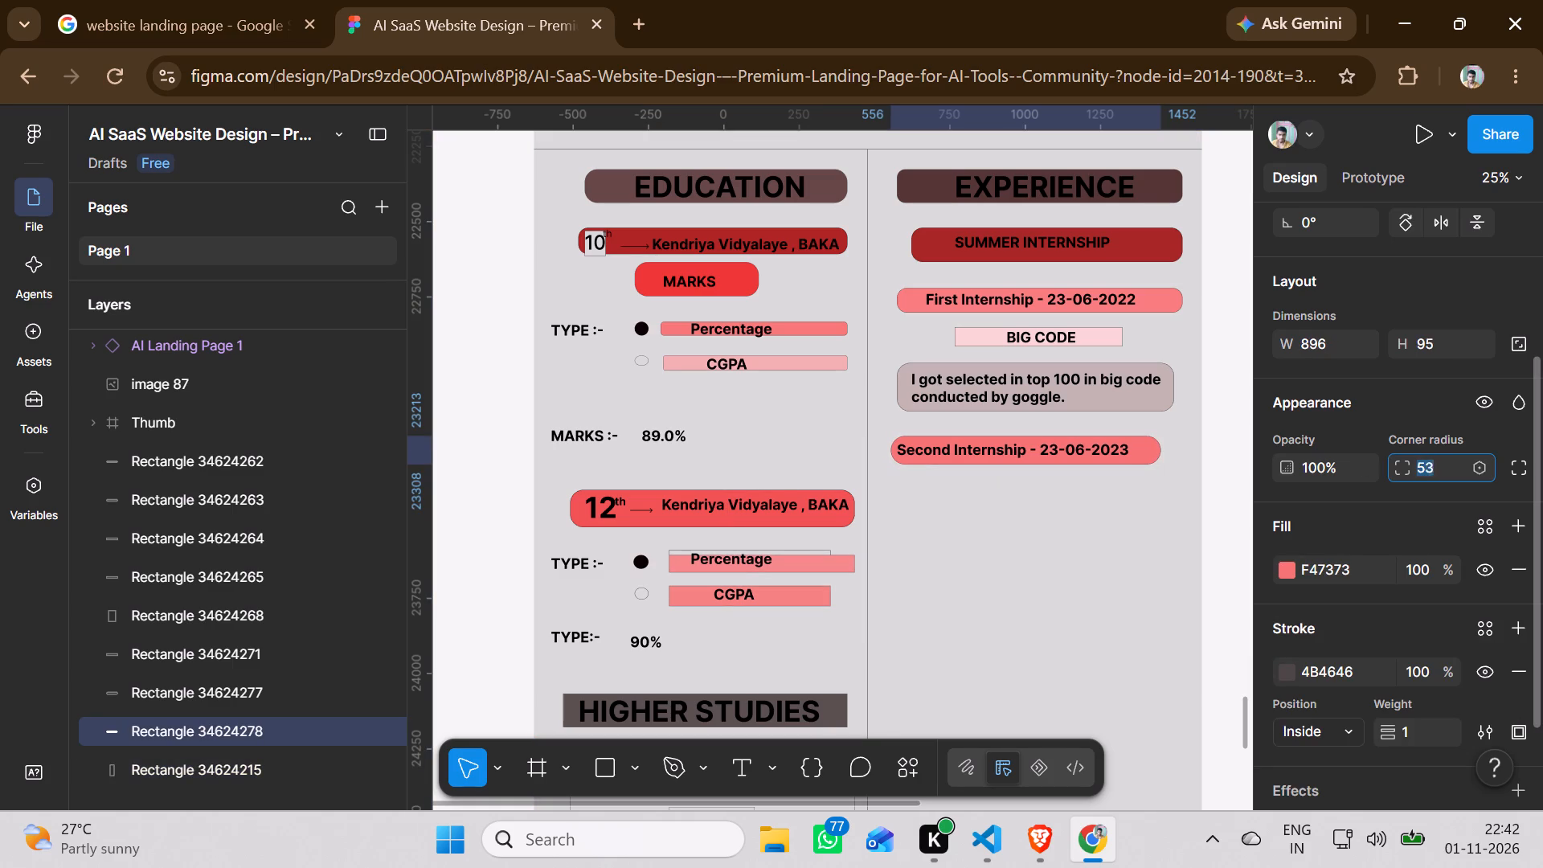
left_click(1083, 555)
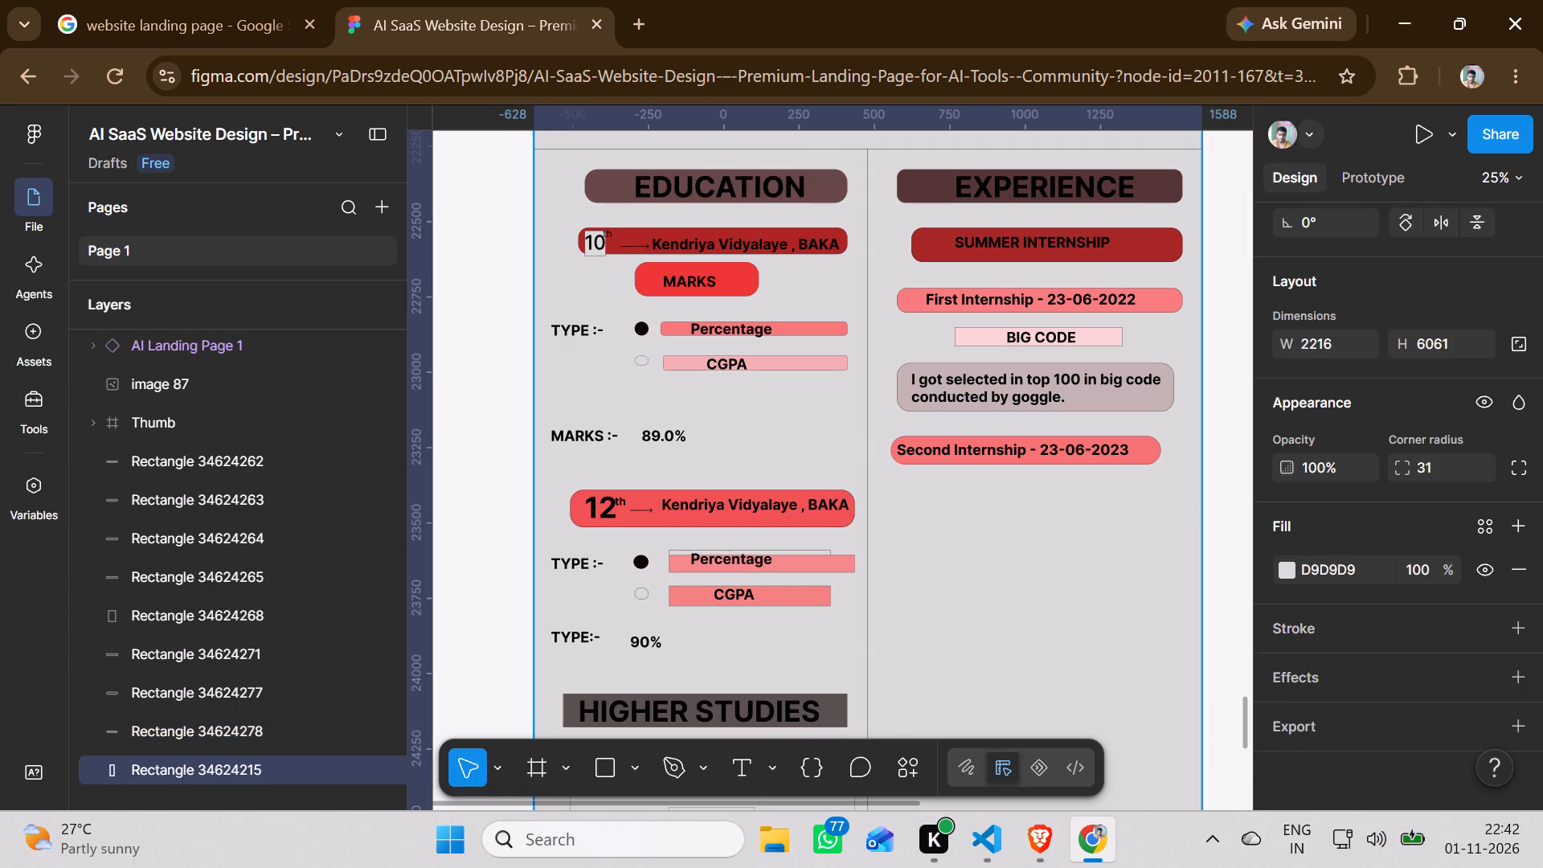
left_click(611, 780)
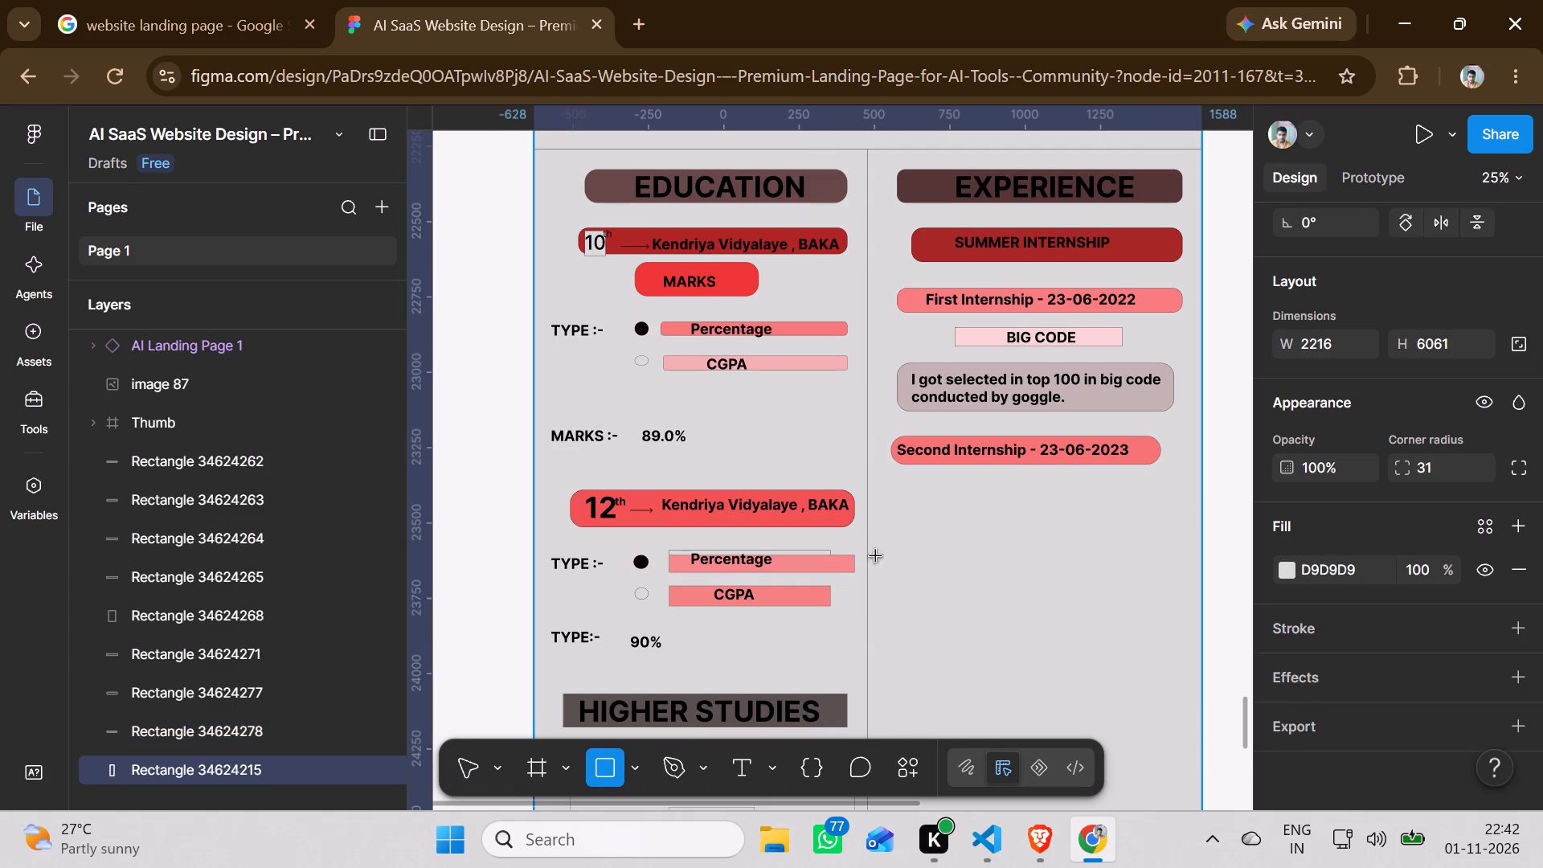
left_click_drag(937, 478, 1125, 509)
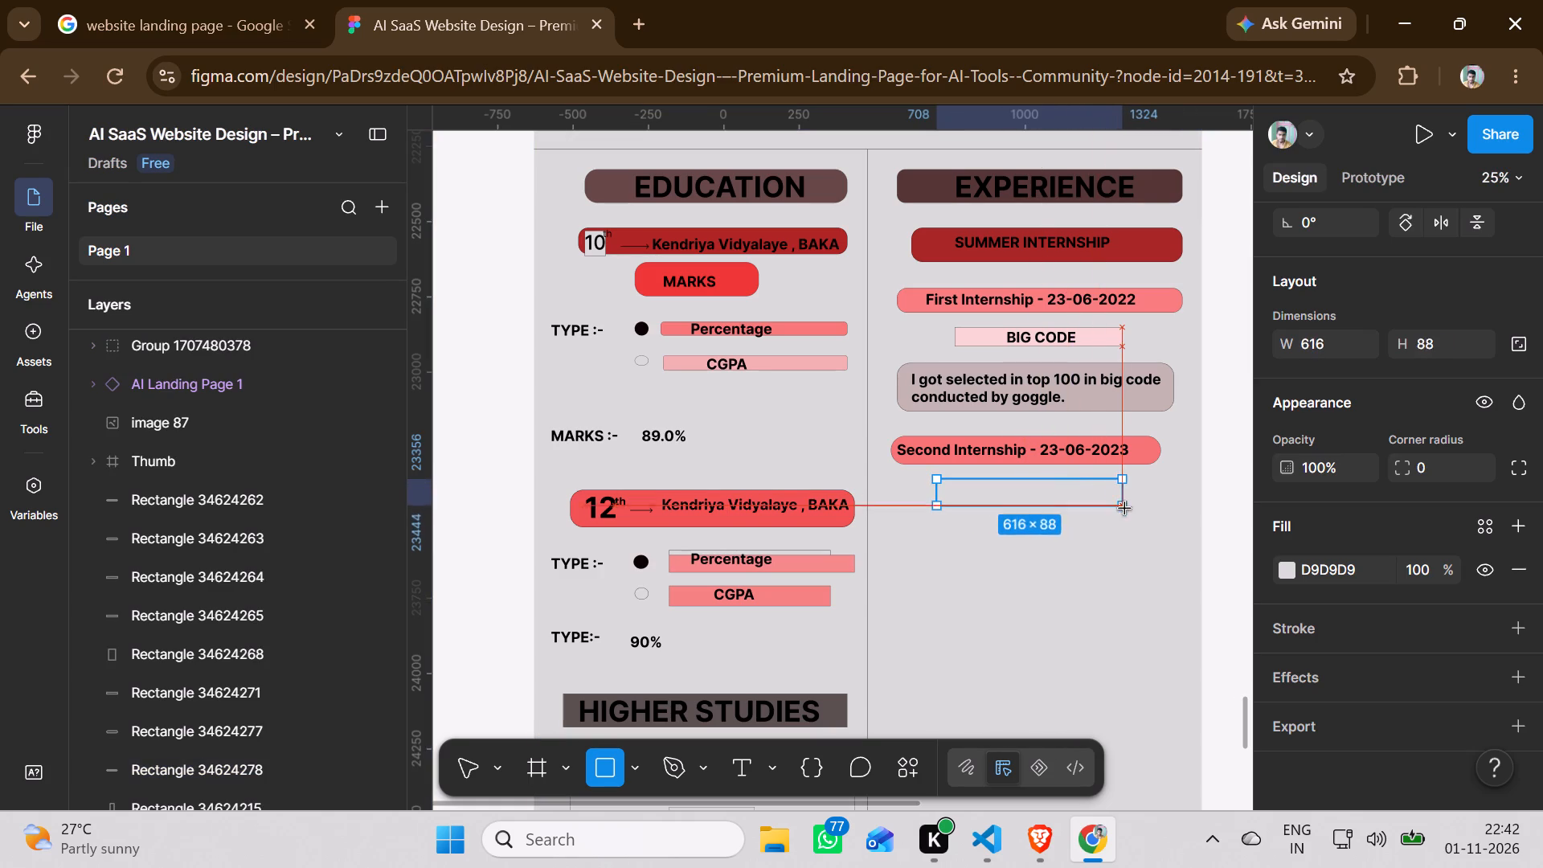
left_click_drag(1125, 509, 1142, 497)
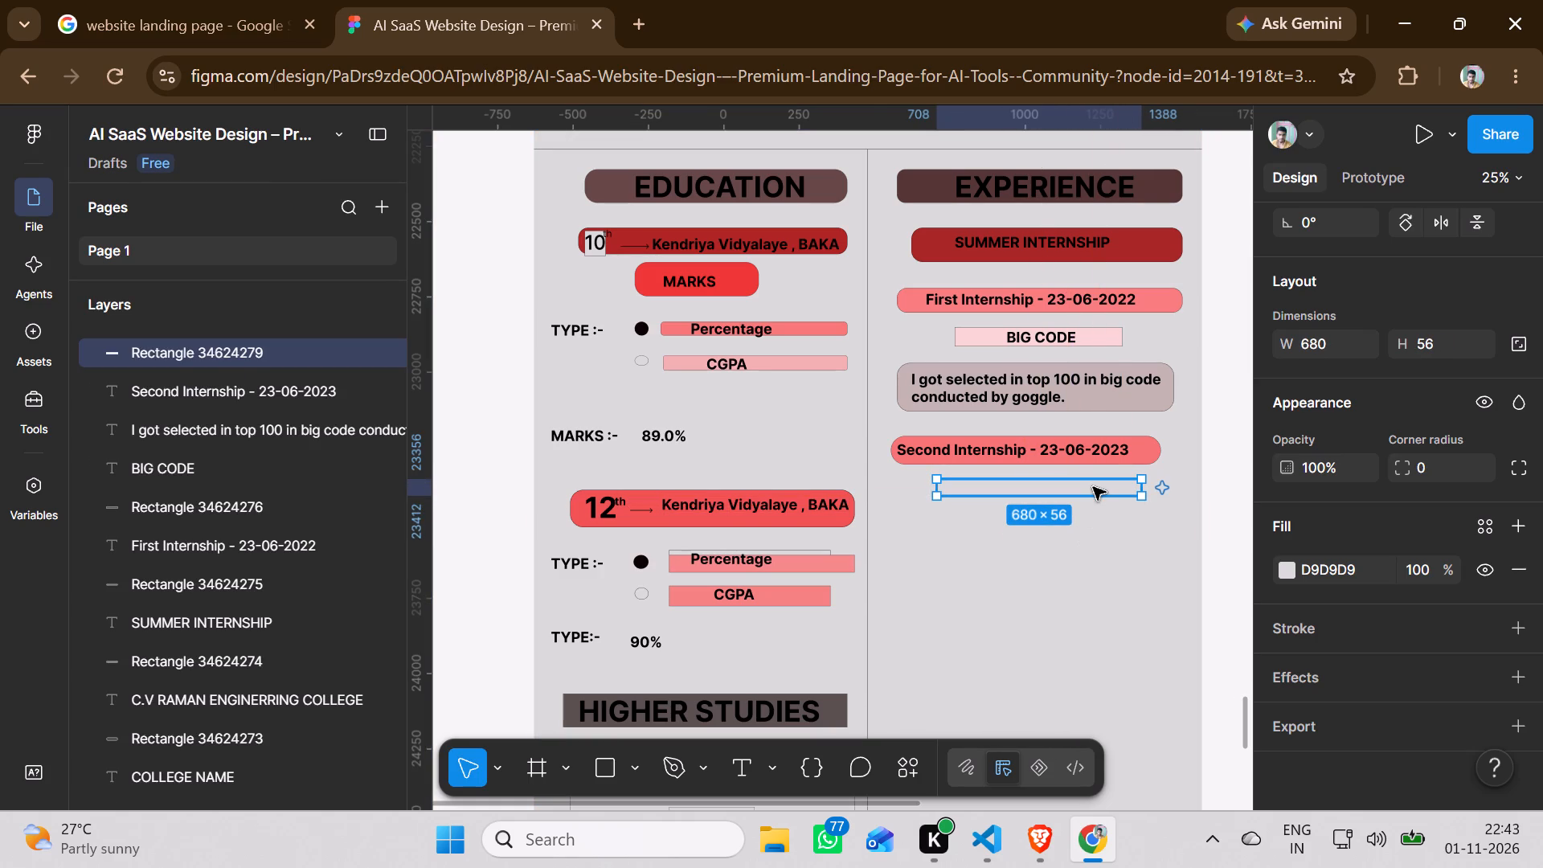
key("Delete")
Add the text "Oasis Infobyte" below the Second Internship bar, in a text box about 808 × 72.
left_click(723, 770)
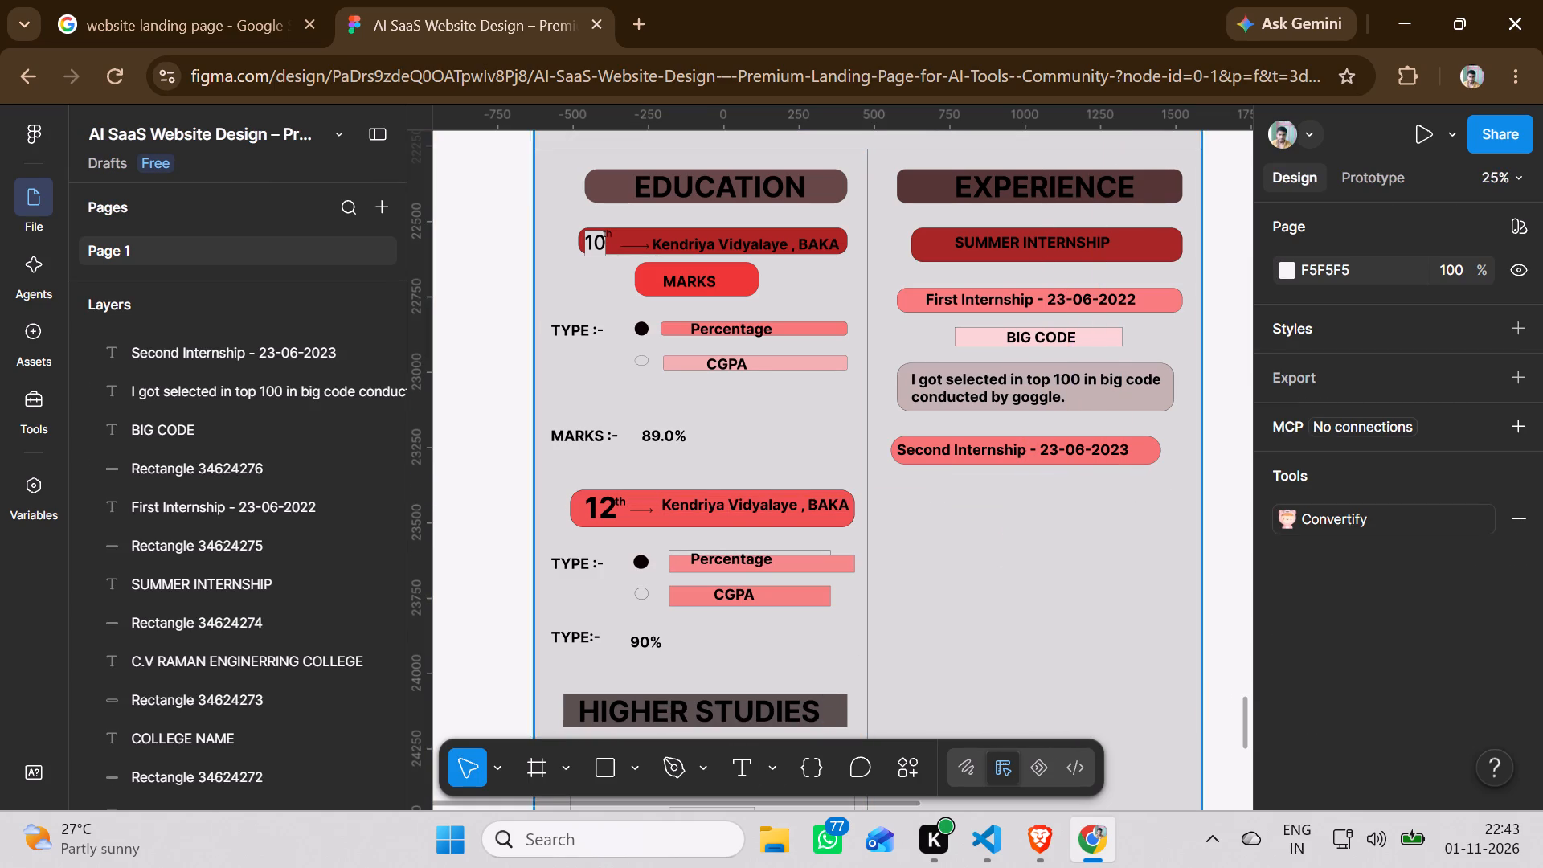
left_click(739, 761)
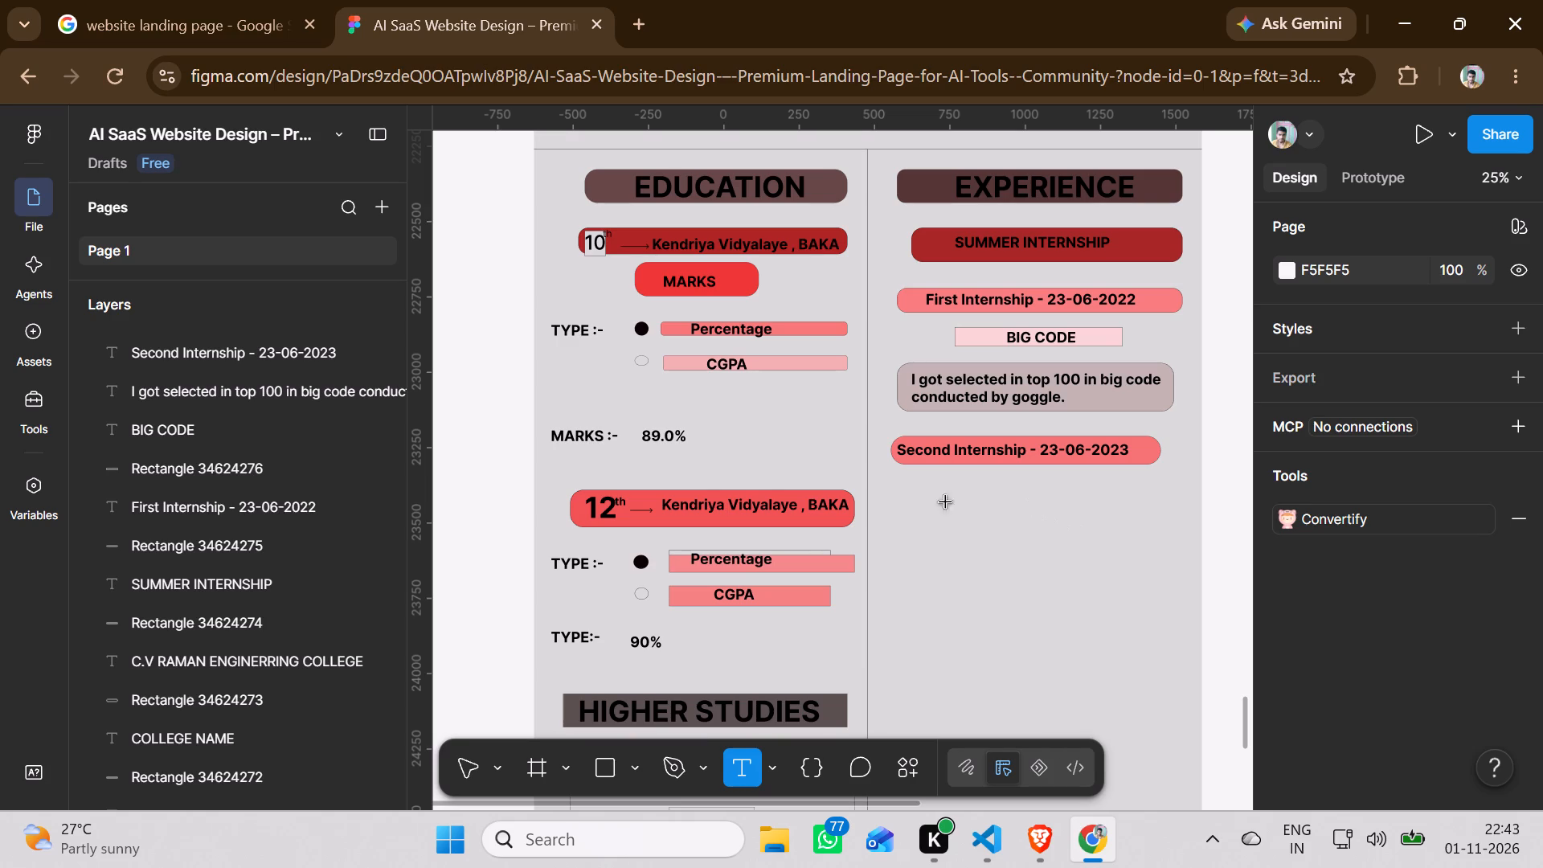
left_click_drag(919, 488, 1074, 493)
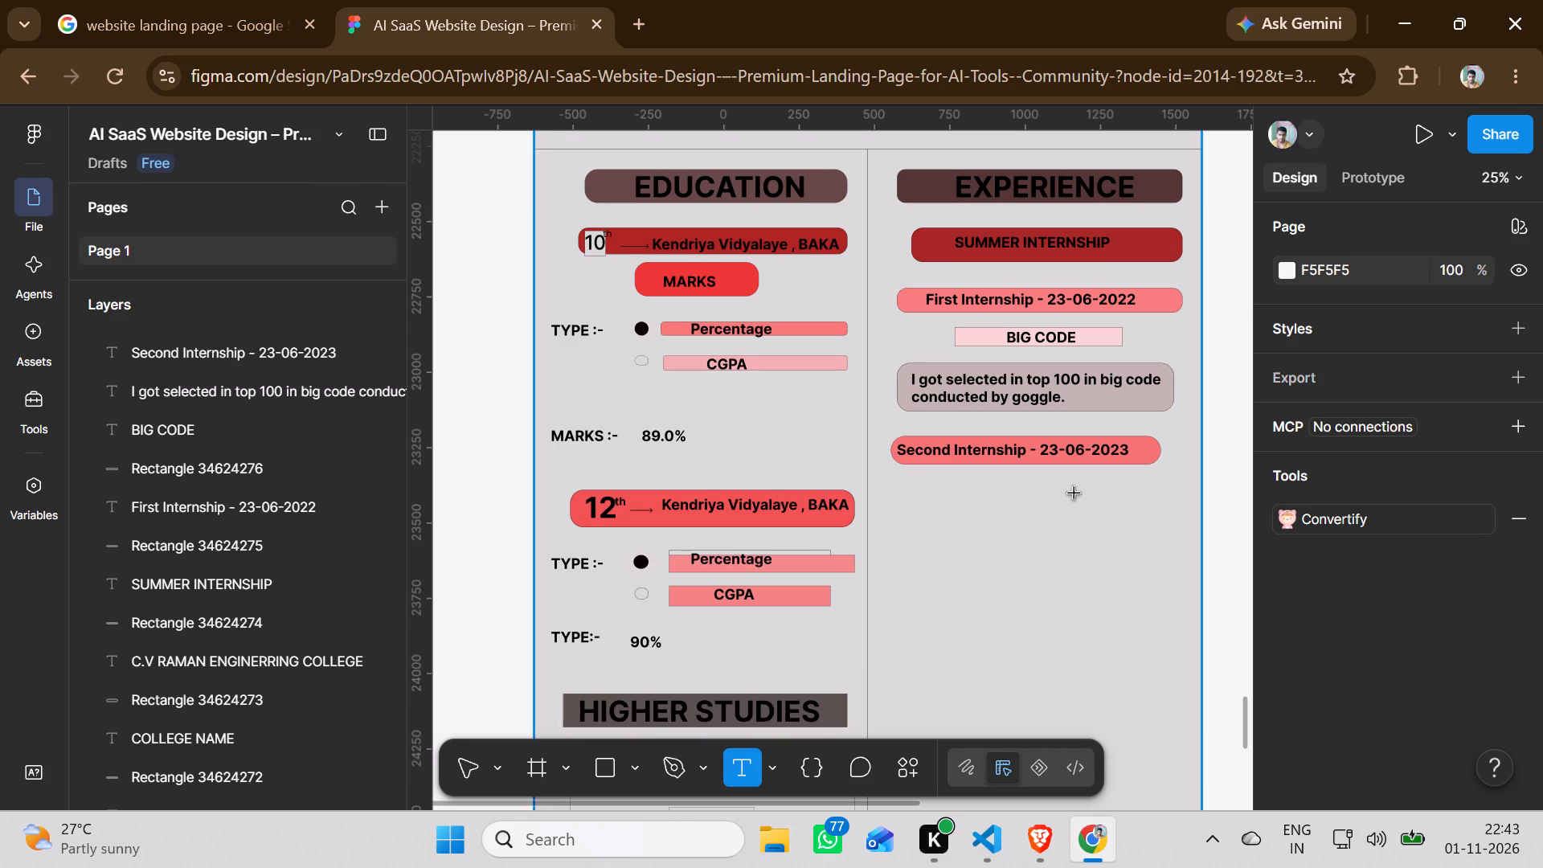
left_click_drag(1074, 493, 1157, 509)
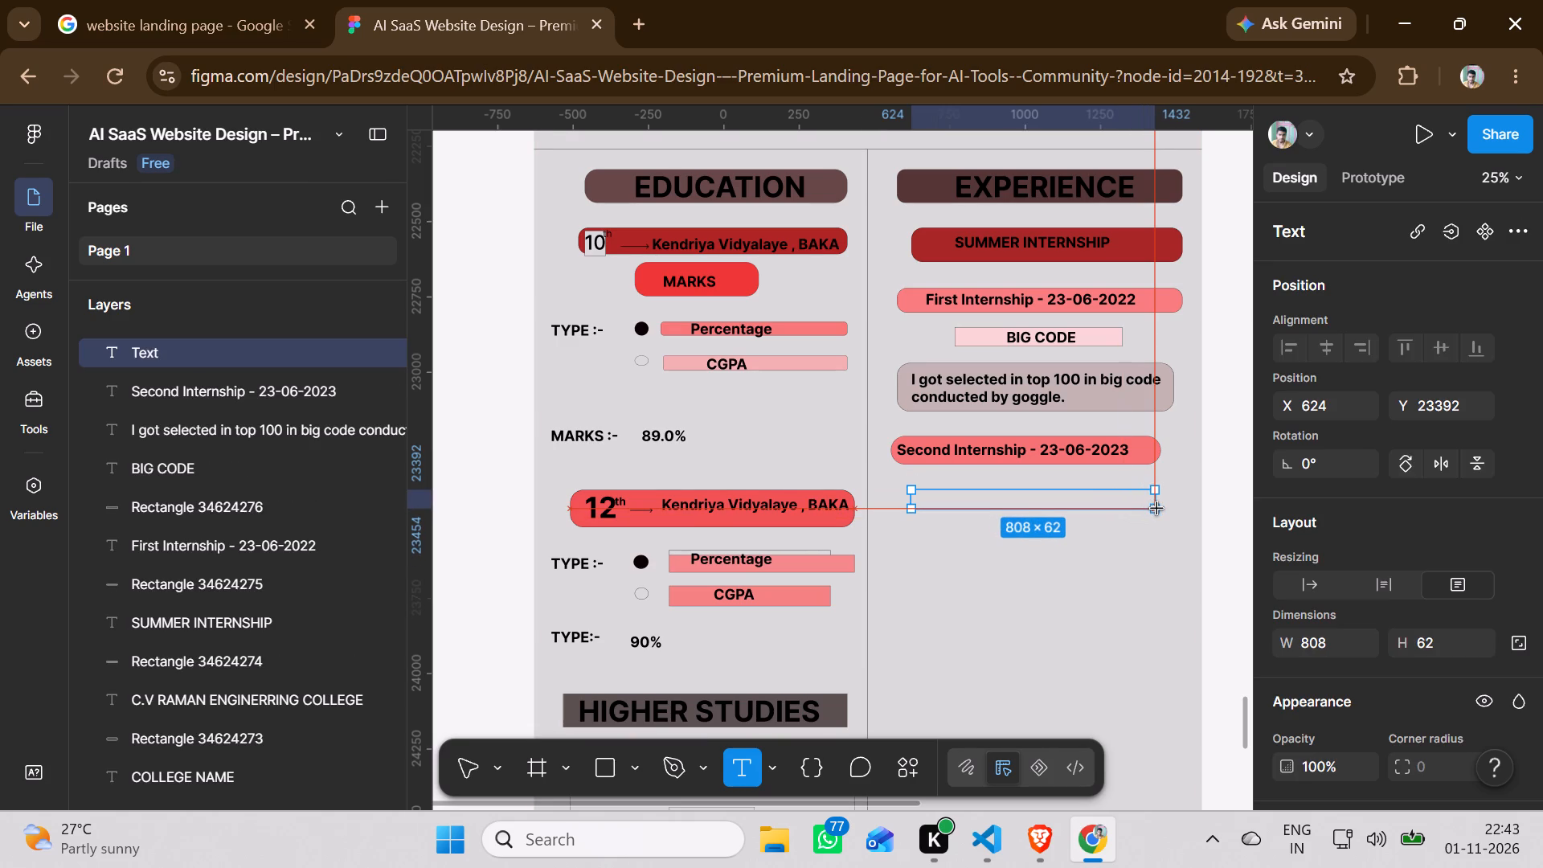
left_click_drag(1157, 509, 1154, 513)
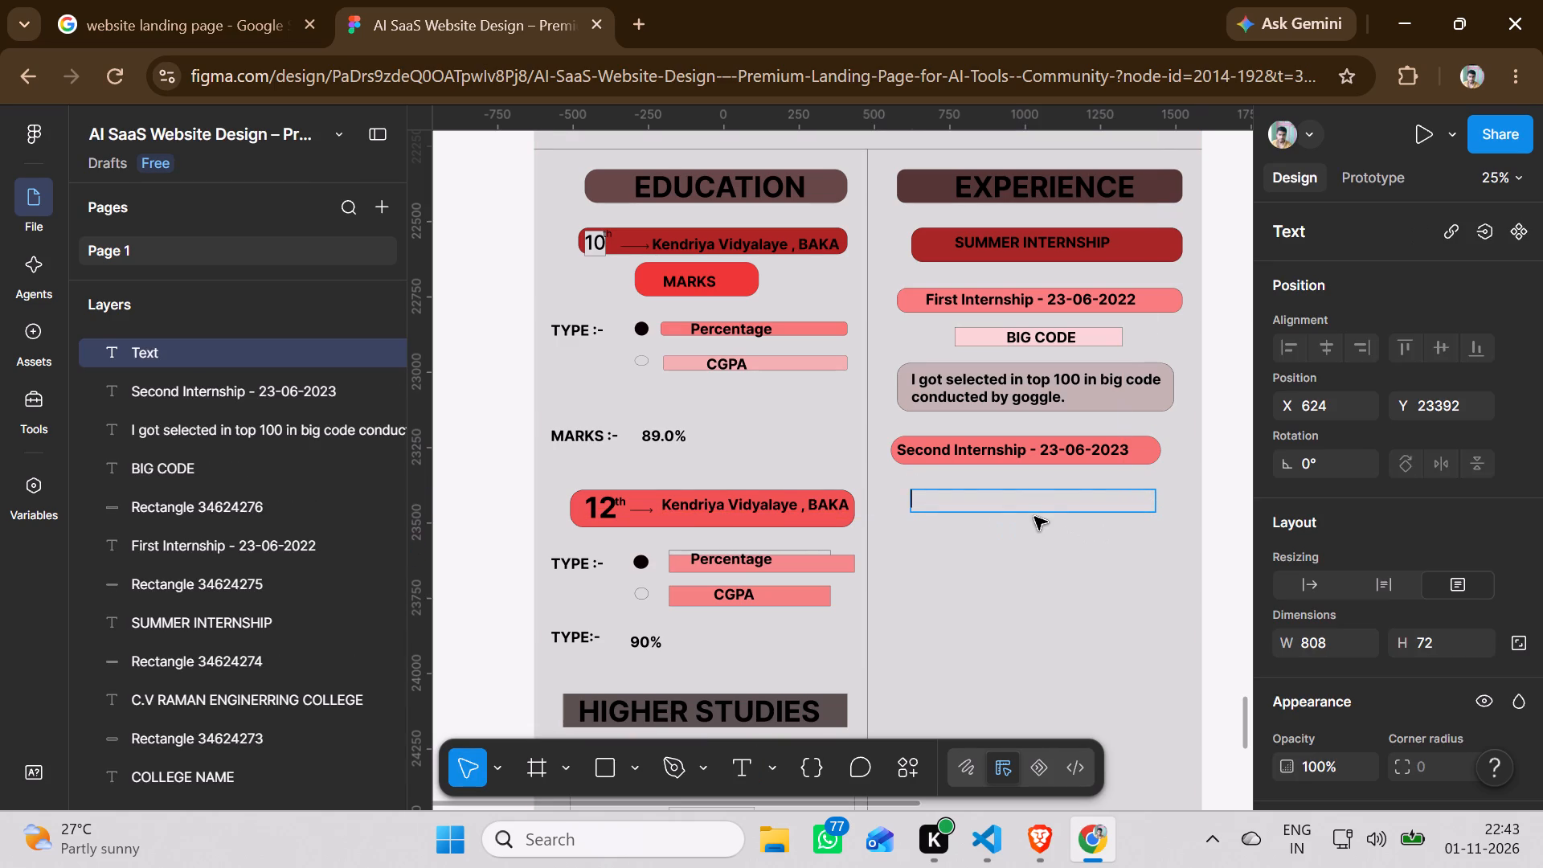
type("Oasis Infobyte")
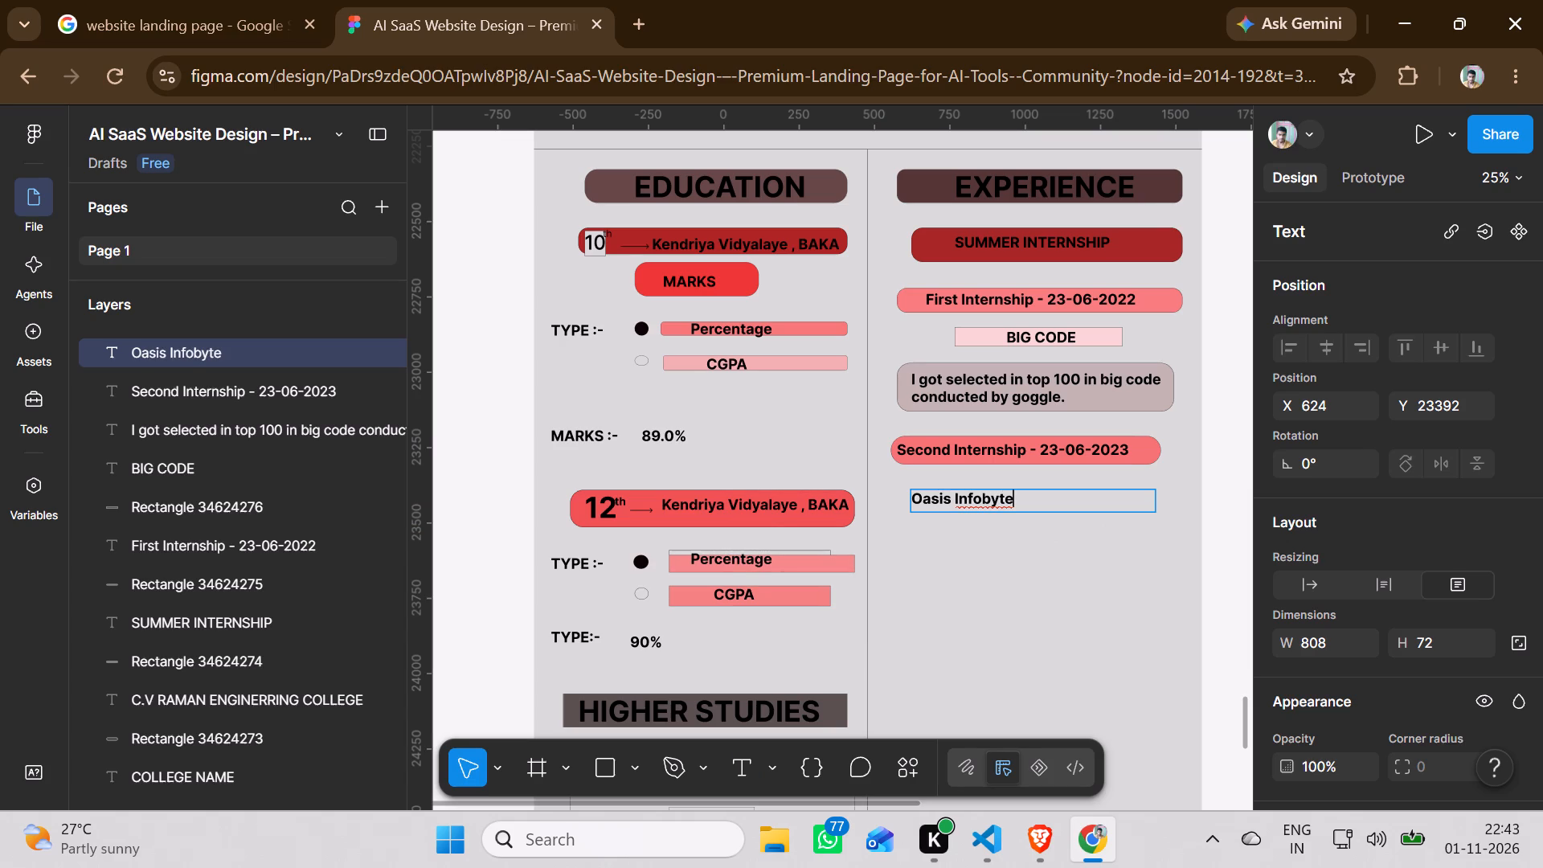
left_click(979, 543)
Move the Oasis Infobyte text horizontally to X 860, beneath the middle of the Second Internship bar.
left_click_drag(965, 499, 1033, 499)
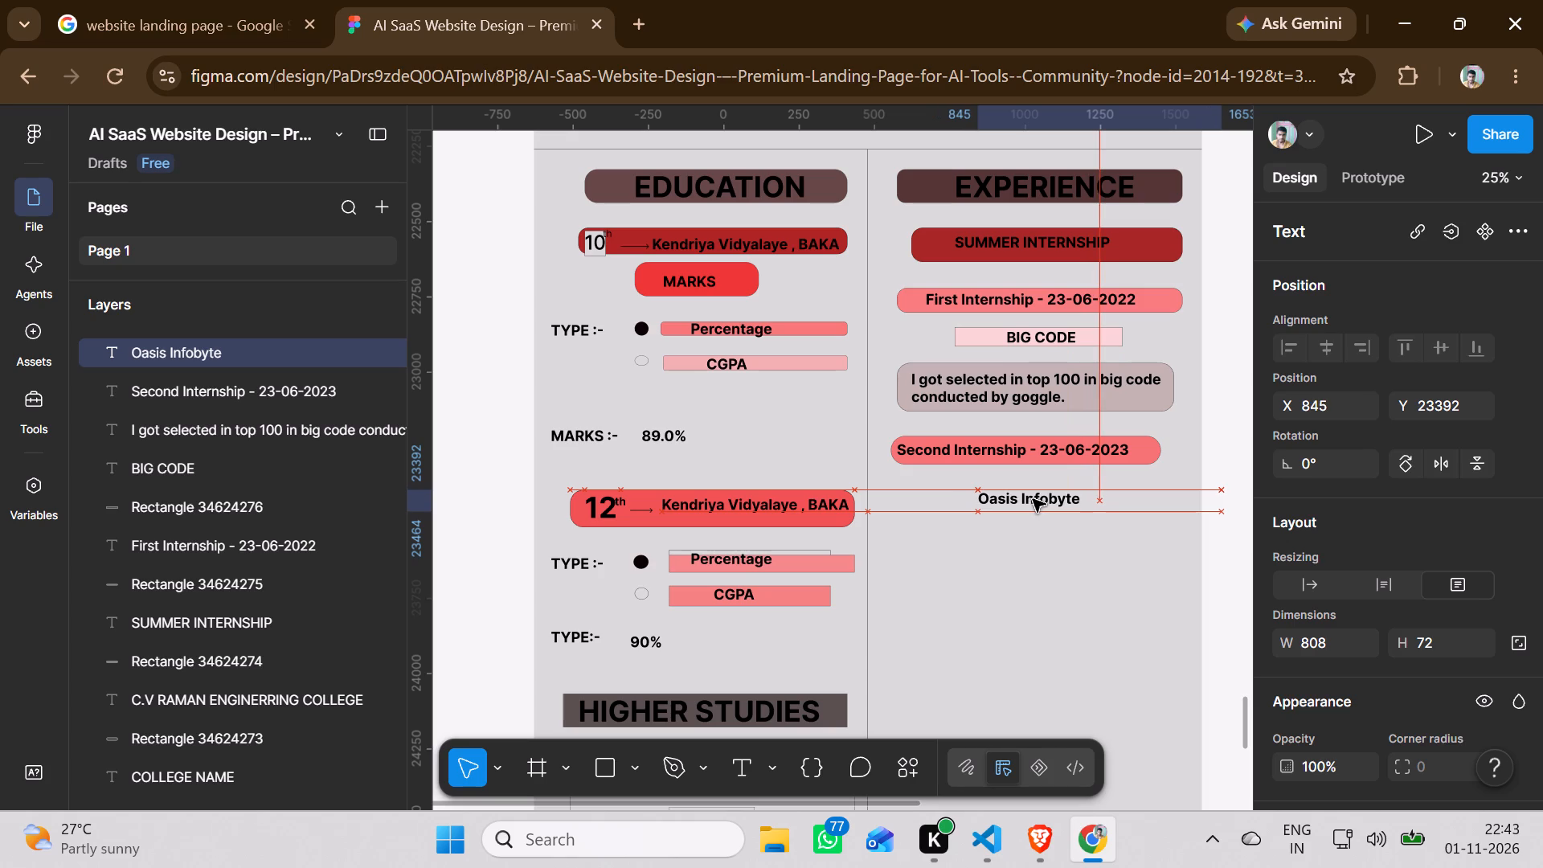
left_click_drag(1033, 499, 1036, 499)
left_click(1001, 538)
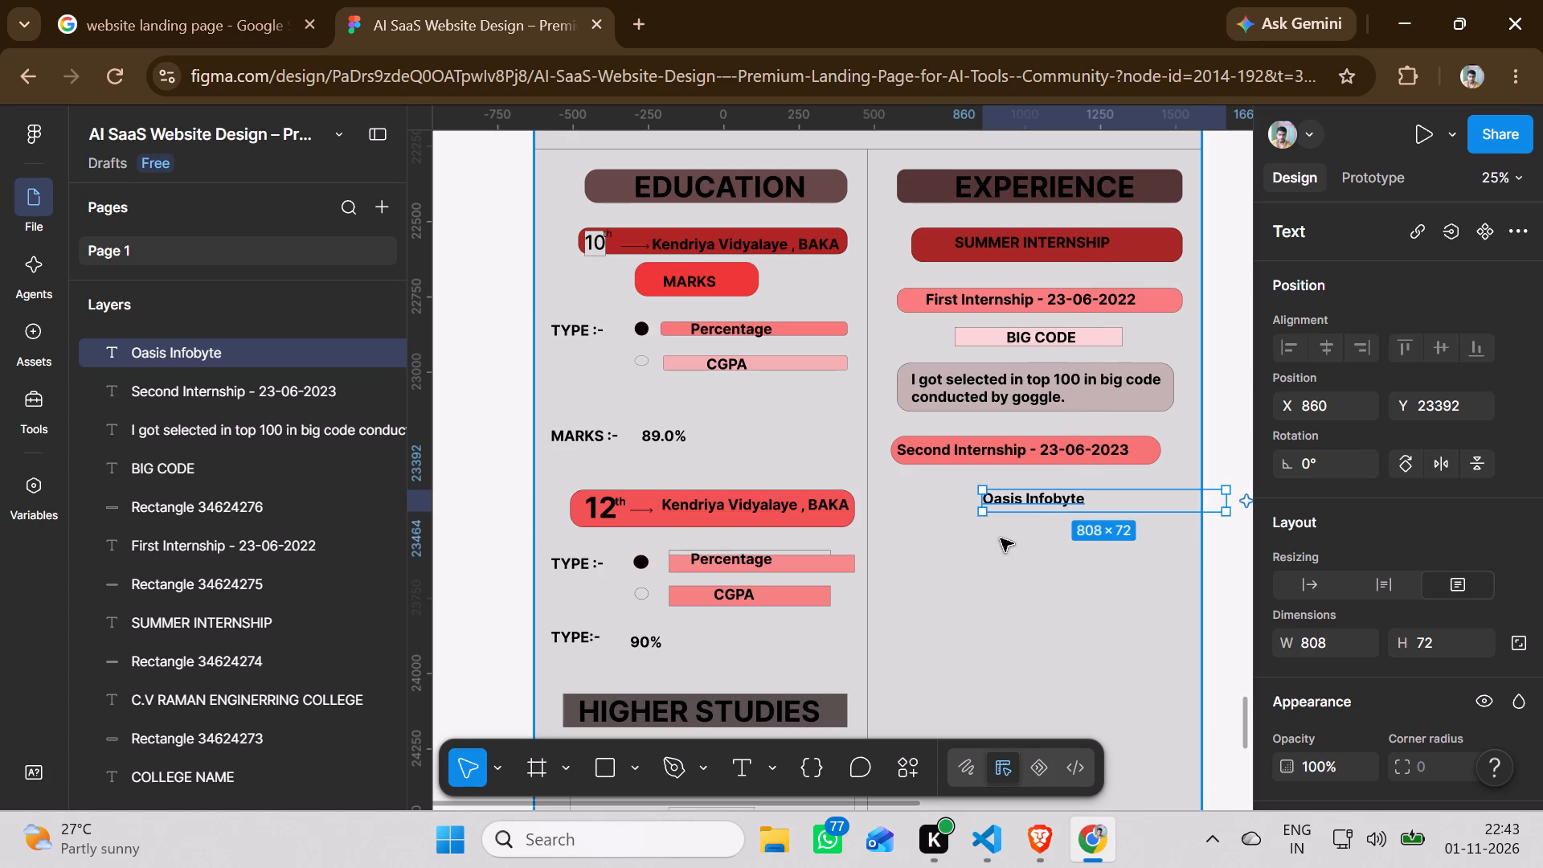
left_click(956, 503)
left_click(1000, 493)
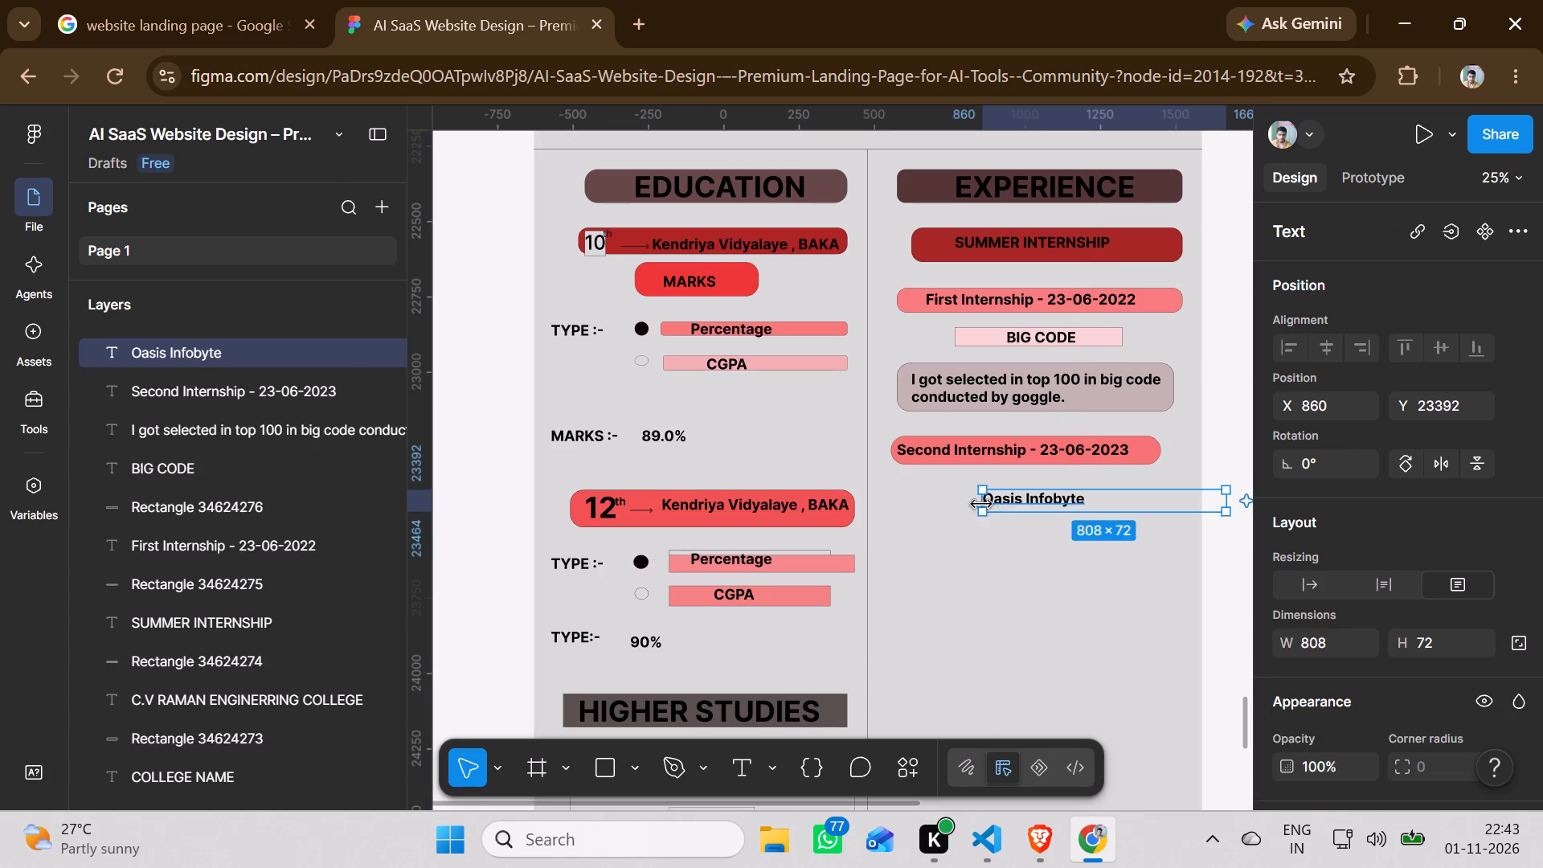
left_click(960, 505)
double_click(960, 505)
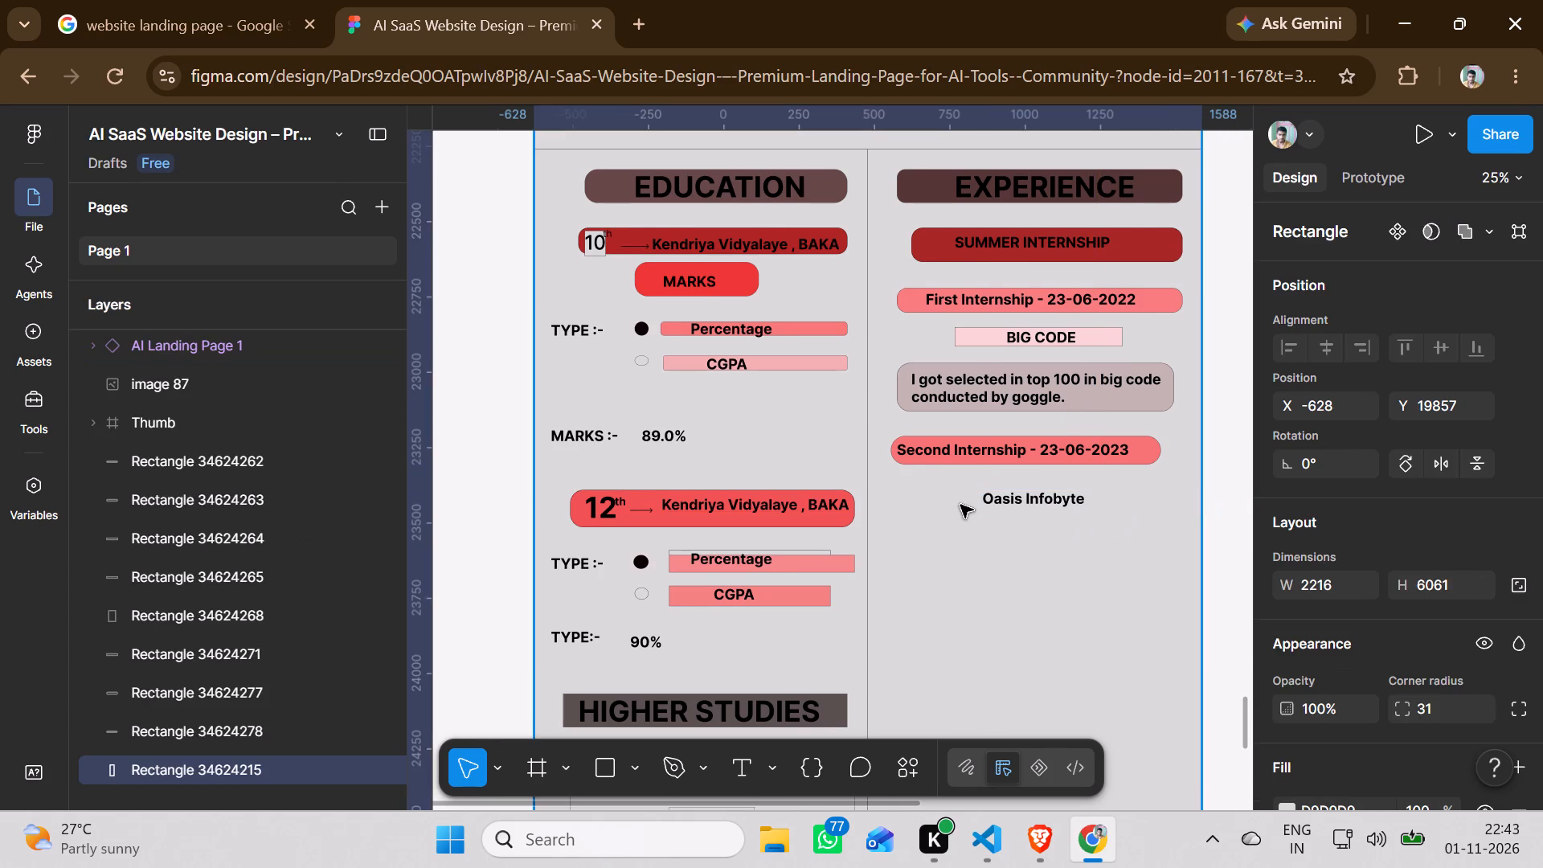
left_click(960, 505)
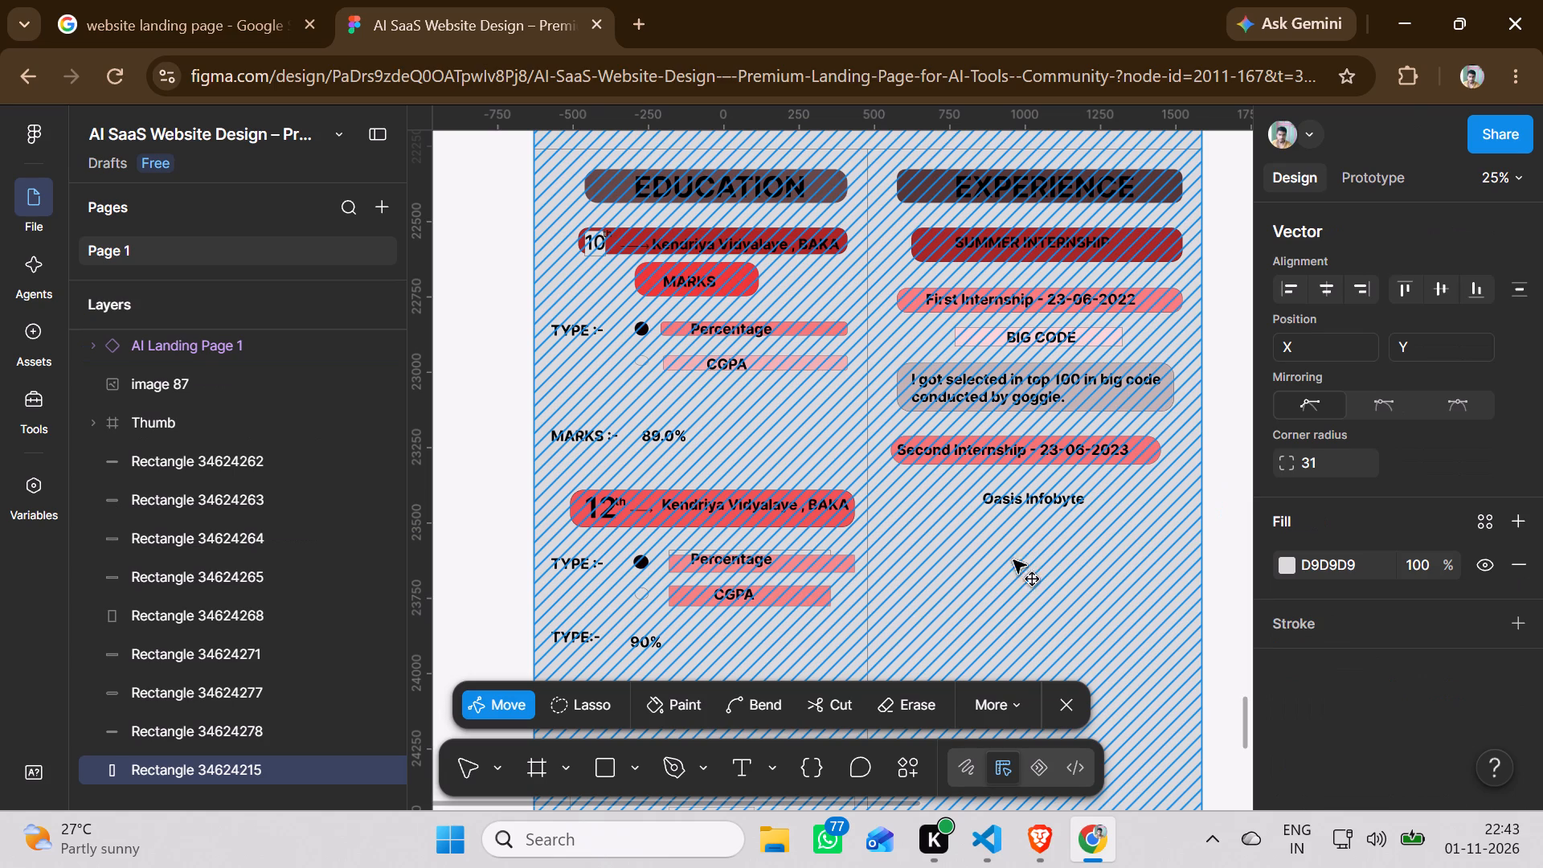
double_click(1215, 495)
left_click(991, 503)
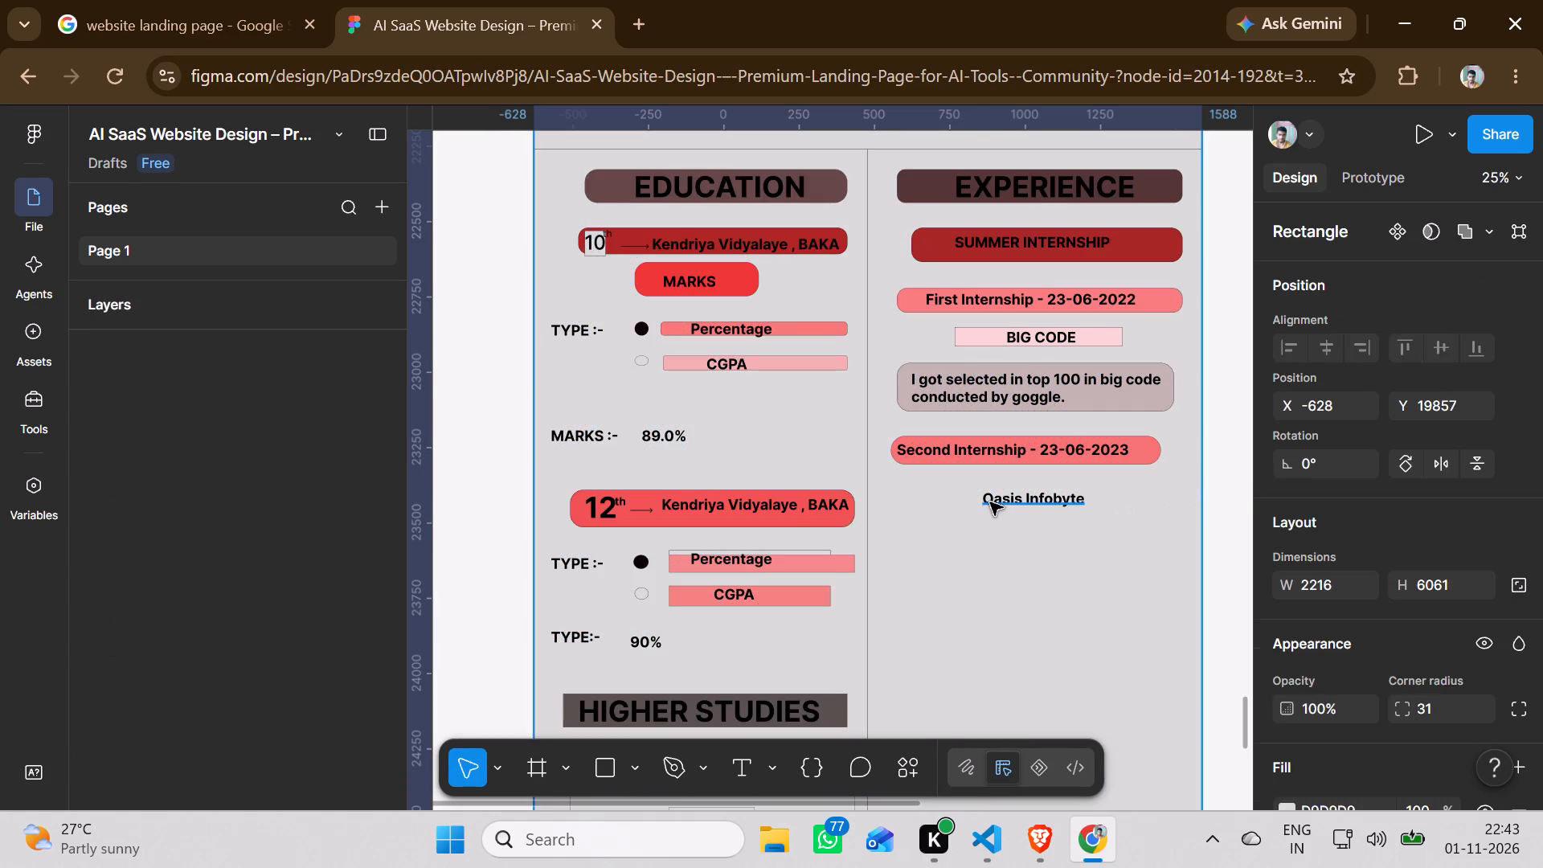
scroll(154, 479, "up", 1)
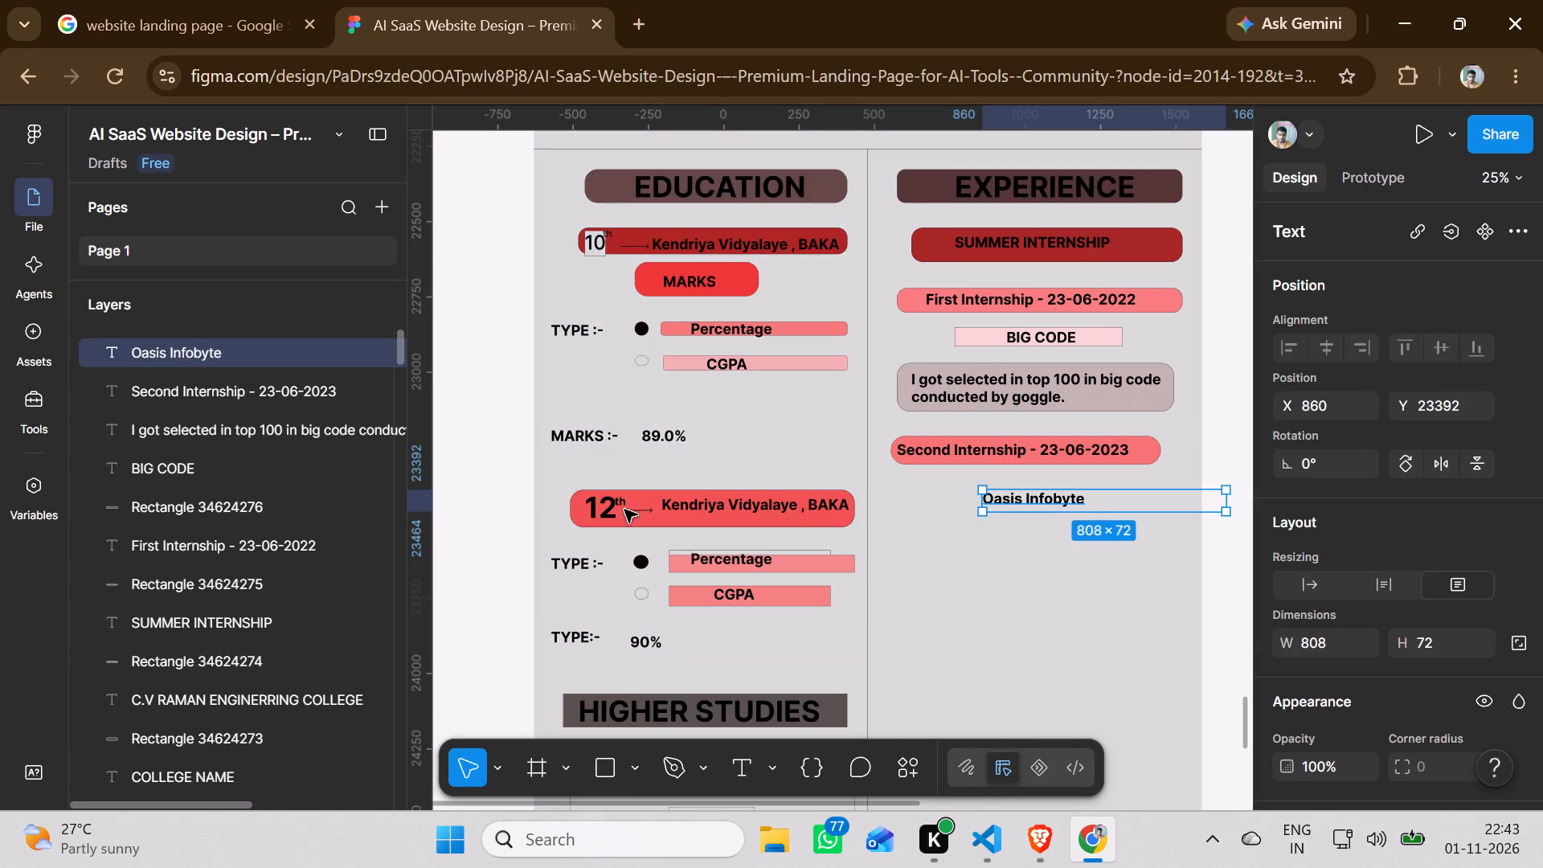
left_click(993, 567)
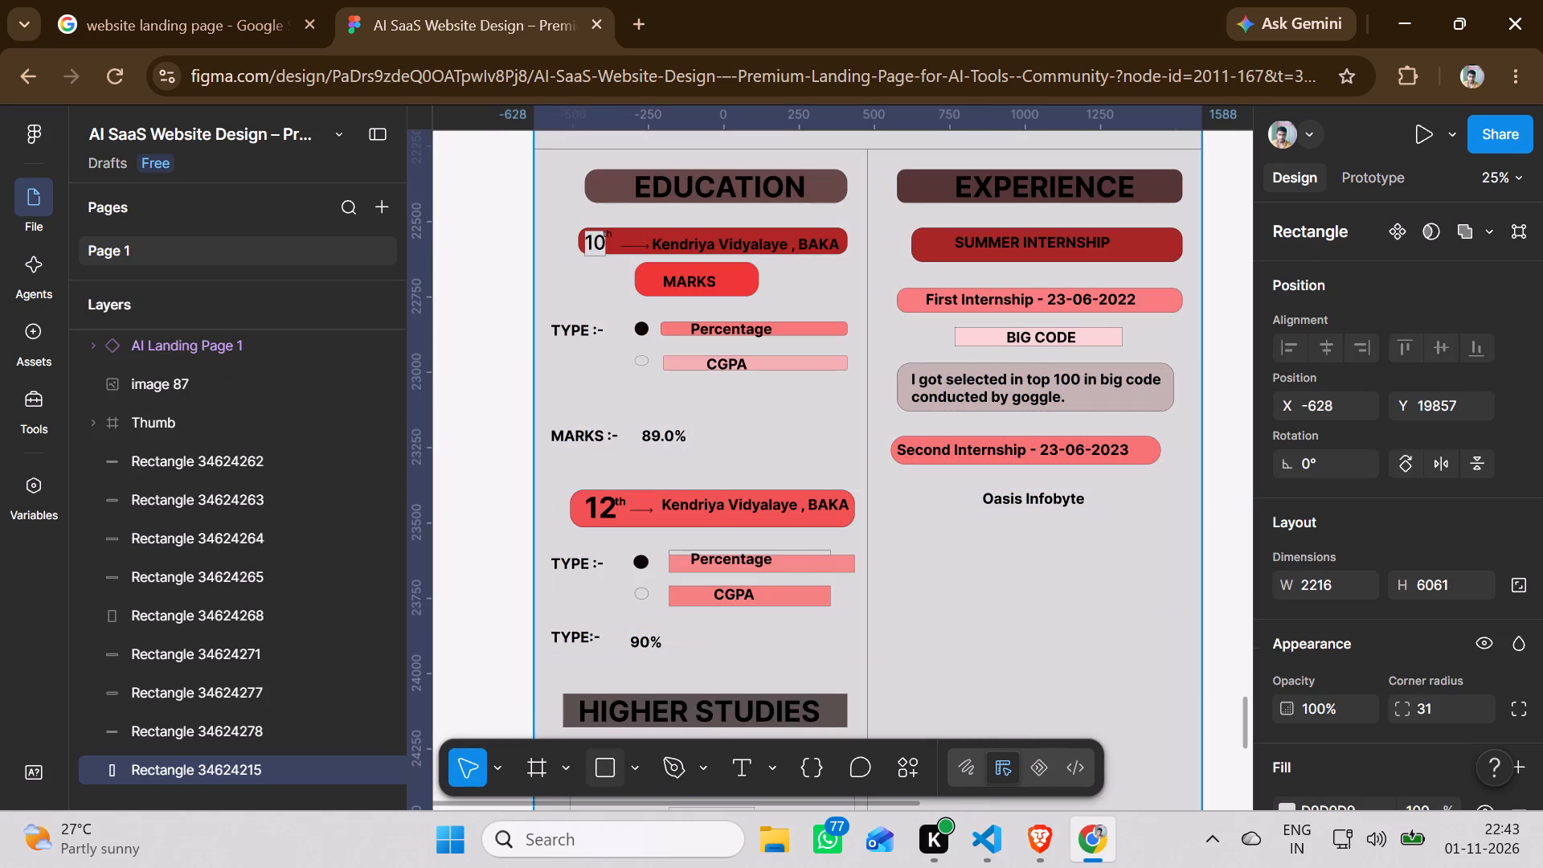
Draw a rectangle about 740 × 93 over the Oasis Infobyte text, below the Second Internship bar.
left_click(596, 771)
left_click_drag(930, 481, 1043, 506)
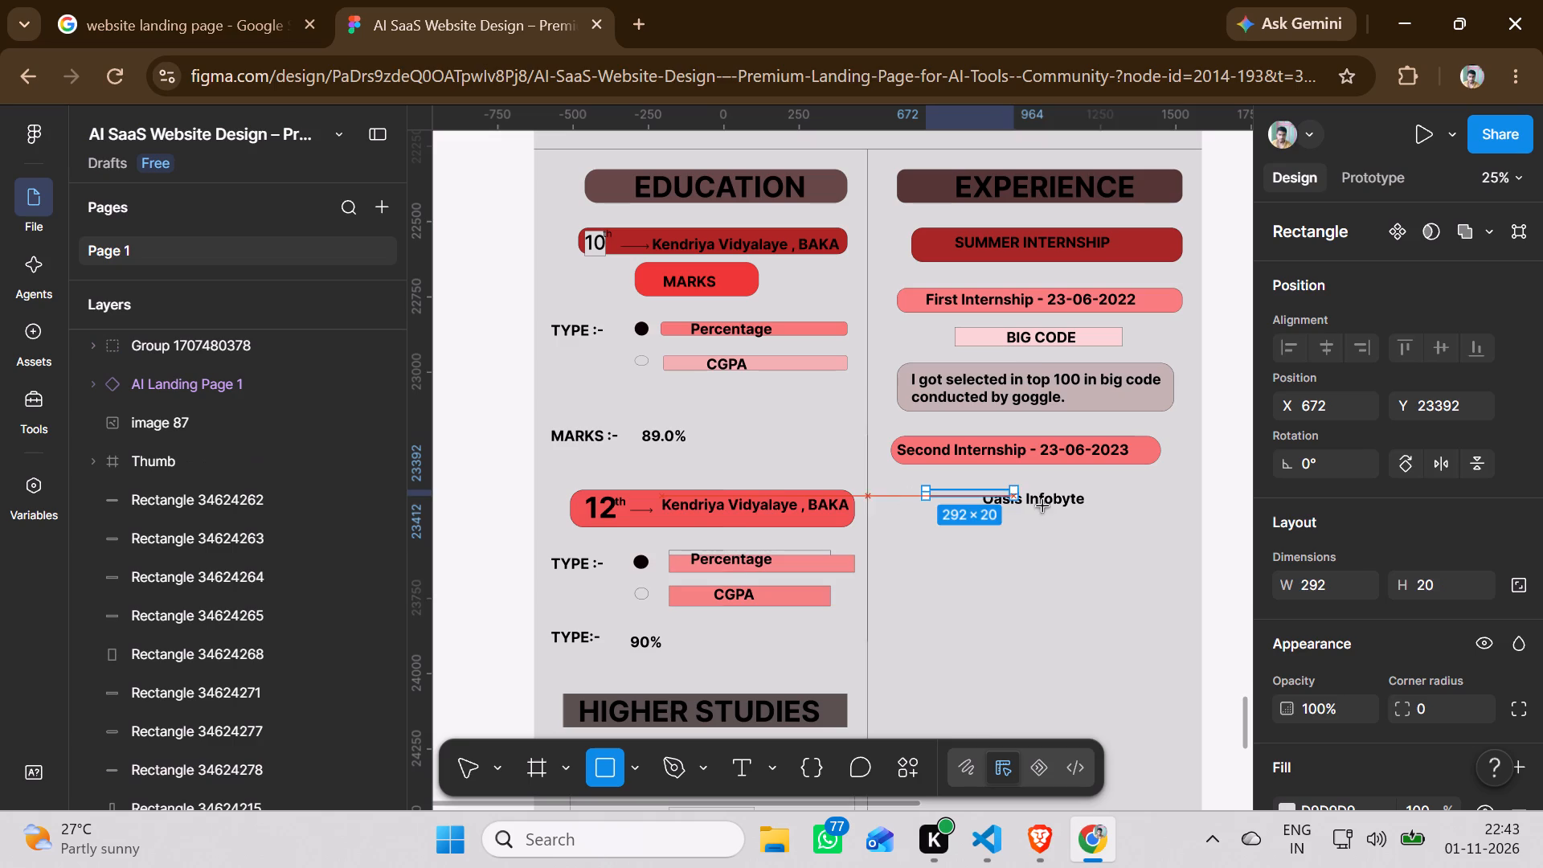
left_click_drag(1043, 506, 1148, 518)
Add a dark 292727 stroke to the 740 × 93 rectangle over the Oasis Infobyte text.
scroll(1336, 735, "up", 1)
scroll(1335, 734, "down", 3)
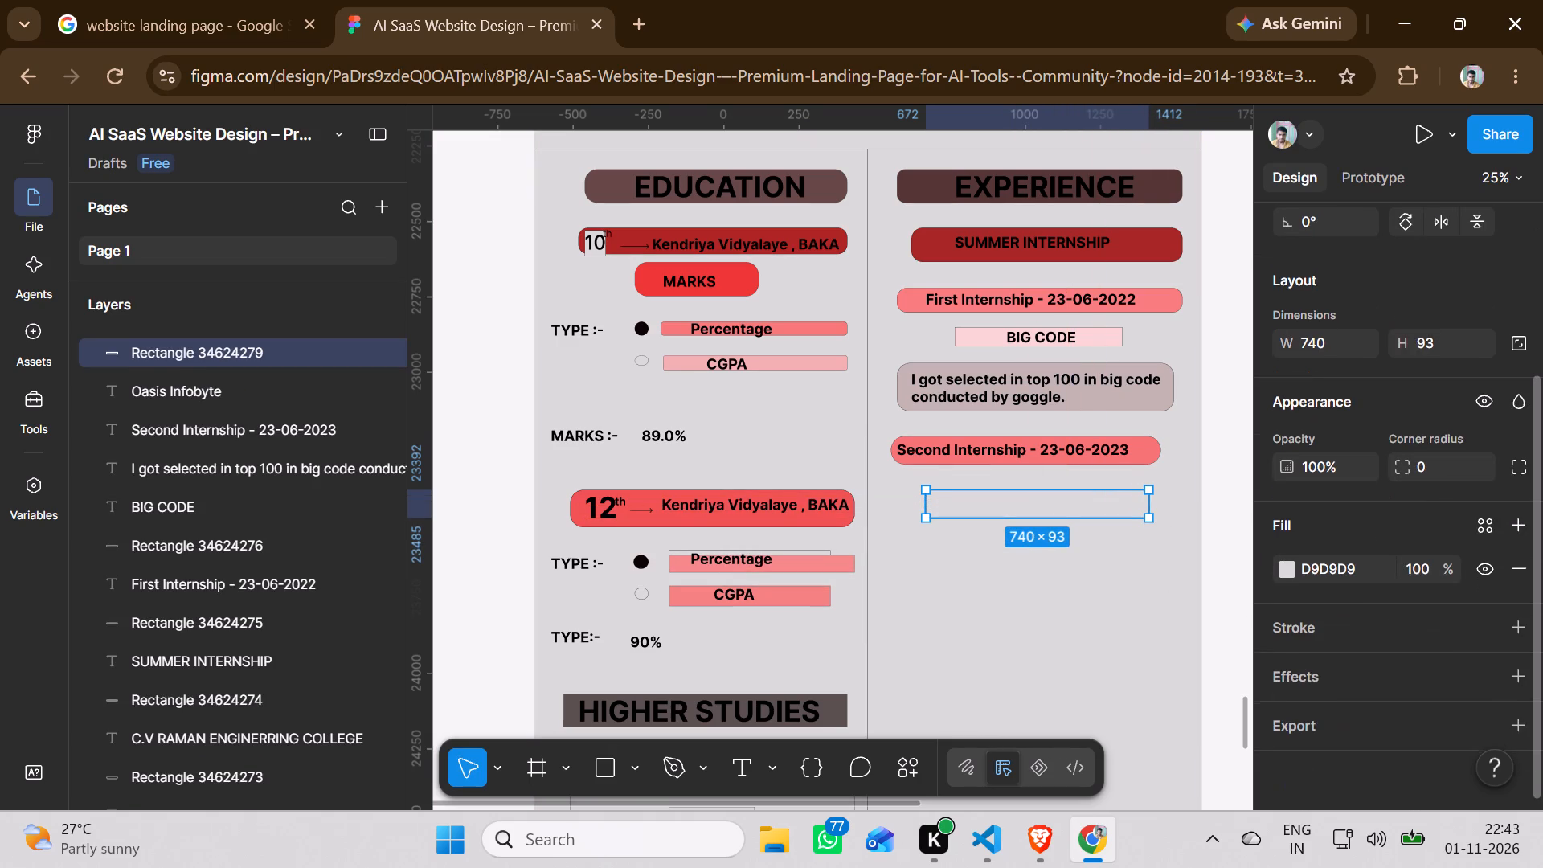
left_click(1321, 629)
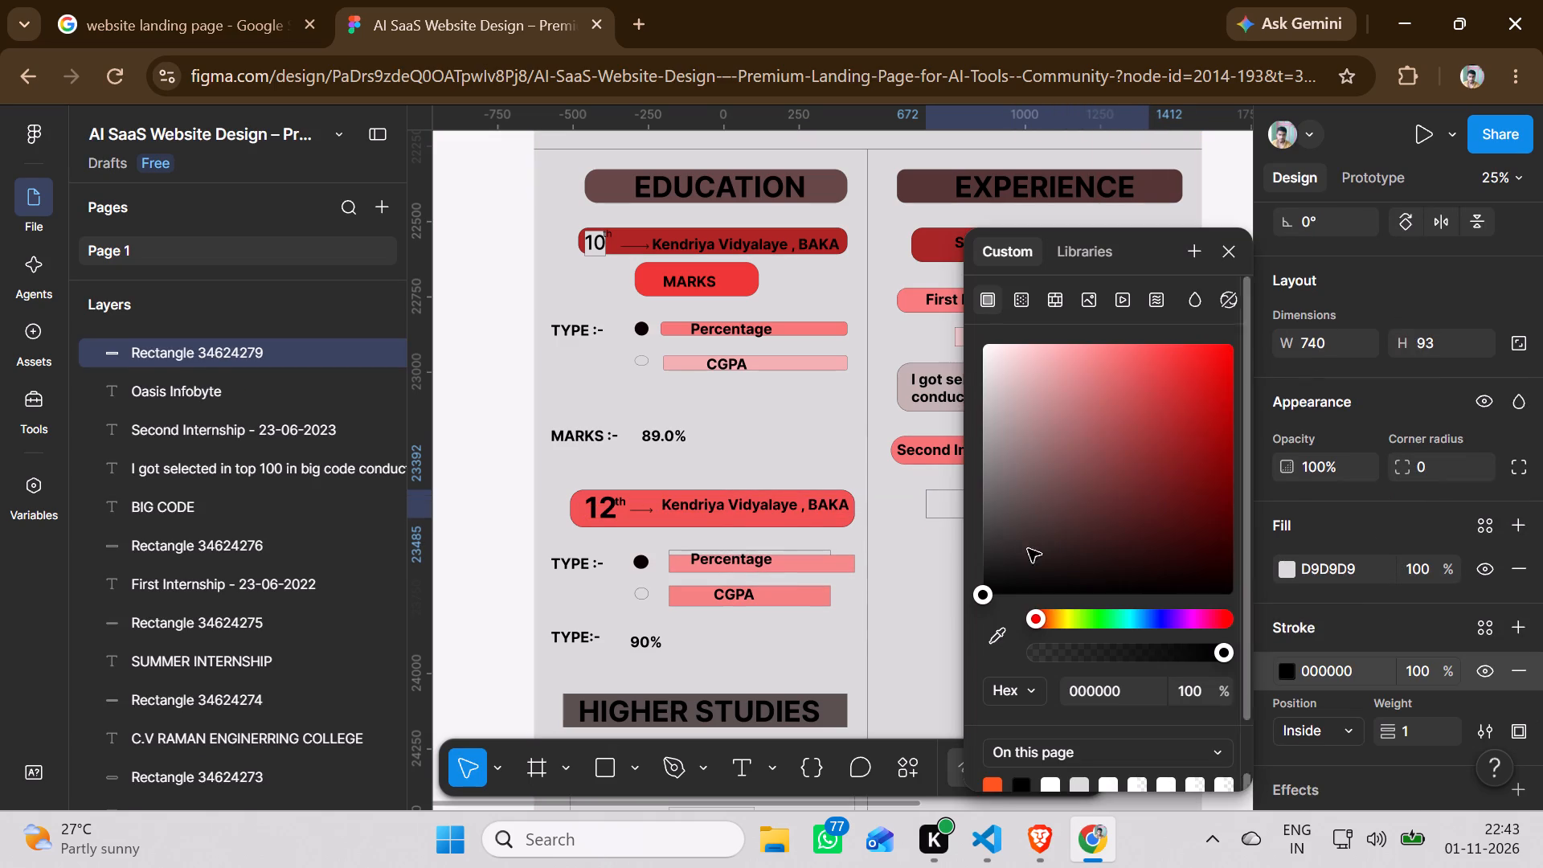
left_click(993, 554)
left_click(920, 586)
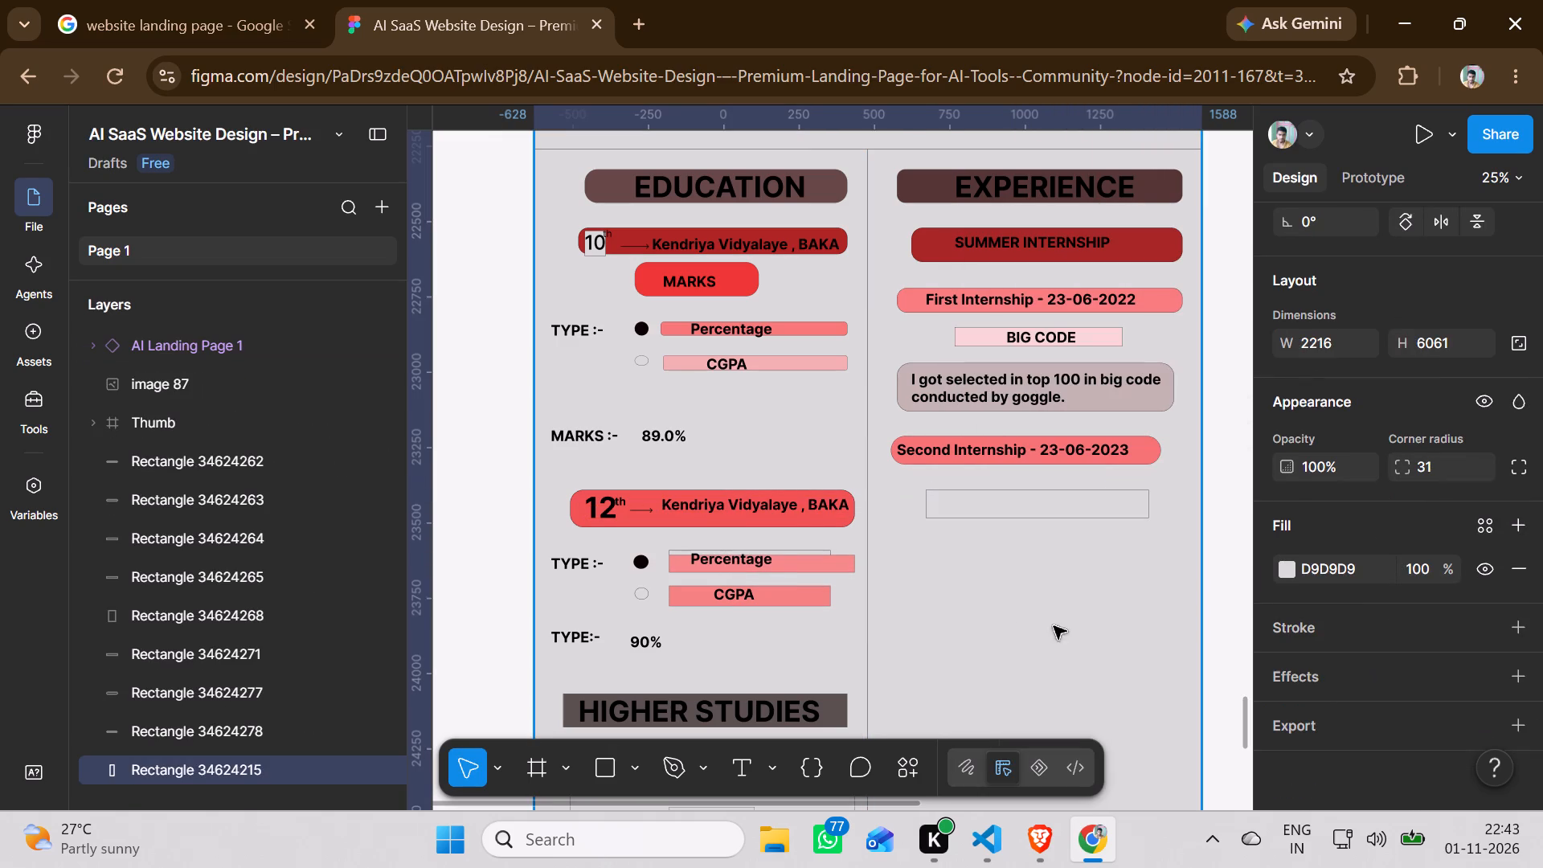
Set the fill of the 740 × 93 rectangle to light pink EDC1C1.
left_click(1041, 498)
left_click(1299, 571)
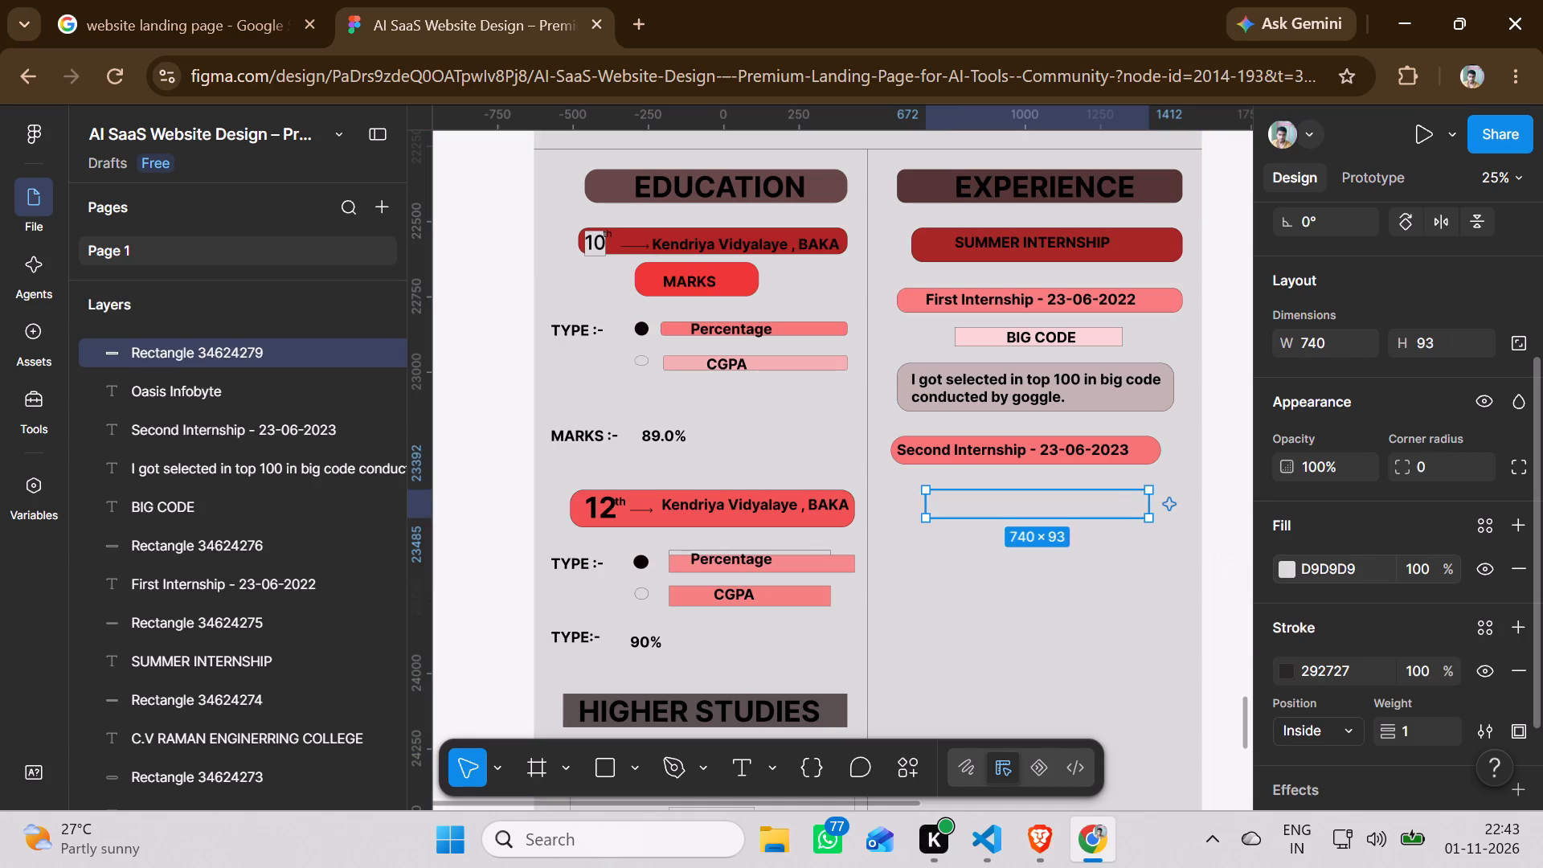
left_click(1284, 569)
left_click(1029, 362)
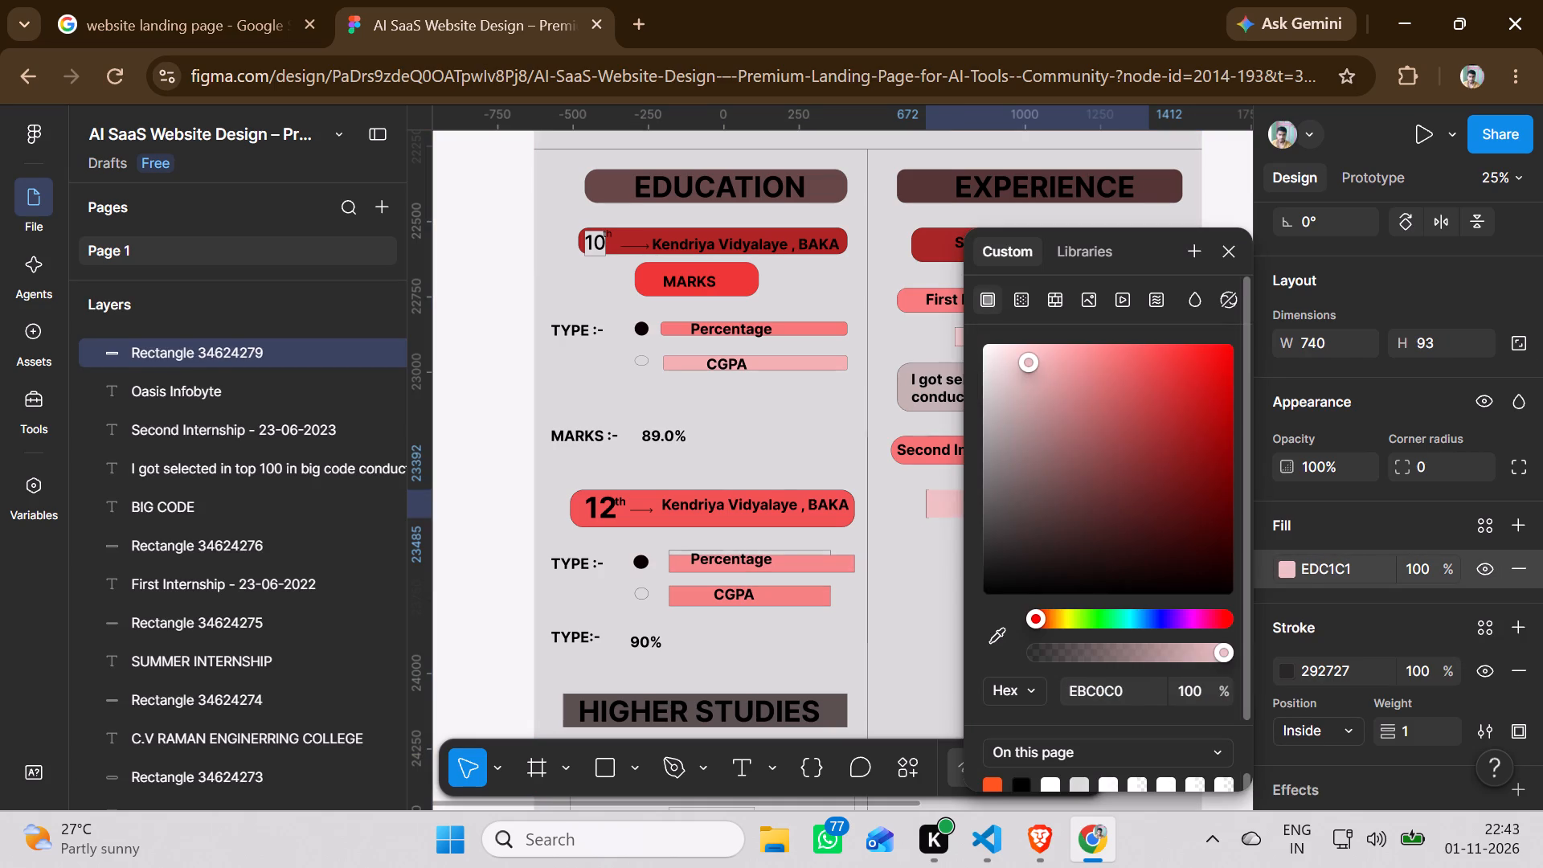
left_click(884, 530)
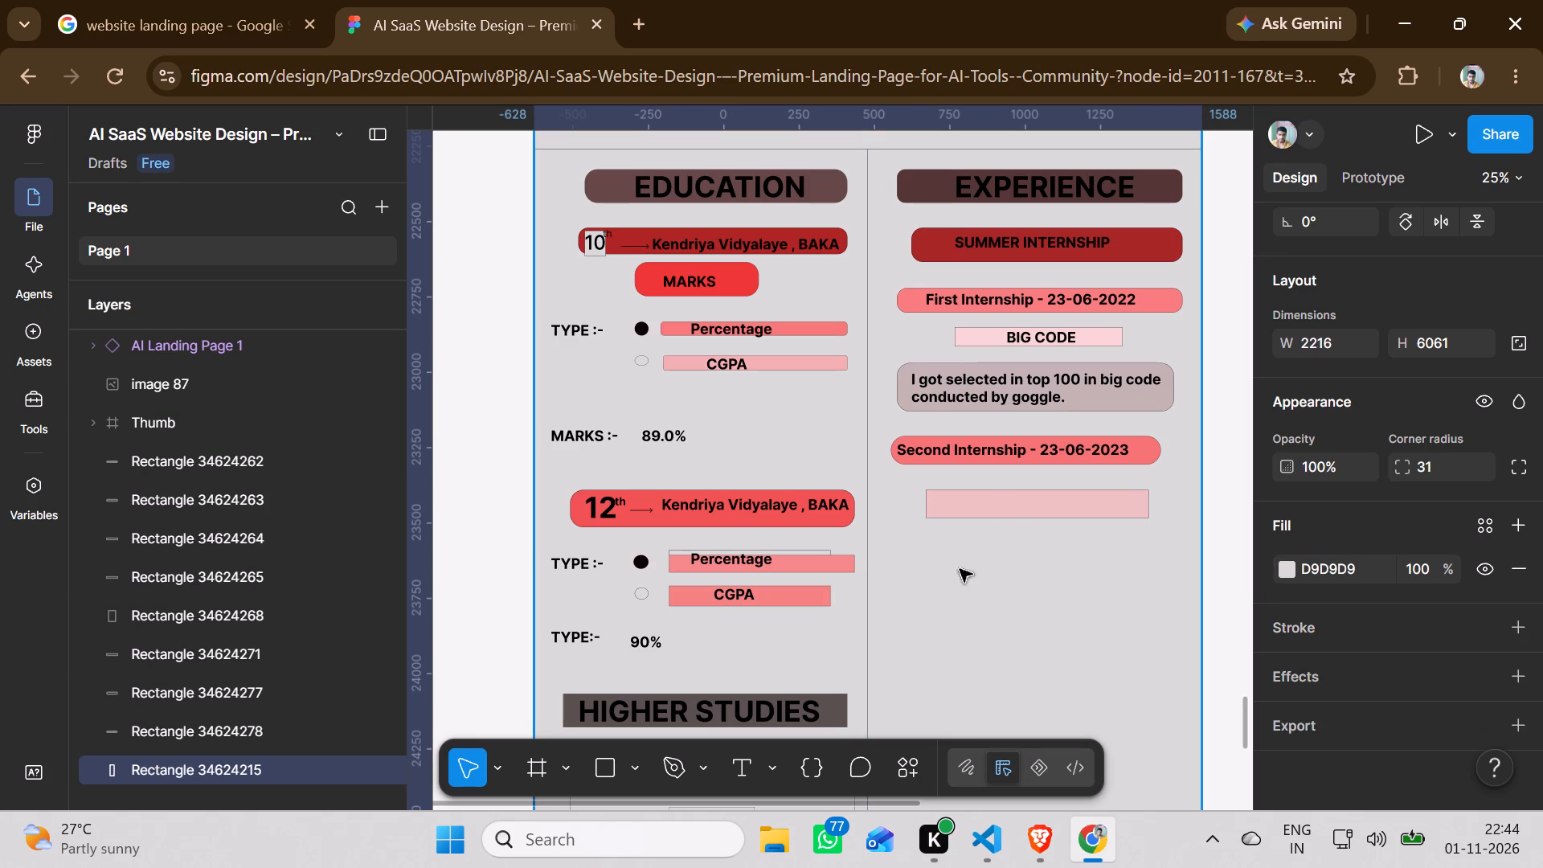
Send the light pink 740 × 93 rectangle to the back, behind the Oasis Infobyte text.
left_click(994, 506)
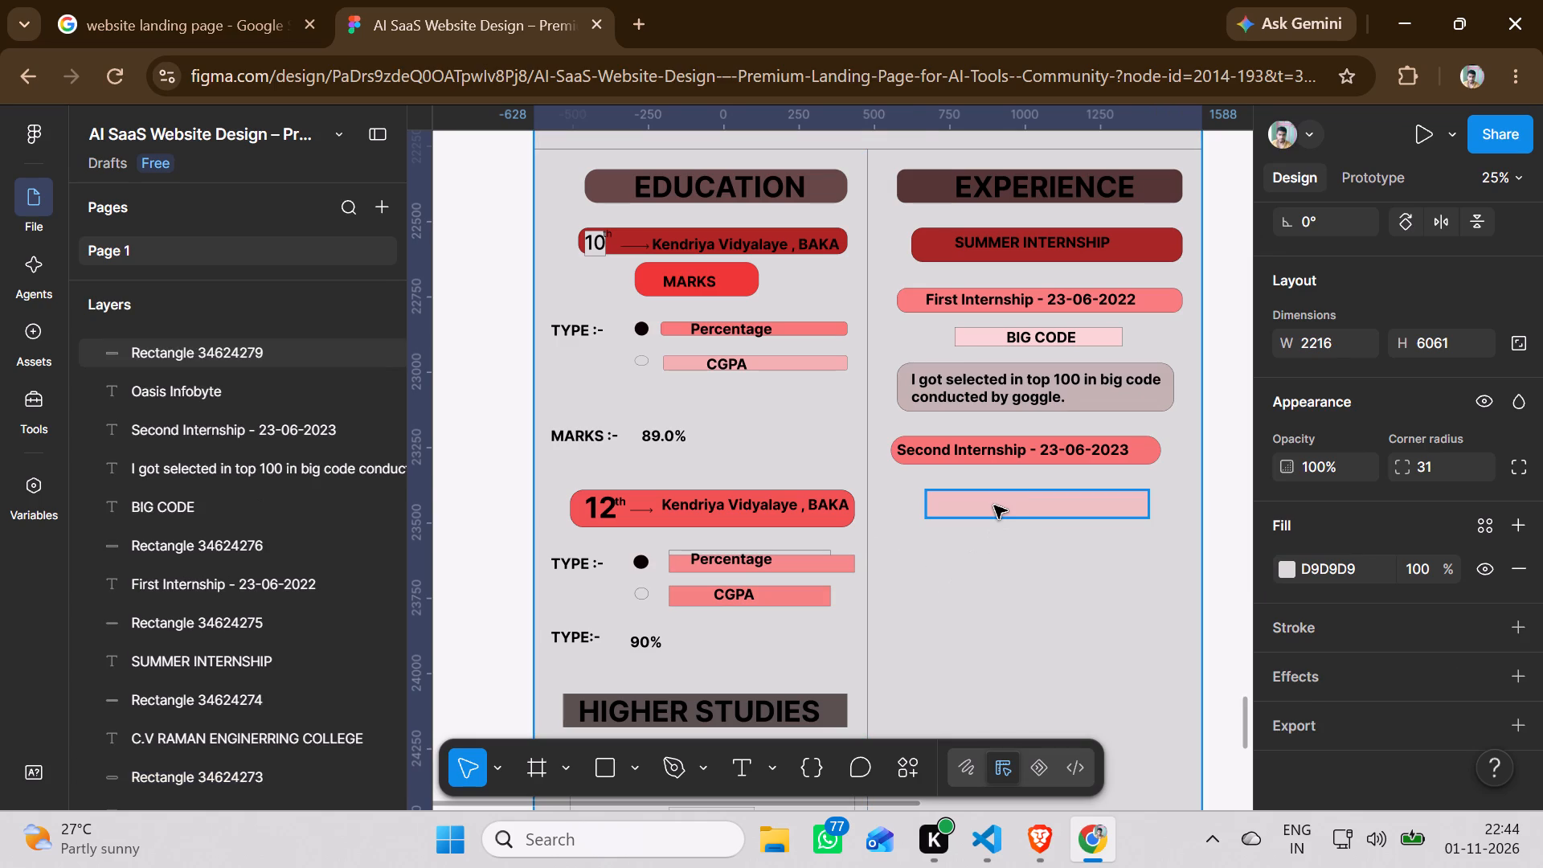
right_click(994, 506)
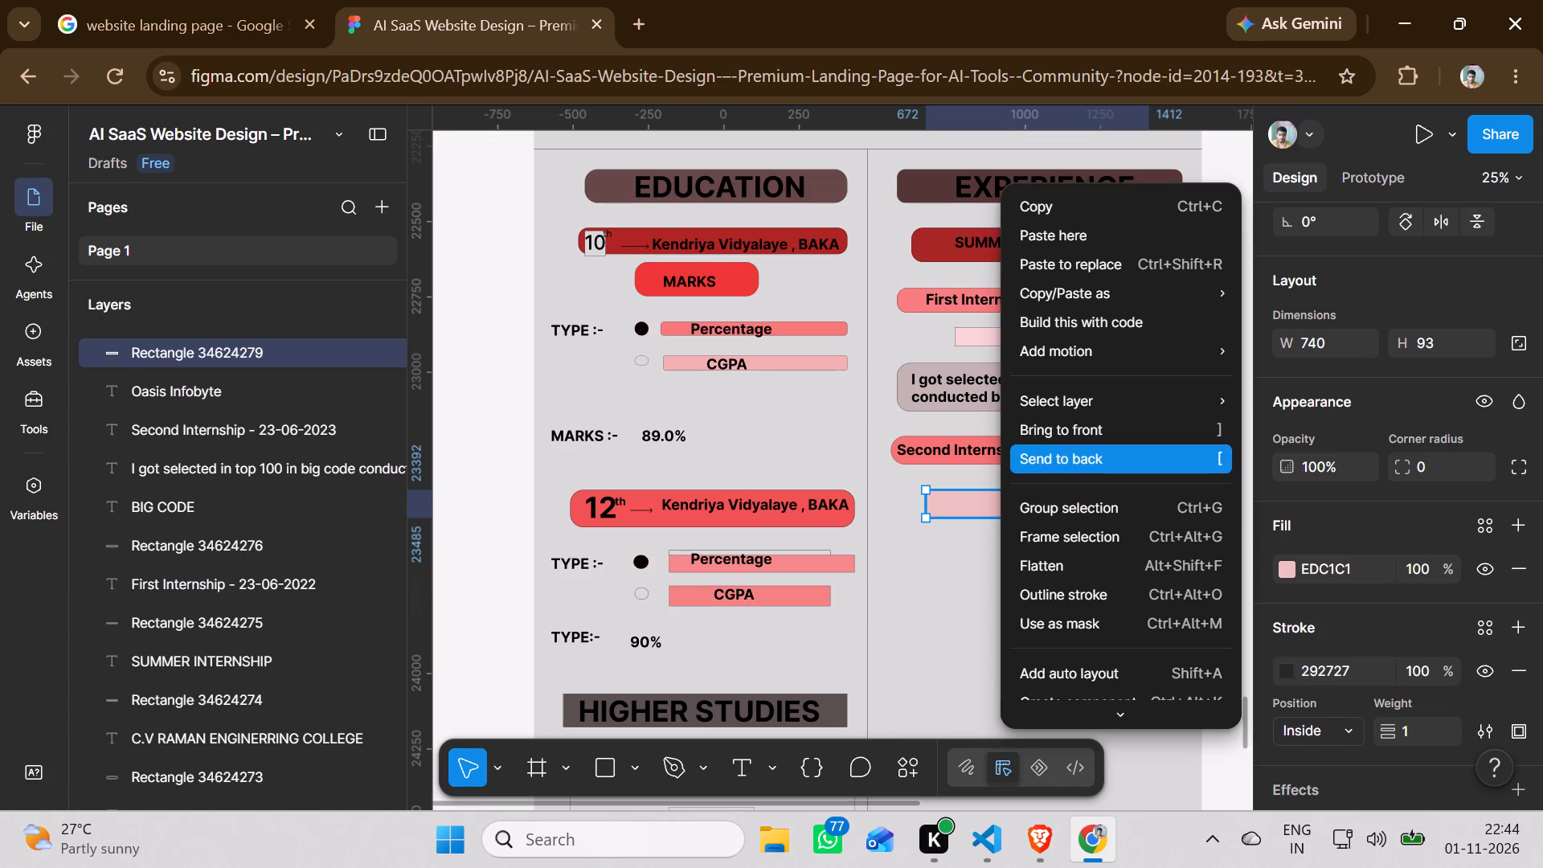
left_click(1049, 454)
Send the large grey D9D9D9 background rectangle to the back, behind the light pink 740 × 93 rectangle.
right_click(1002, 561)
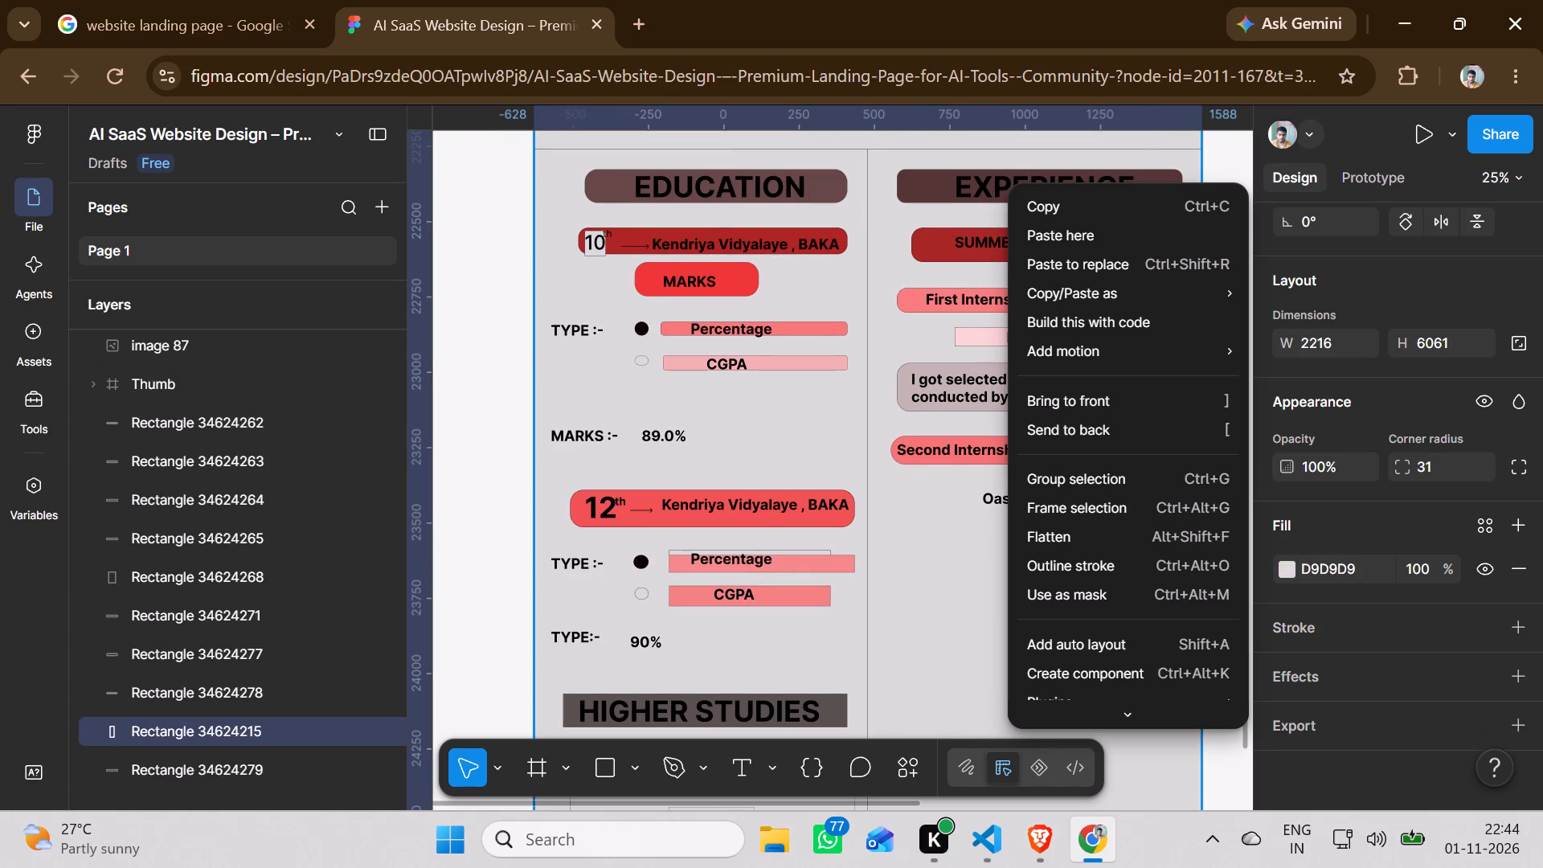
left_click(1044, 433)
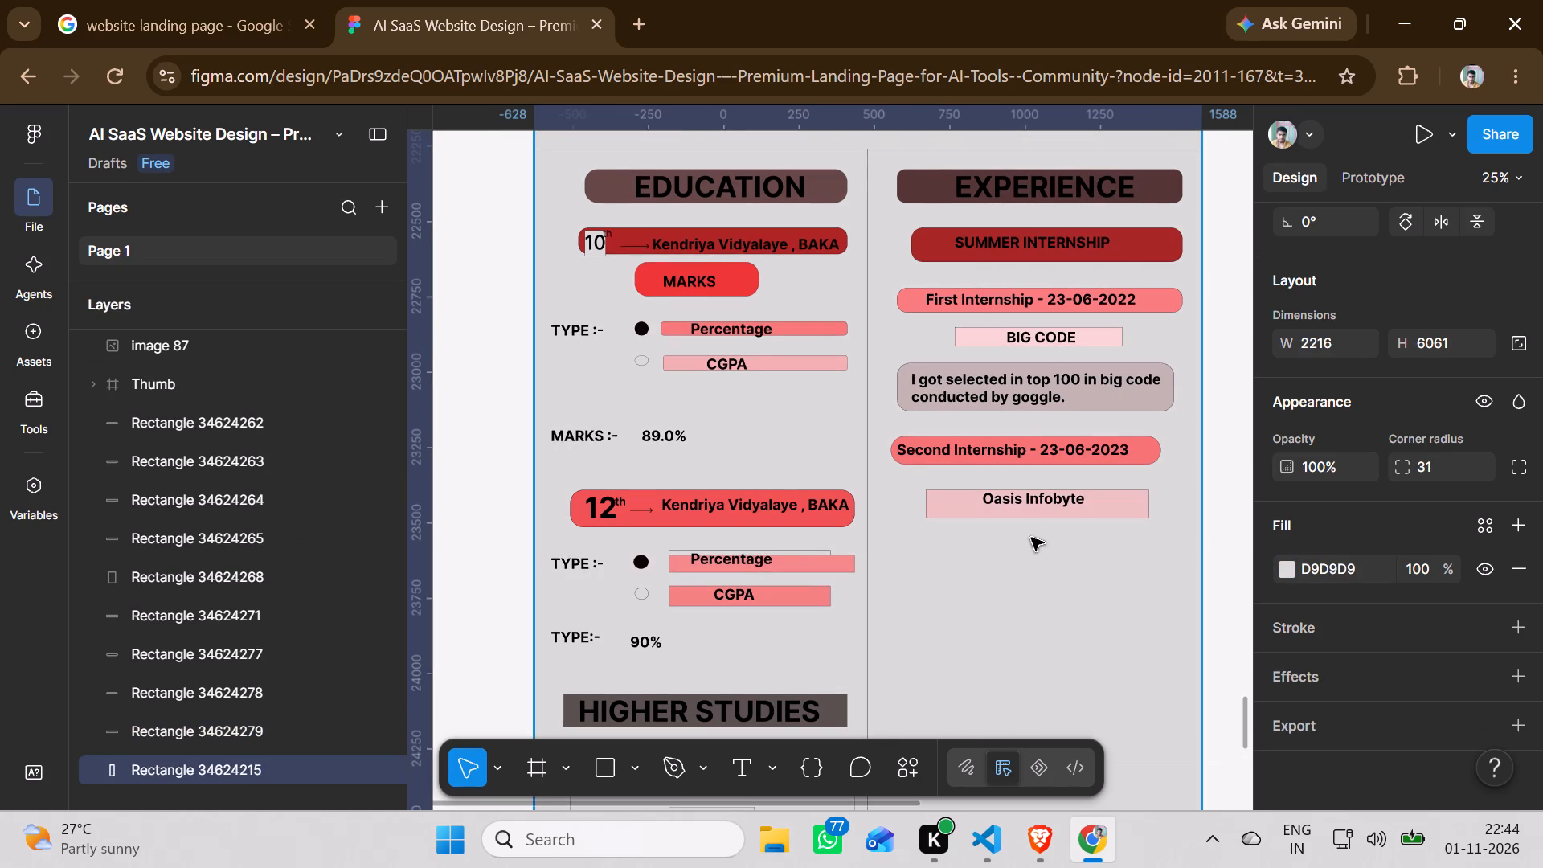
Shift the Oasis Infobyte text slightly down, closer to the vertical middle of its light pink rectangle.
left_click(1027, 502)
left_click(1027, 502)
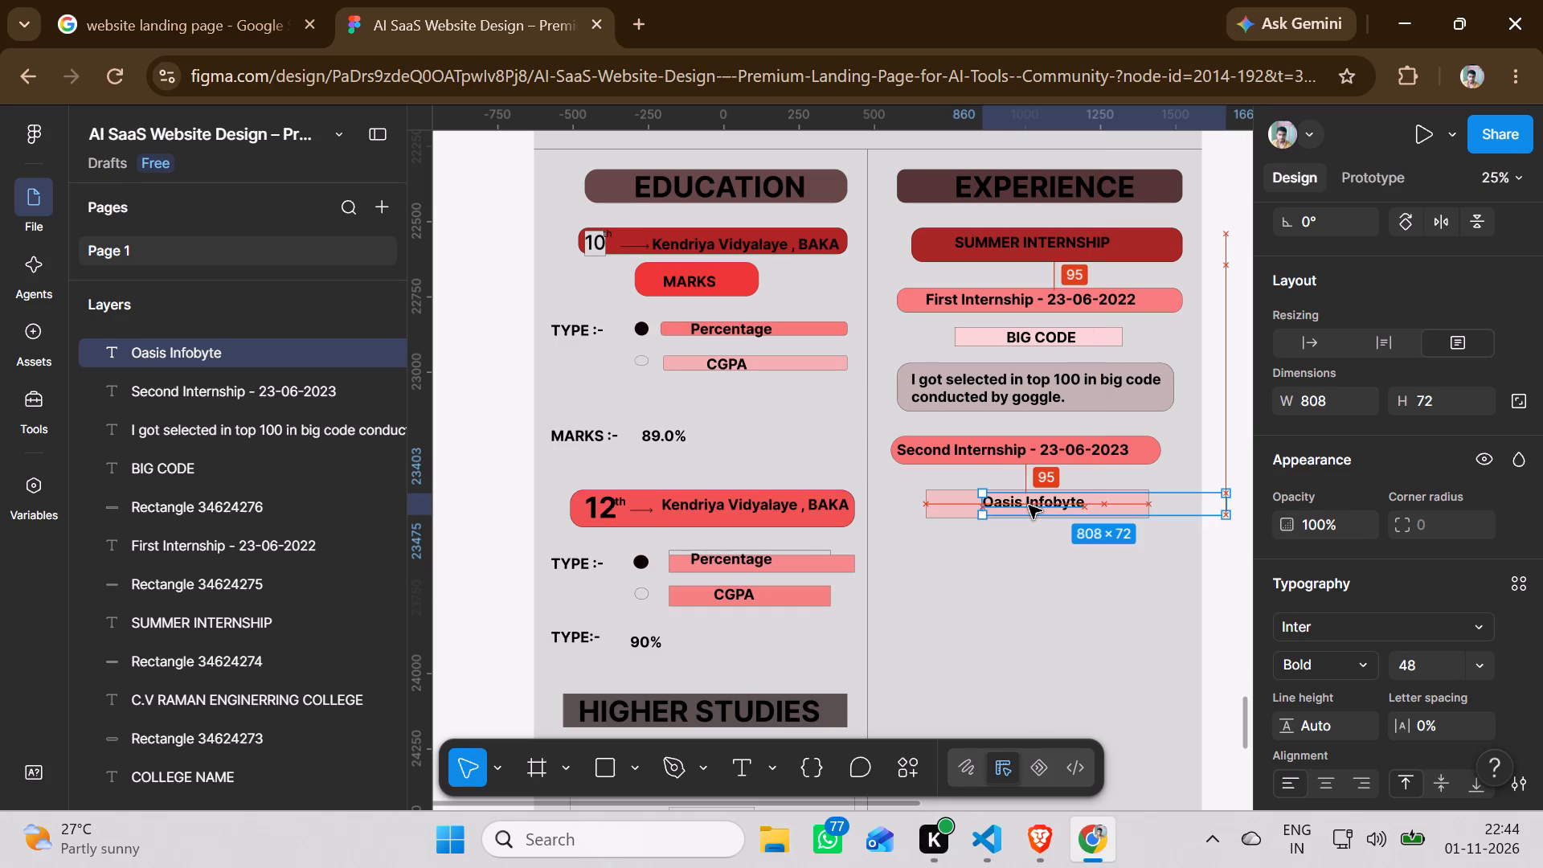
left_click(993, 568)
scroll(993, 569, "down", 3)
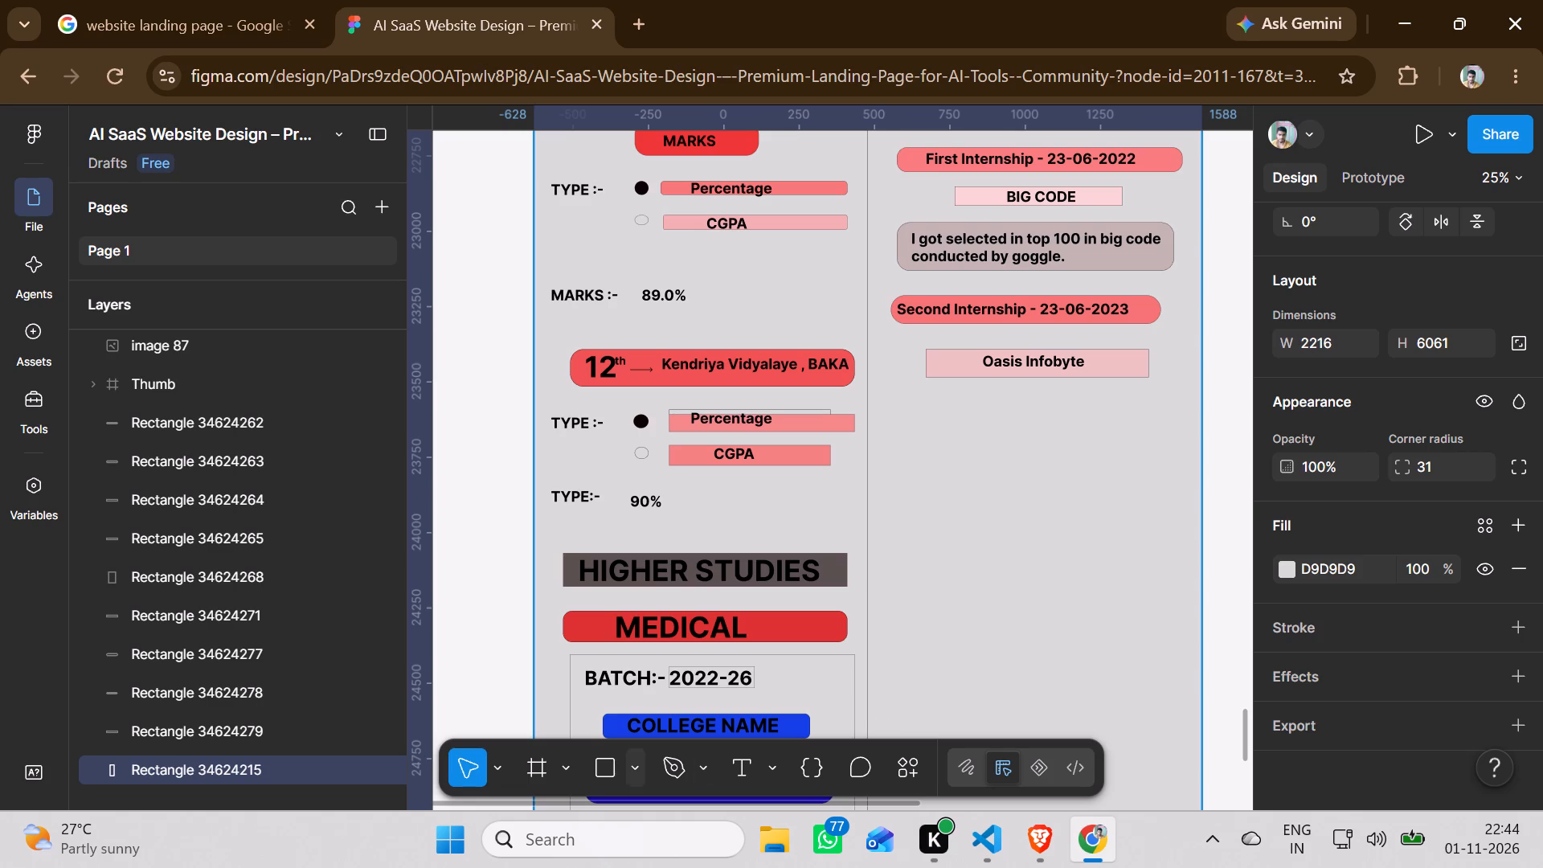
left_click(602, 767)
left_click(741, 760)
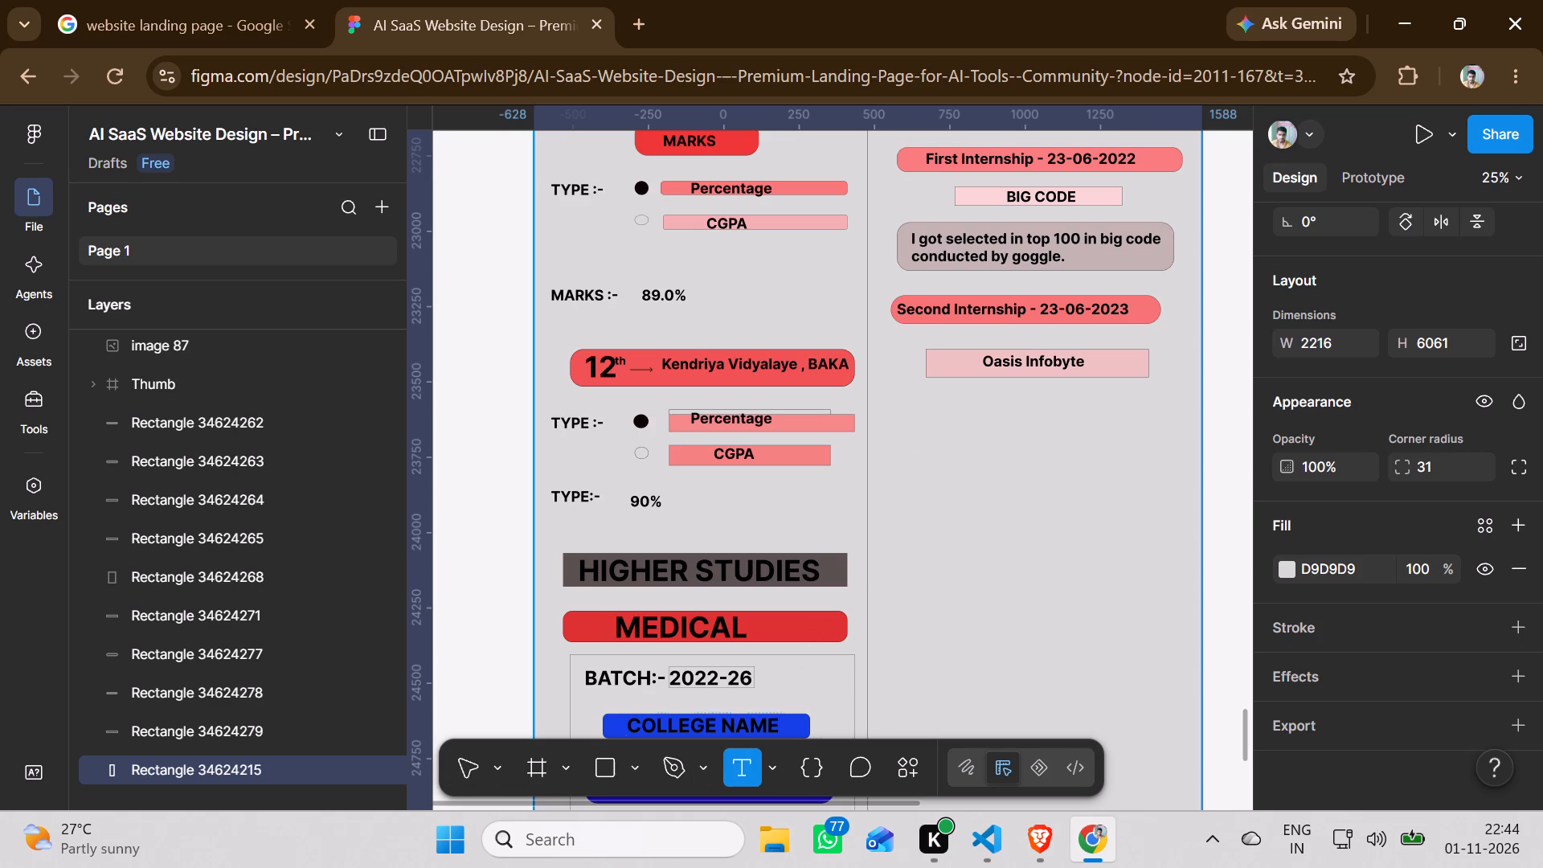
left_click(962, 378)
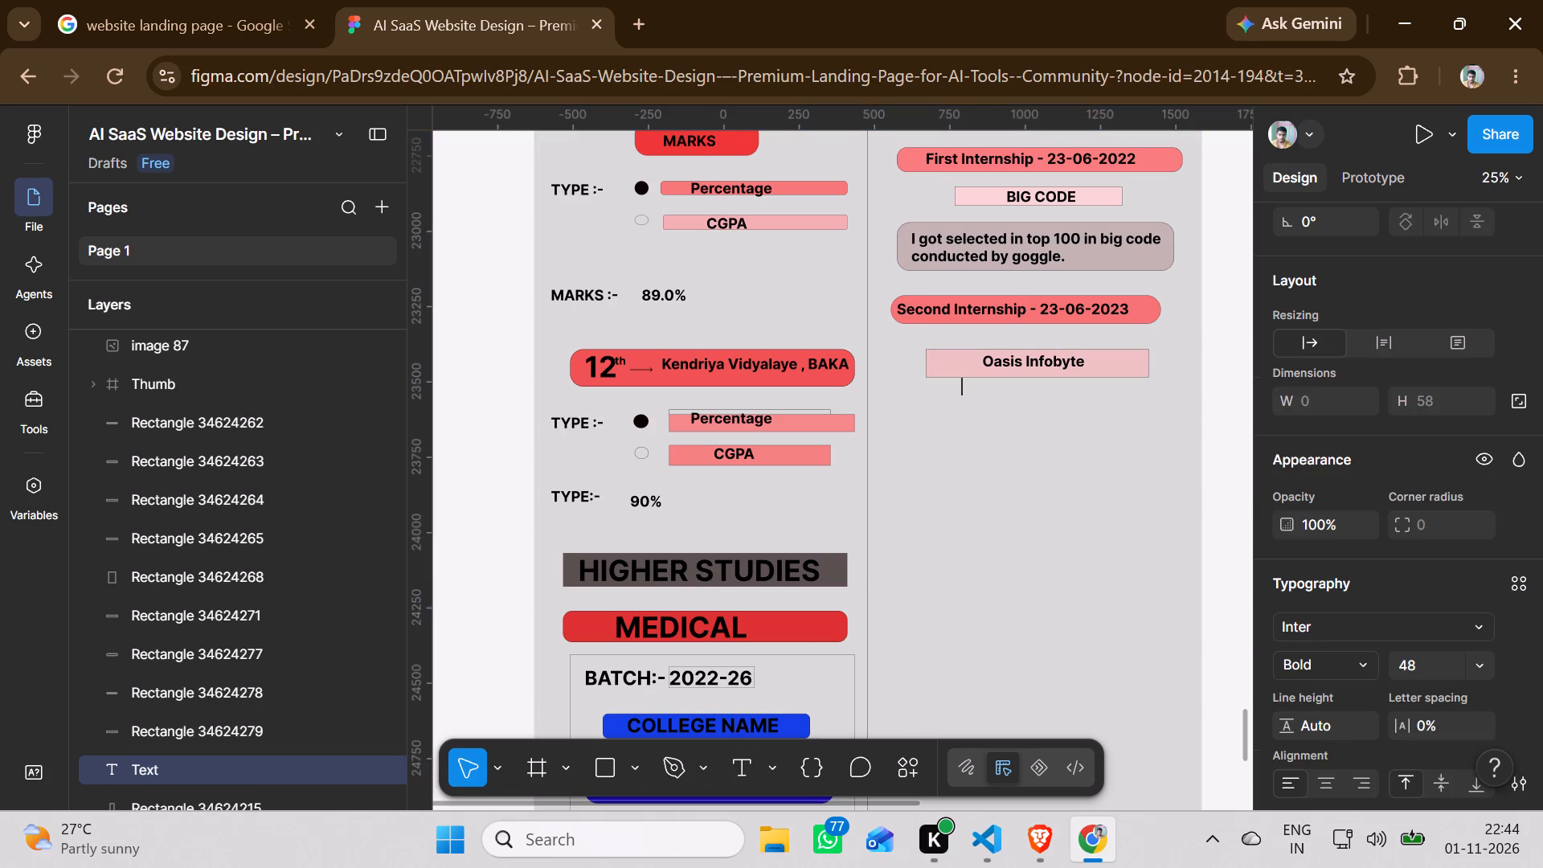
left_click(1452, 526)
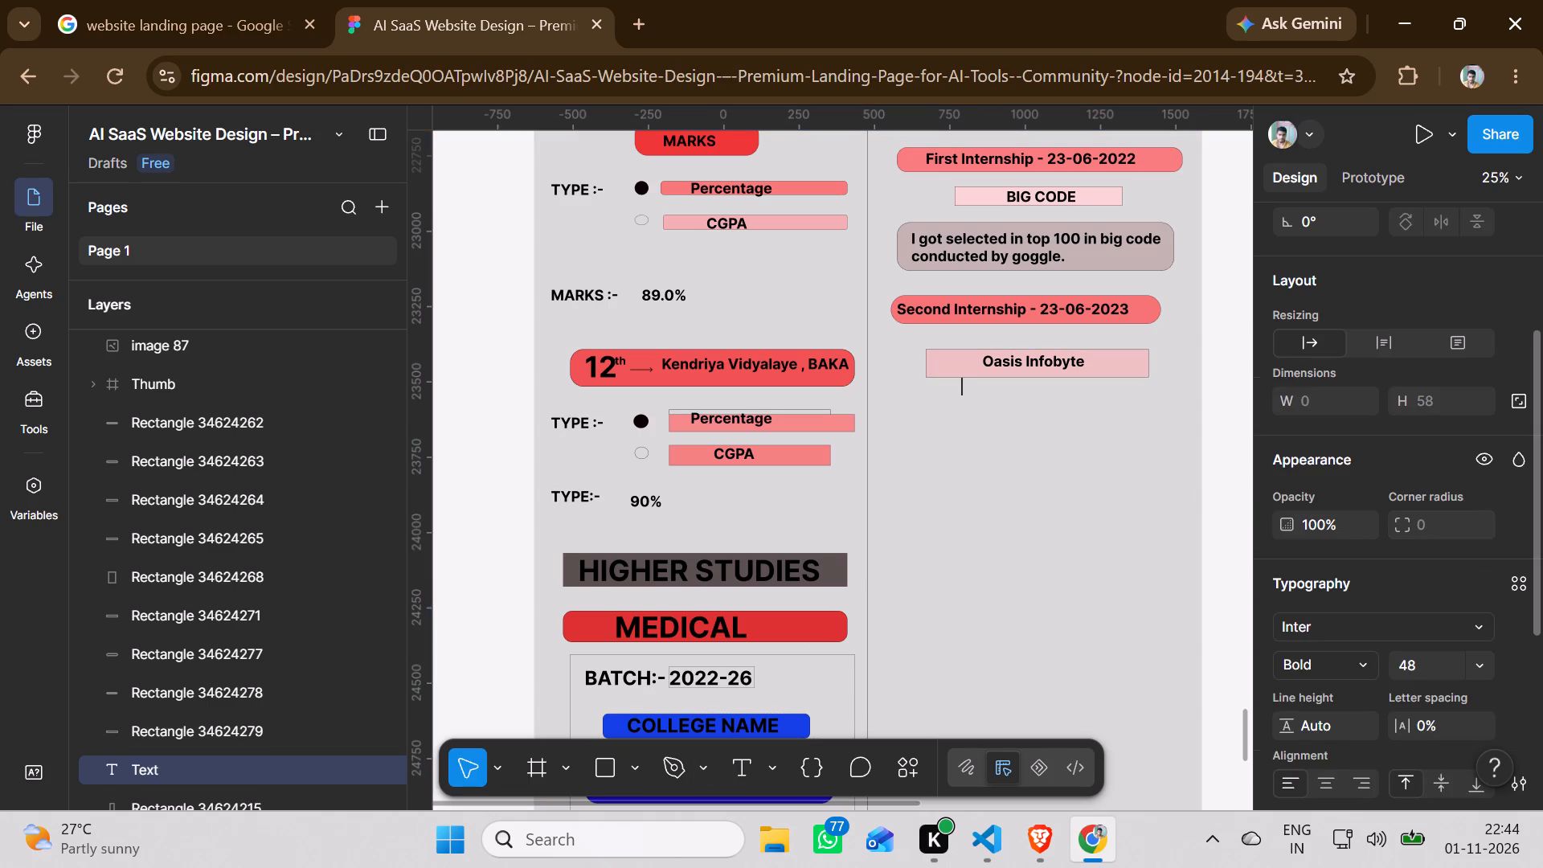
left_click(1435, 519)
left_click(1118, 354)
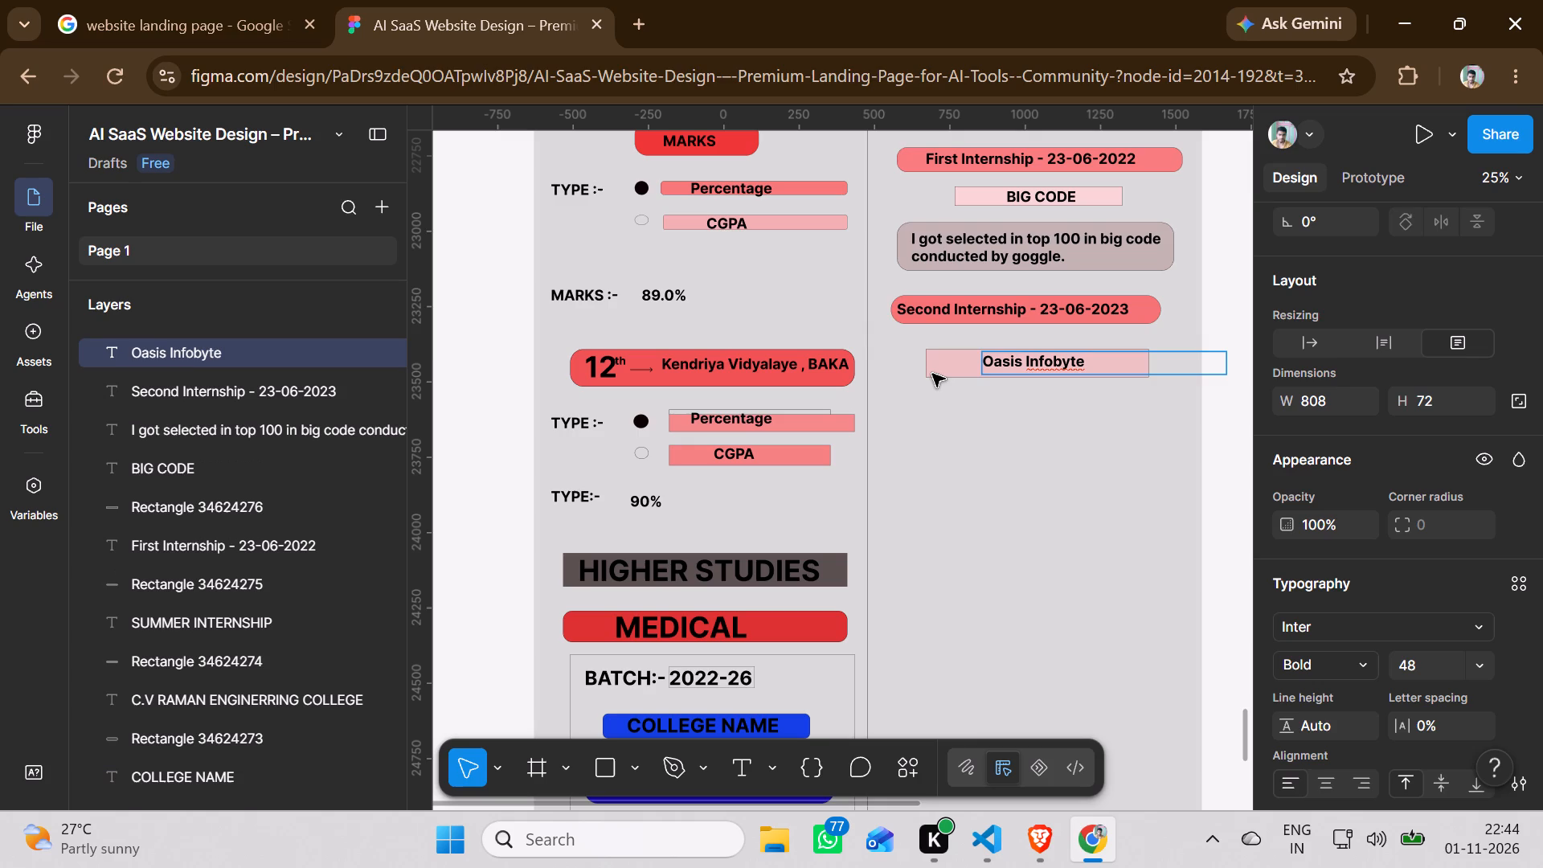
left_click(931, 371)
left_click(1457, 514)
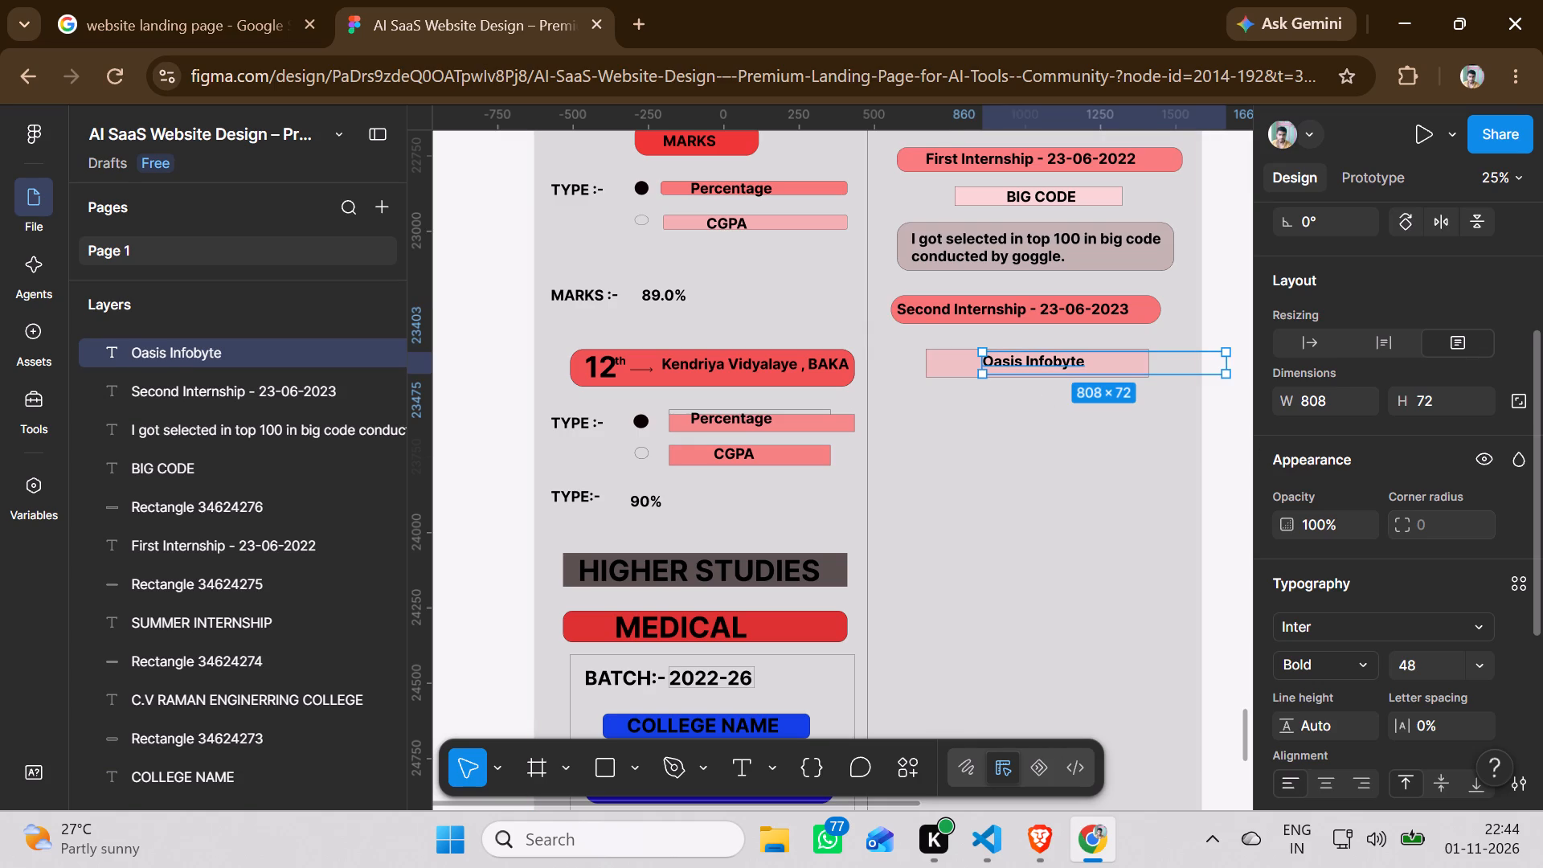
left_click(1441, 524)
Round the corners of the light pink rectangle behind Oasis Infobyte to a radius of about 28.
double_click(962, 366)
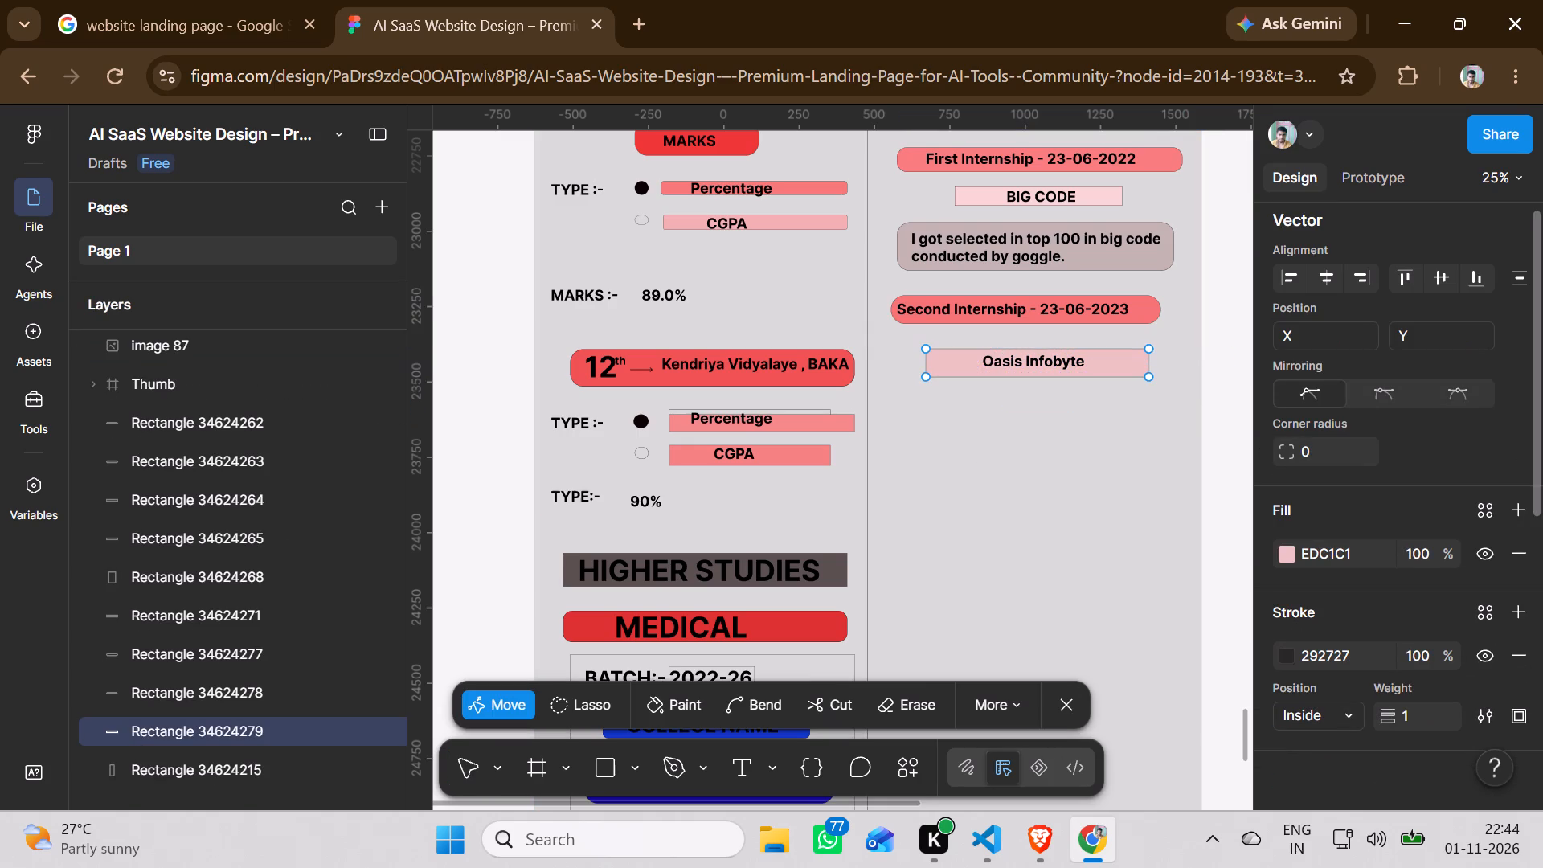
left_click(956, 366)
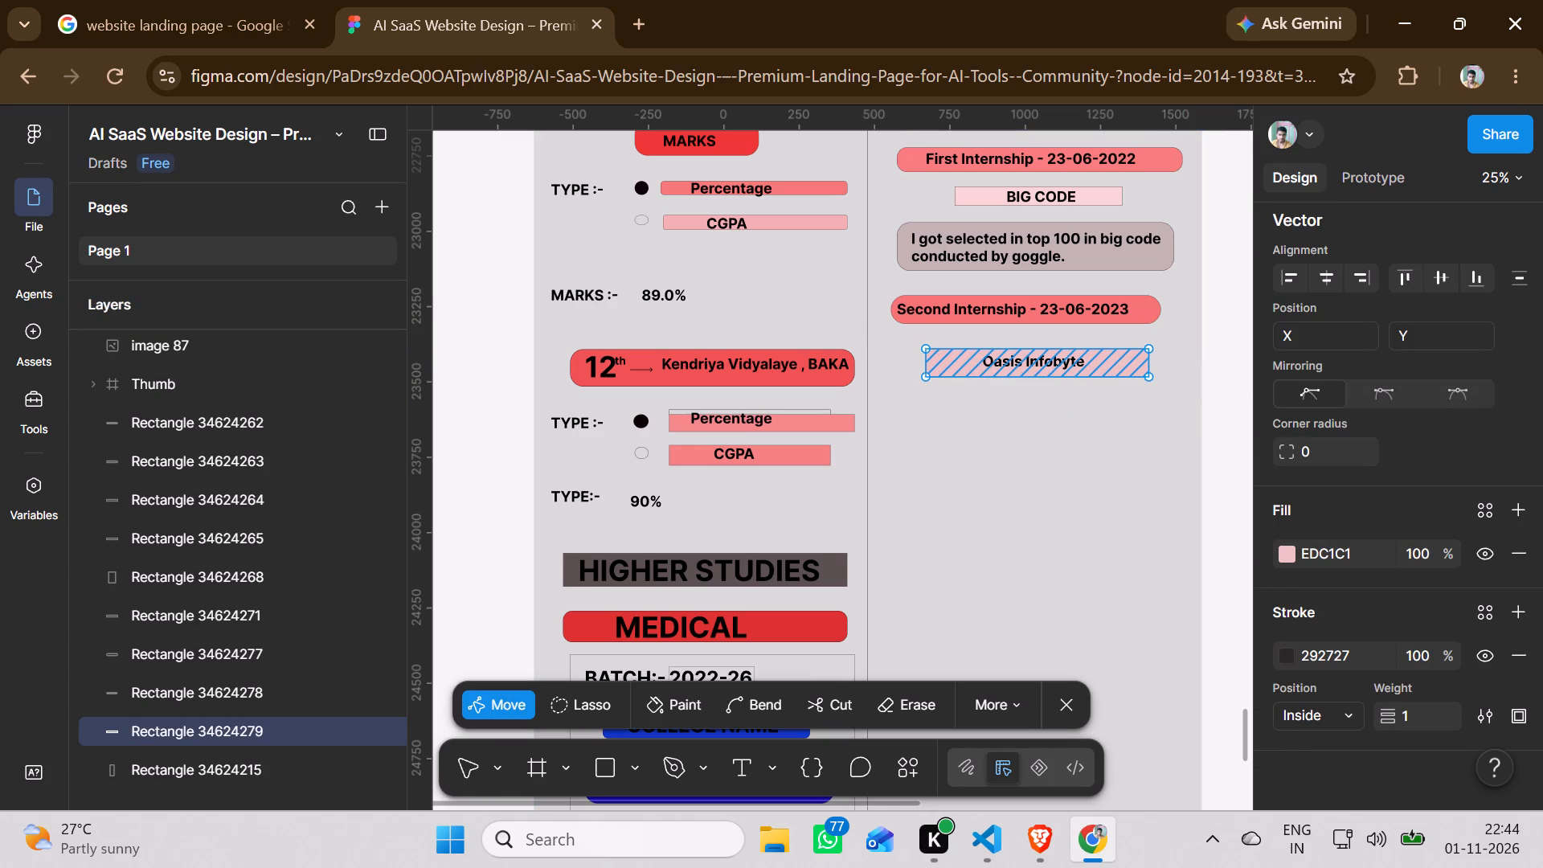
scroll(1434, 485, "down", 7)
scroll(1434, 485, "up", 3)
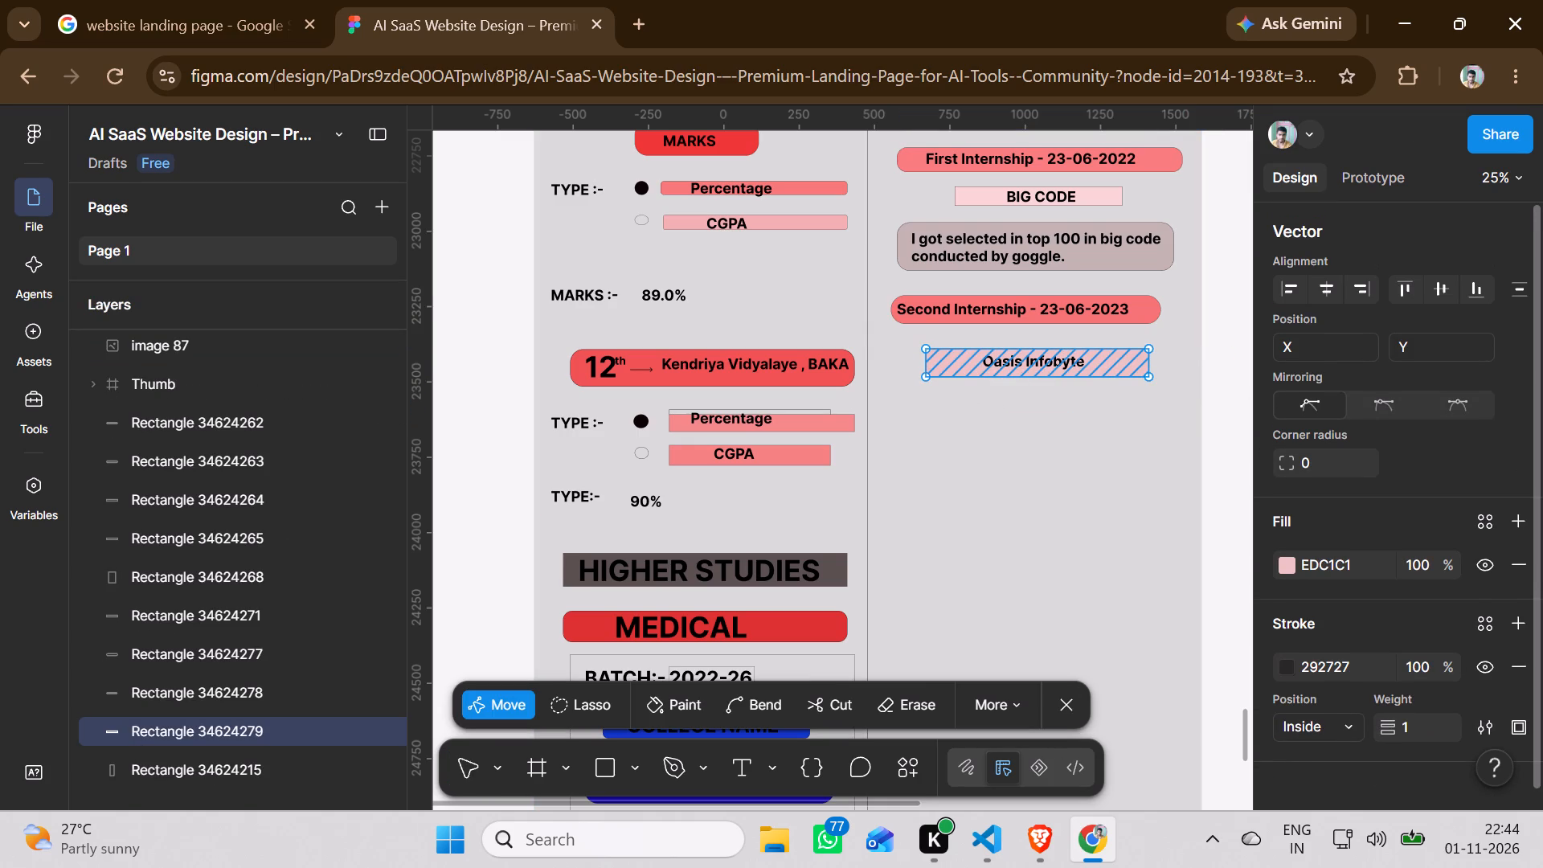
scroll(1434, 485, "up", 7)
left_click(987, 437)
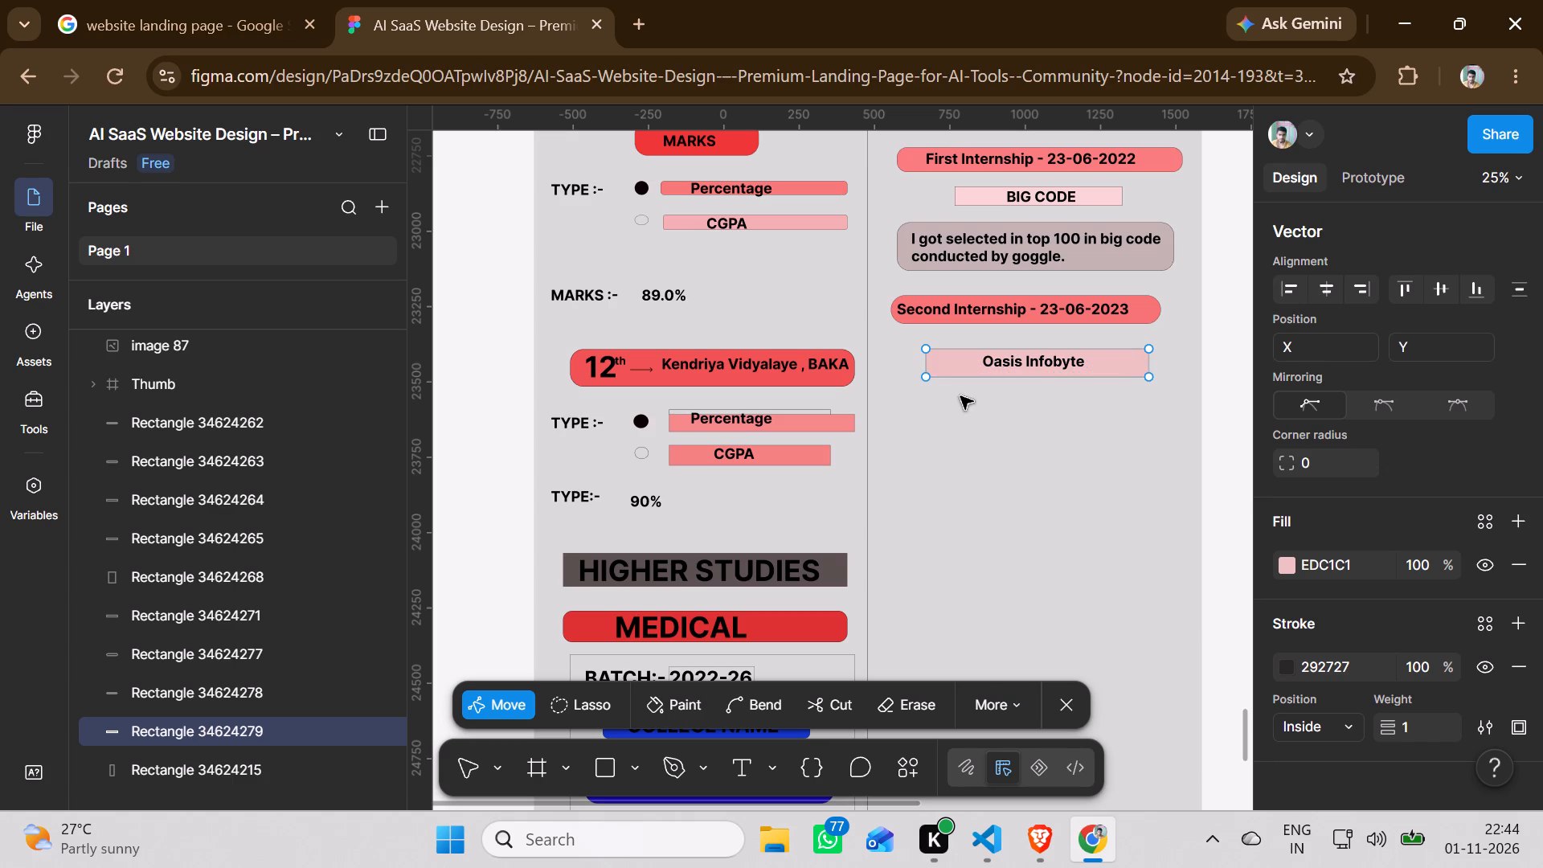
left_click(954, 370)
double_click(959, 461)
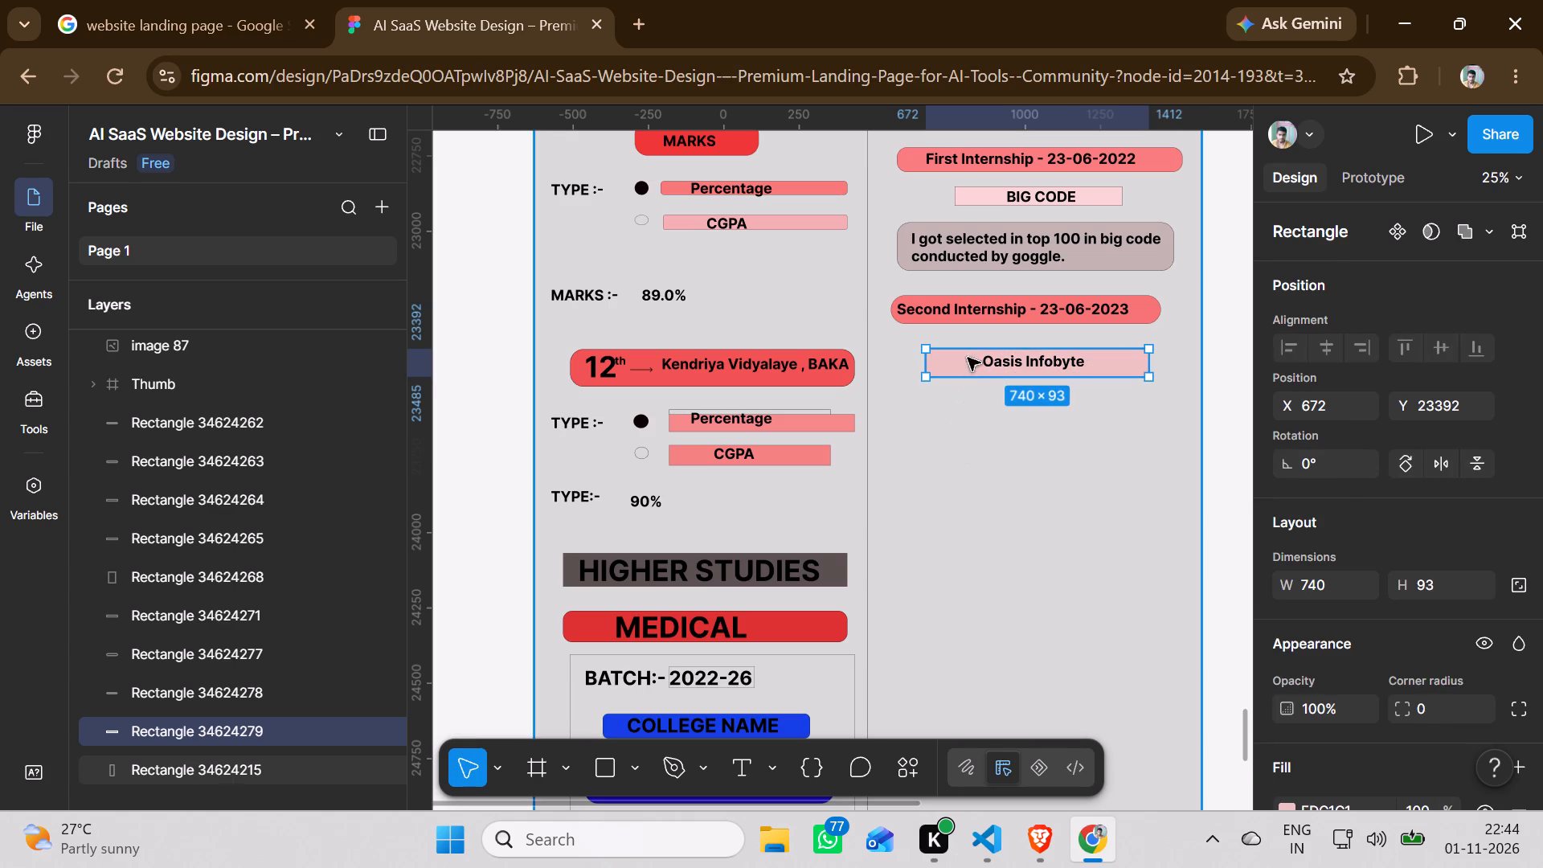
scroll(1439, 558, "up", 5)
scroll(1439, 558, "down", 4)
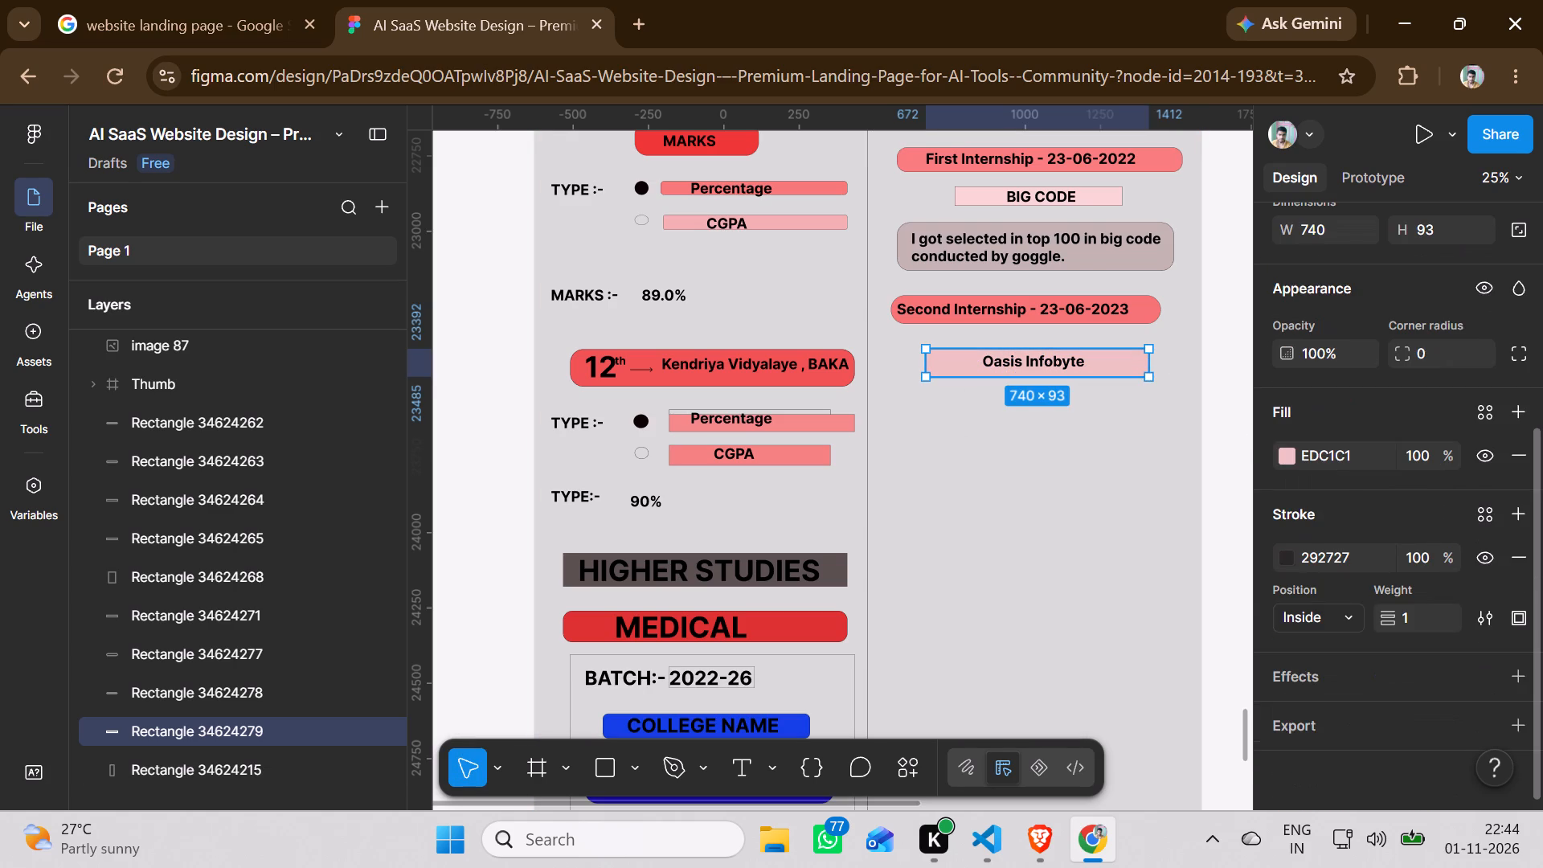
left_click(1447, 354)
key("Up")
key("Up")
key("Up")
key("Up")
key("Up")
key("Up")
key("Up")
key("Up")
key("Up")
key("Up")
key("Up")
key("Up")
key("Up")
key("Up")
key("Up")
key("Up")
key("Up")
key("Up")
key("Up")
key("Up")
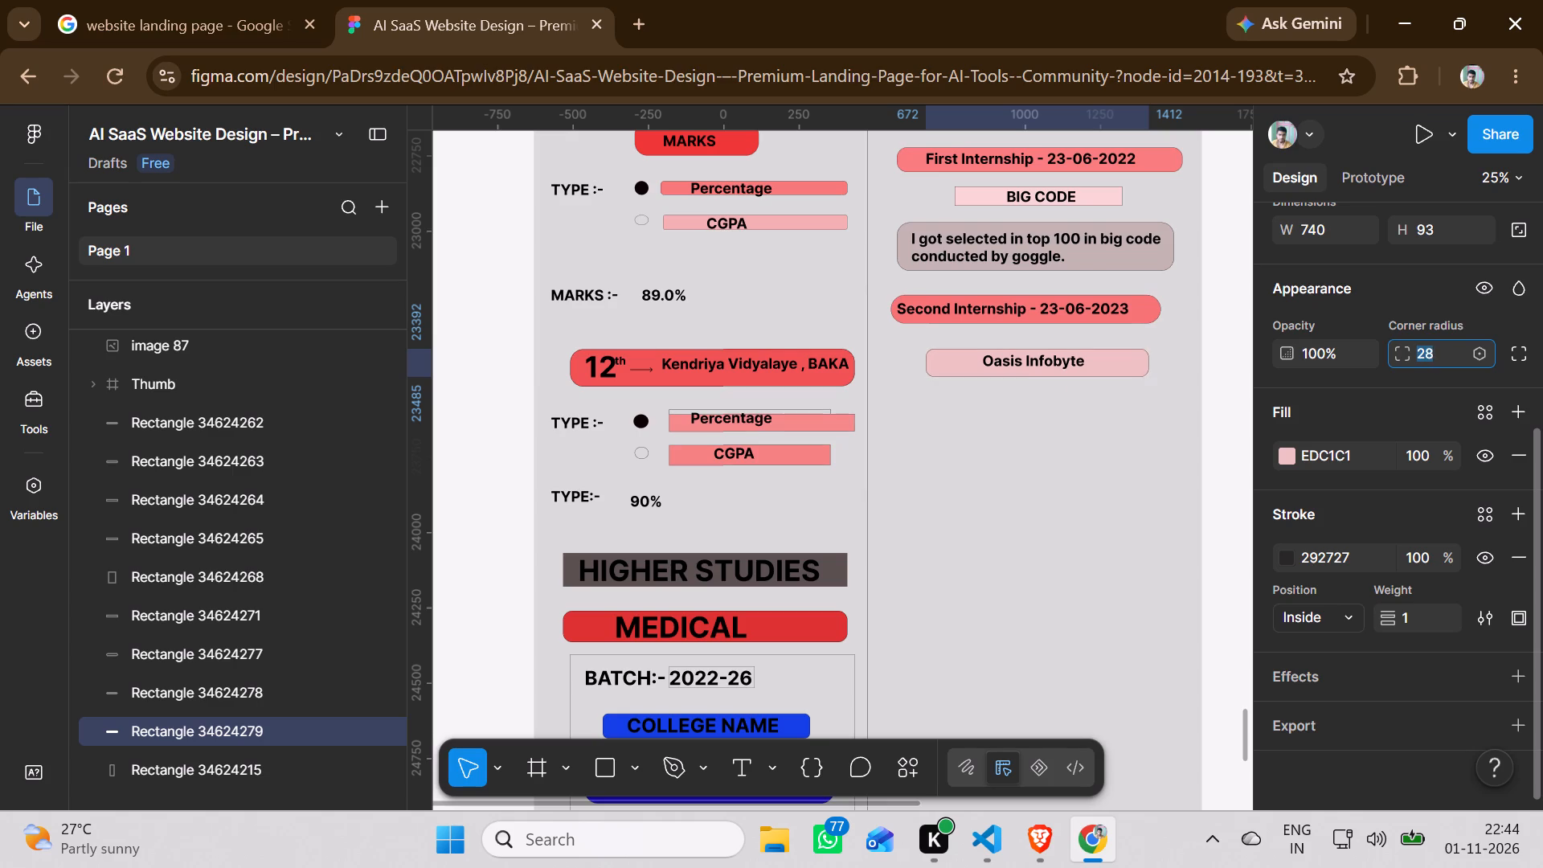
key("Up")
left_click(975, 464)
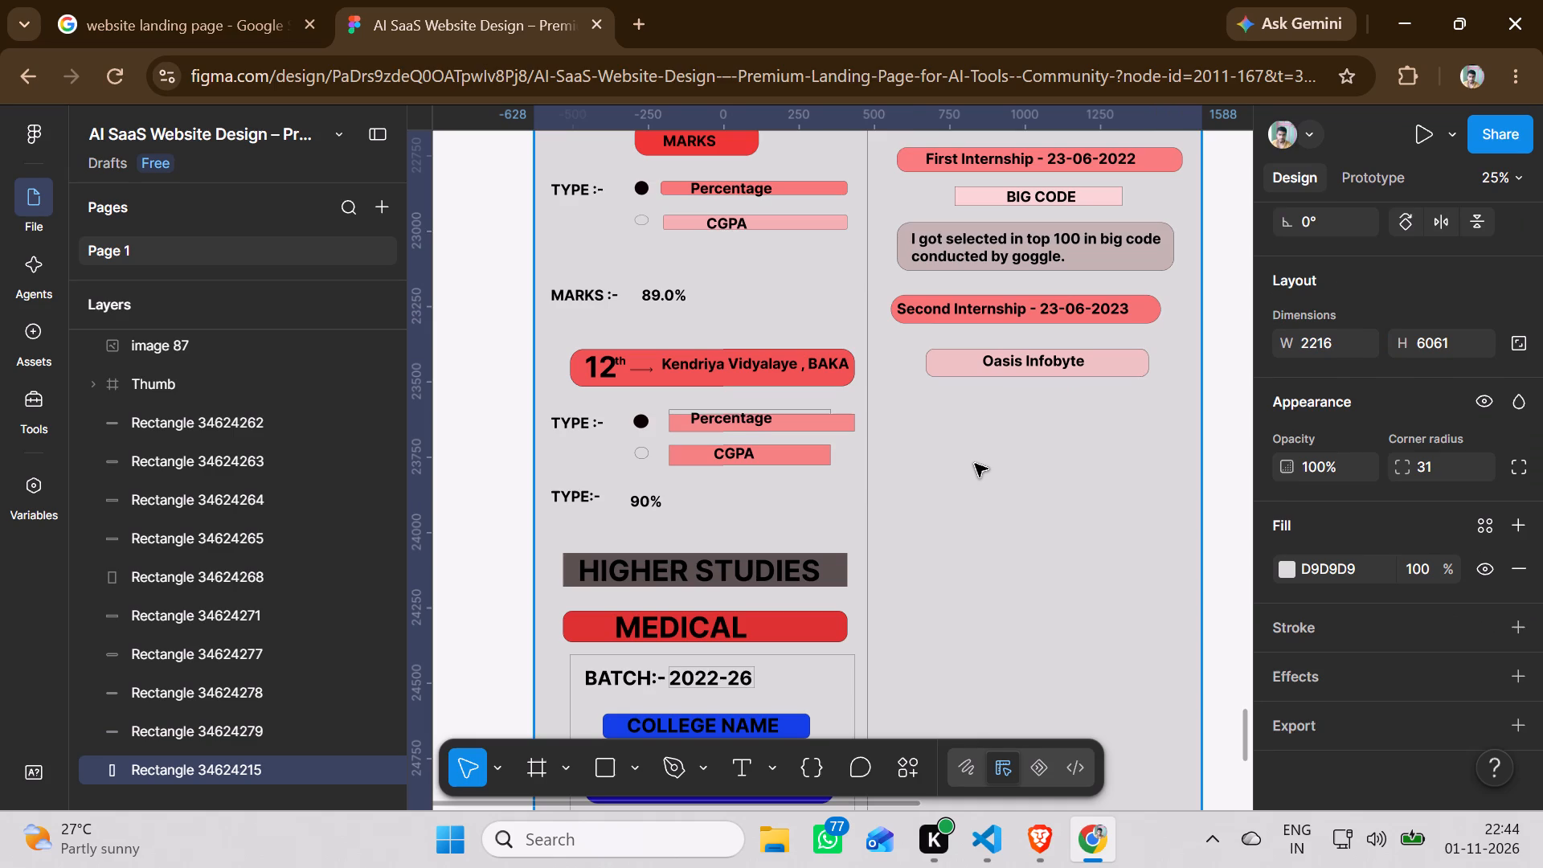
Draw a text box about 872 × 668 in the EXPERIENCE column, below the Oasis Infobyte bar.
left_click(733, 765)
left_click_drag(914, 407, 1091, 590)
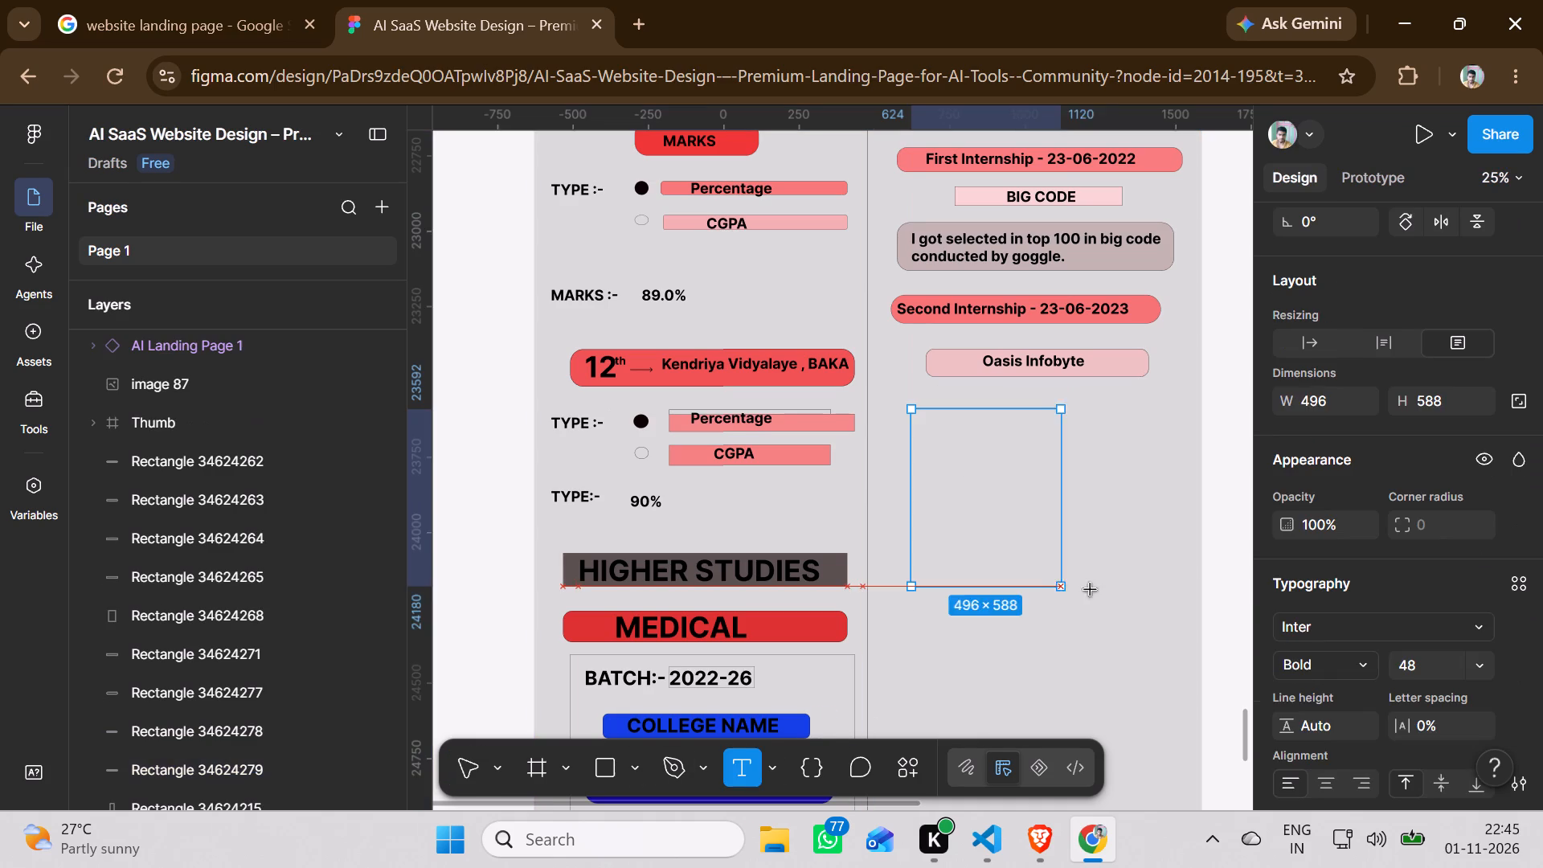
left_click_drag(1091, 590, 1173, 610)
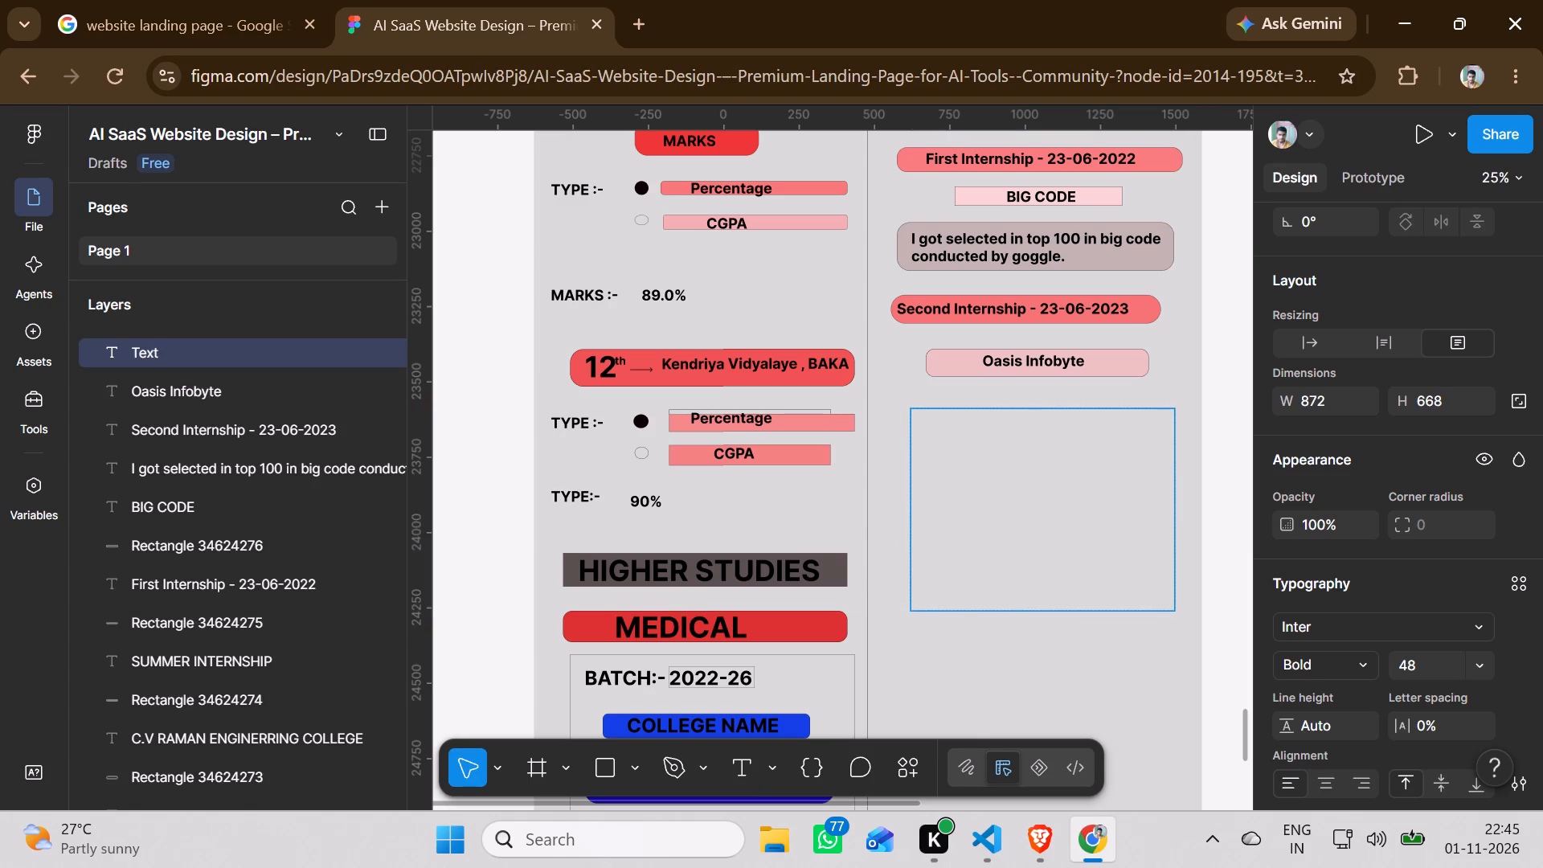
Enter "IN this intrenship we build a responsive webpage , using html , css, javascript ." in the new text box.
type("IN this intre")
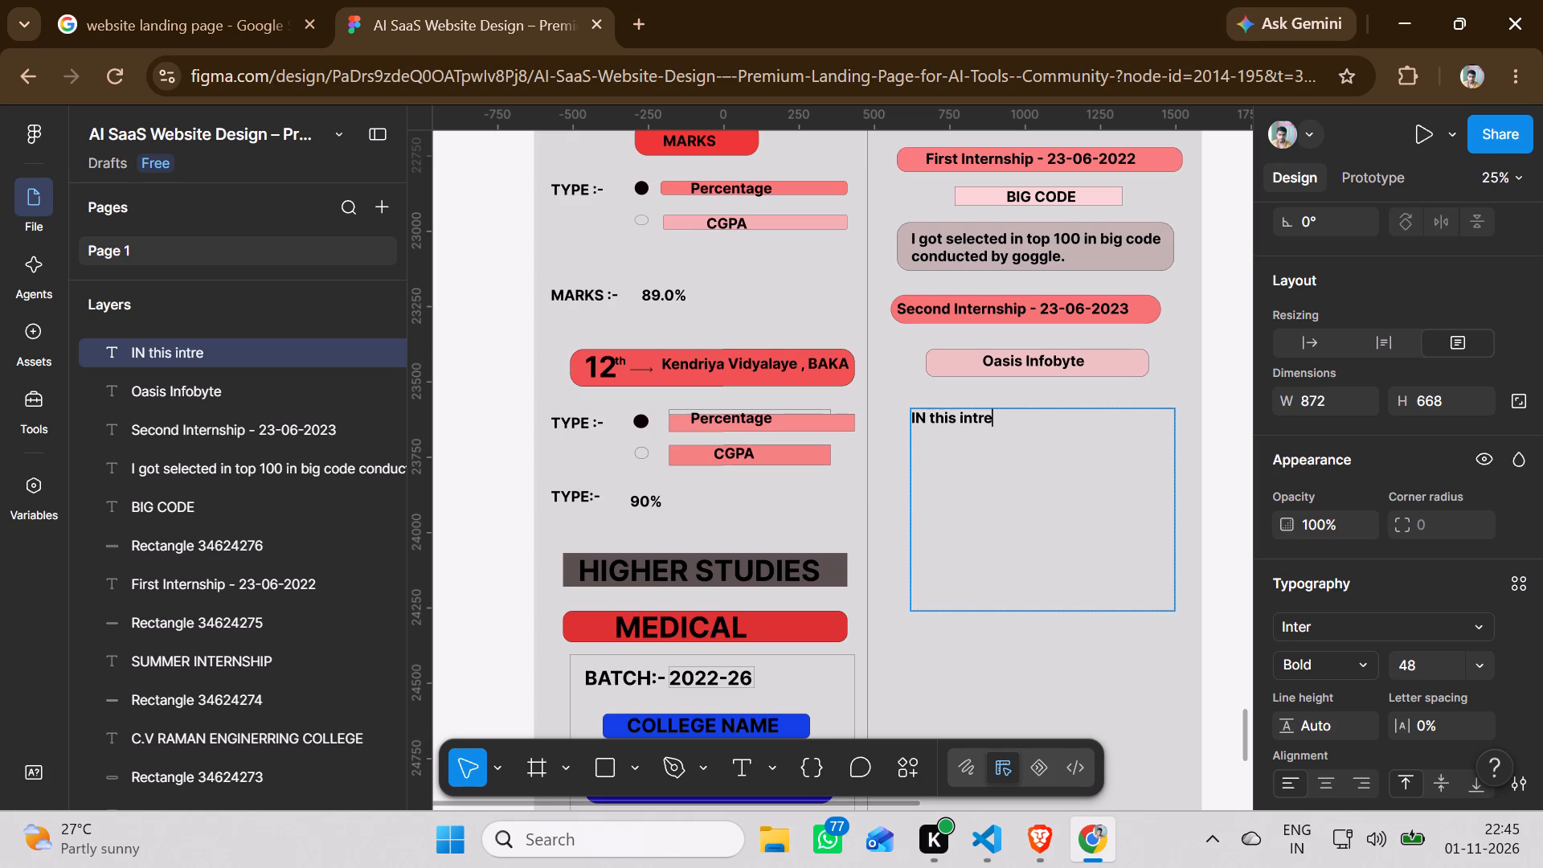
type("nship")
key("space")
type("we build")
key("space")
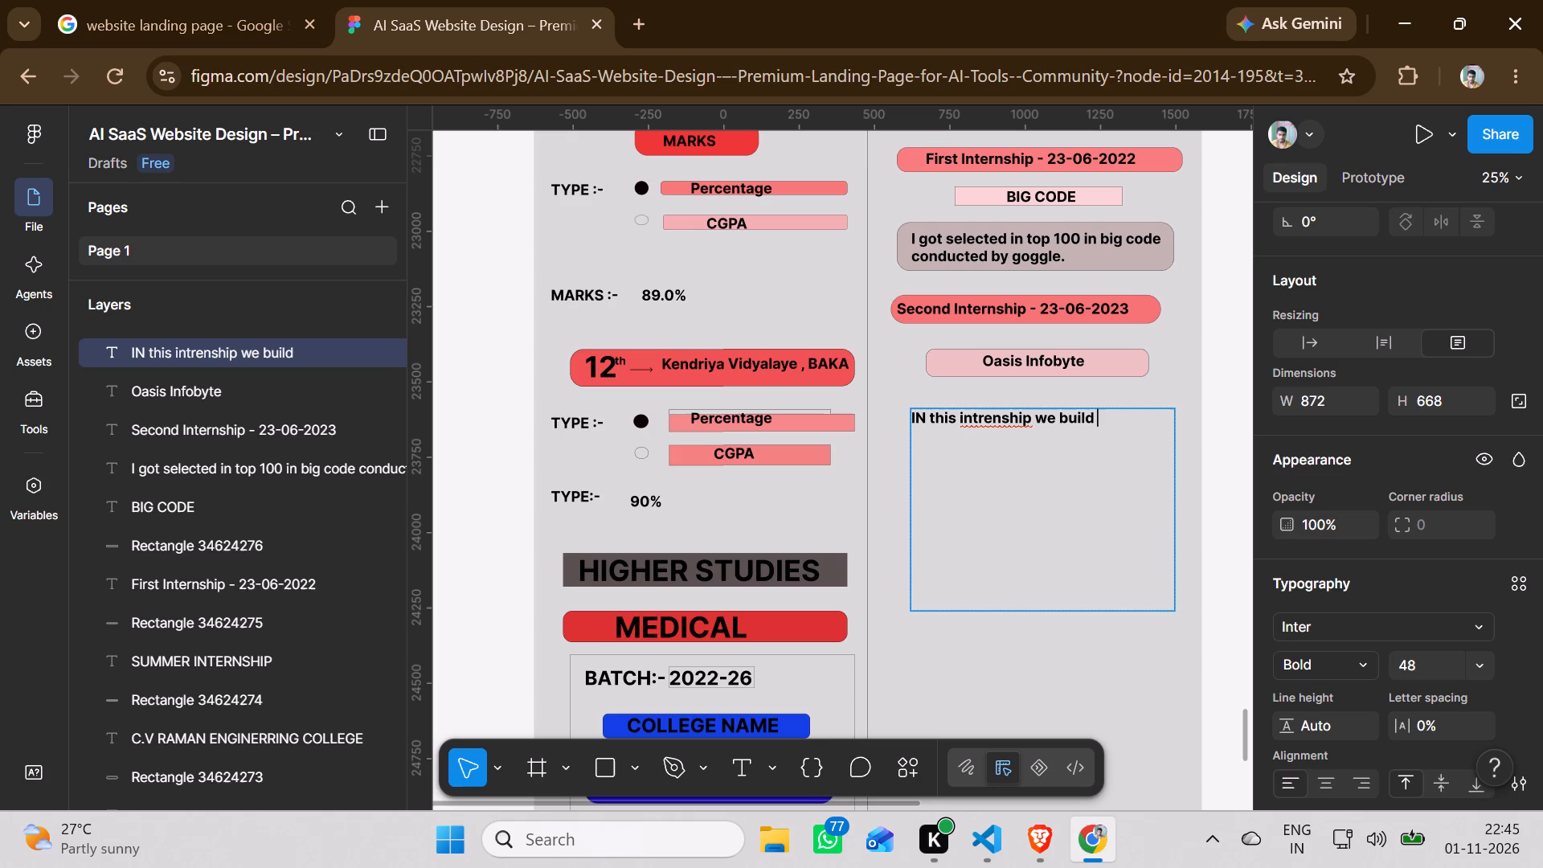
type("a")
key("space")
type("res")
type("ponsive we")
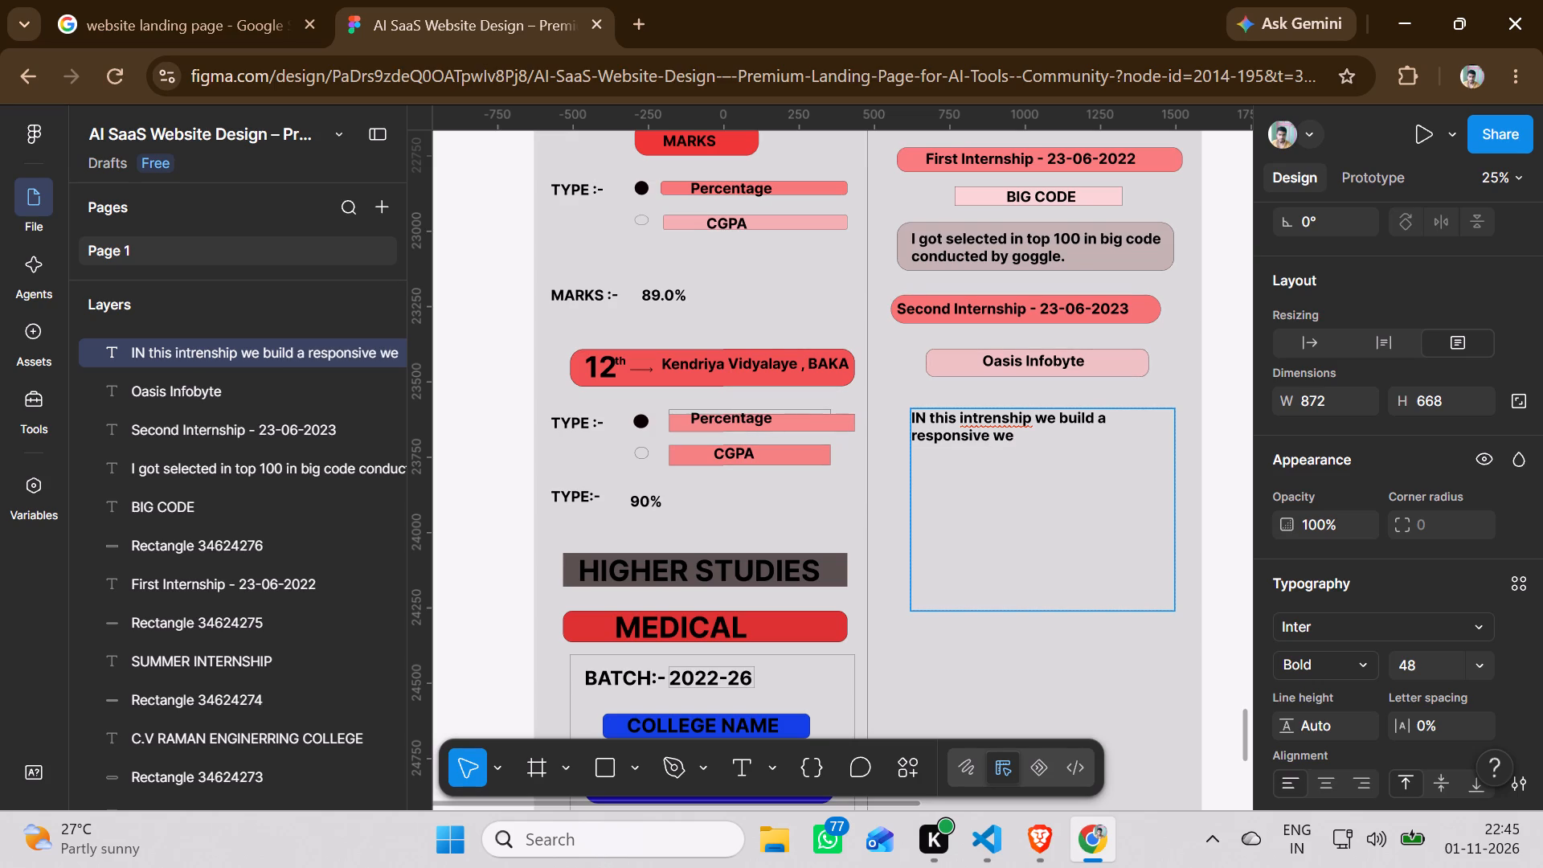
type("bpage")
key("space")
type(", using html")
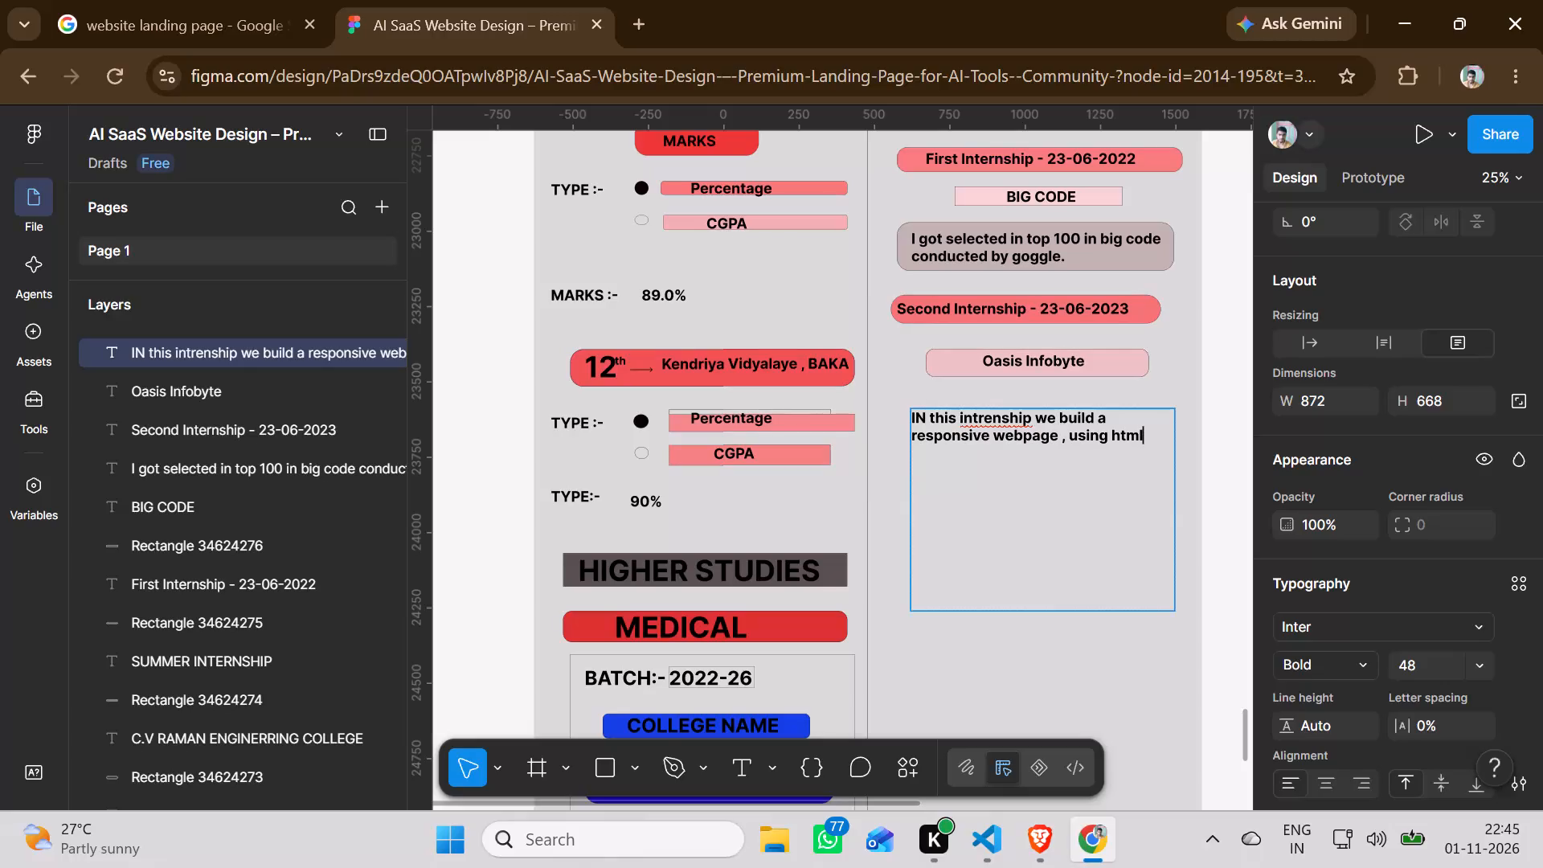
key("space")
key("space")
type(", css, javascript ,")
key("BackSpace")
type(".")
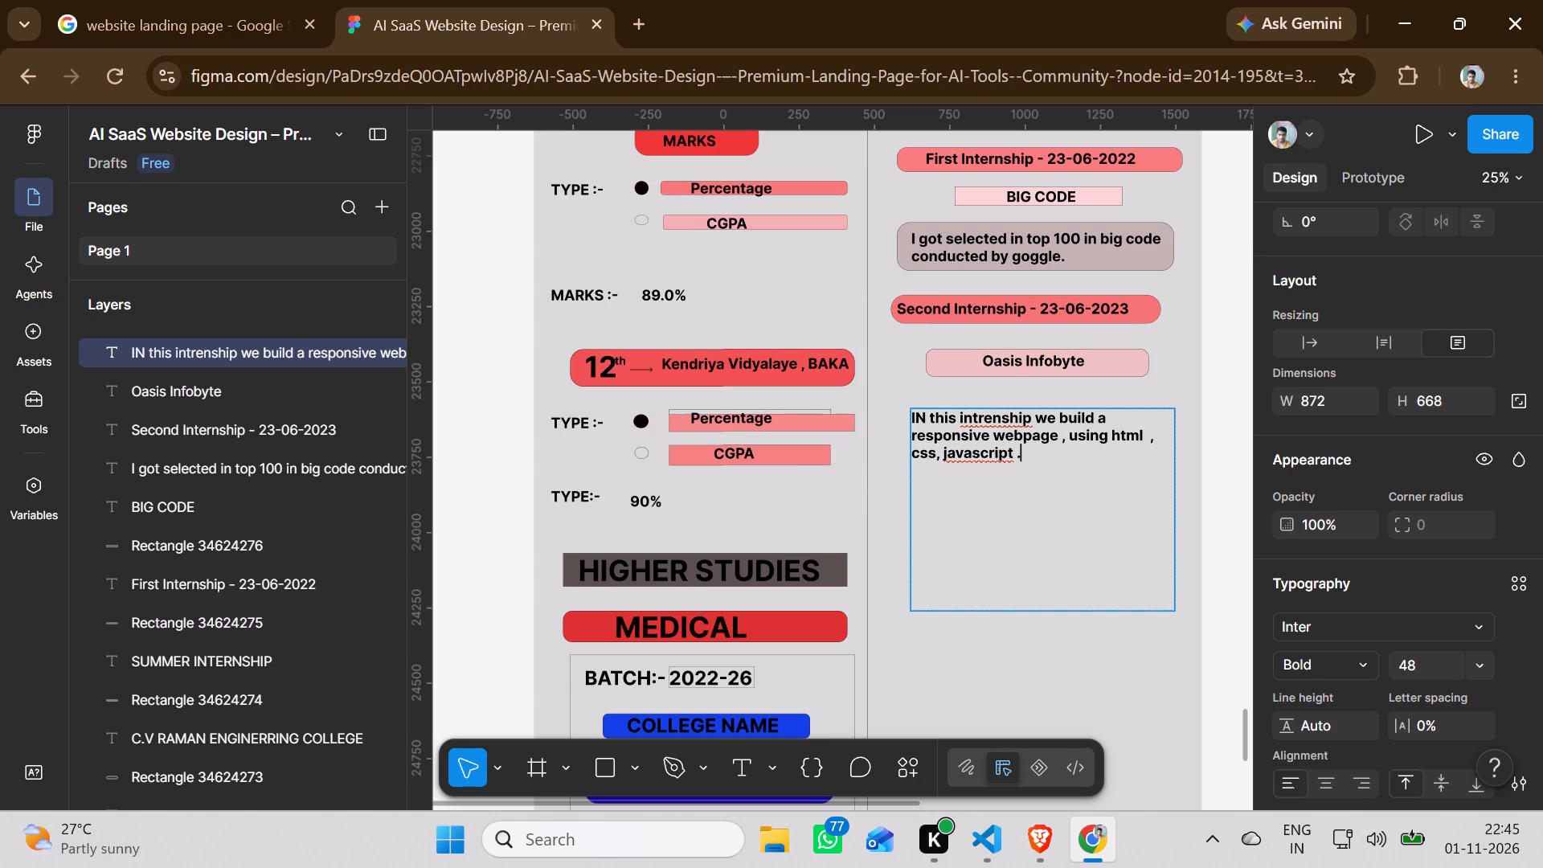
Continue the internship description below Oasis Infobyte with "where i build a medico landing page and calculator".
key("space")
type("where is")
key("space")
type("build")
key("space")
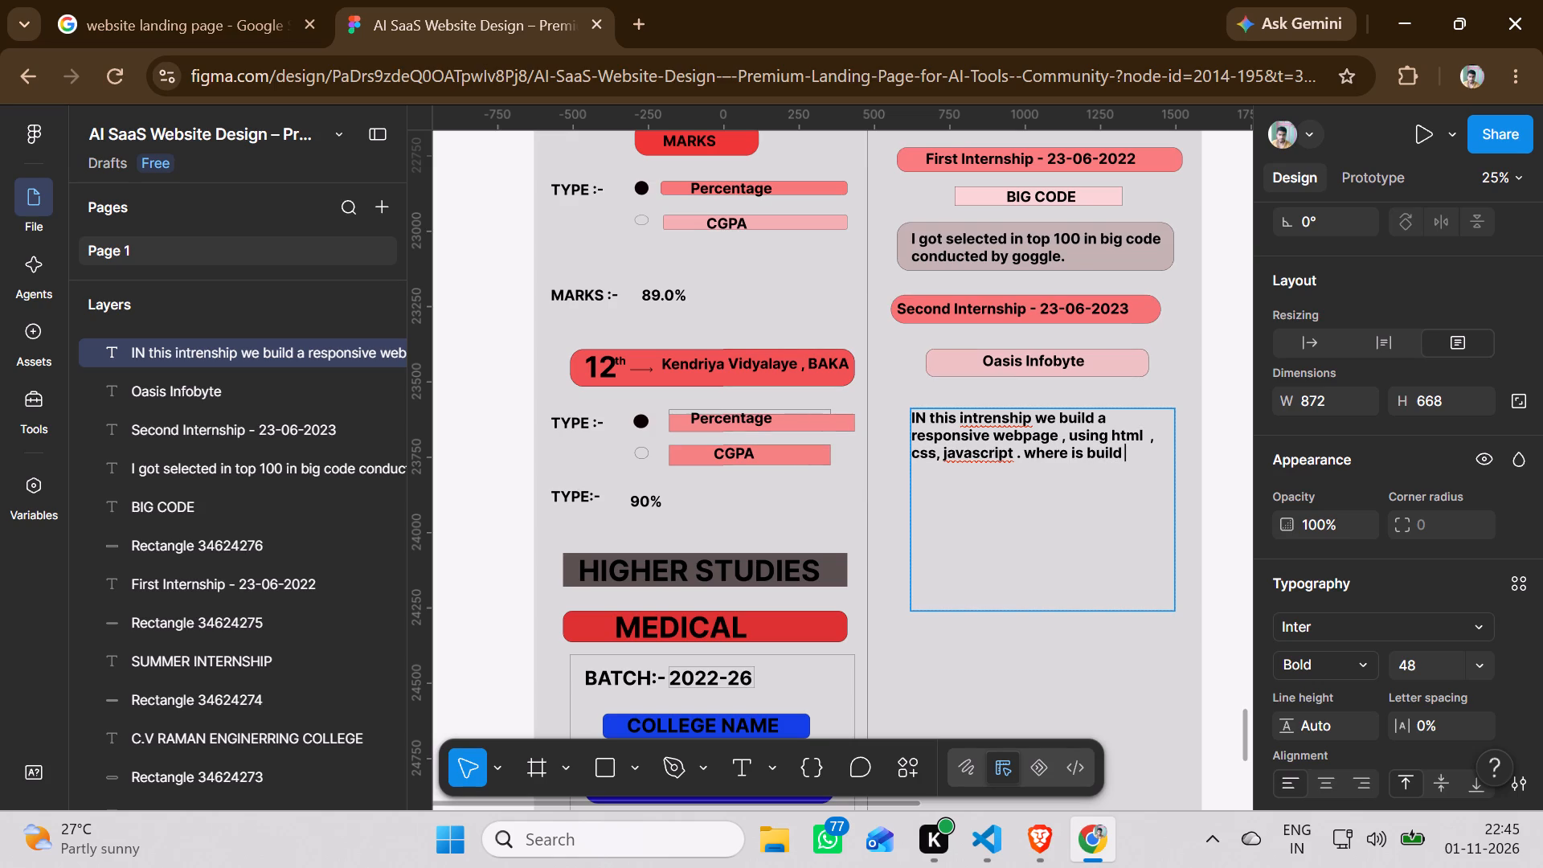
key("BackSpace")
key("BackSpace")
key("BackSpace")
key("BackSpace")
key("BackSpace")
key("BackSpace")
key("BackSpace")
key("BackSpace")
key("BackSpace")
type("i build")
key("space")
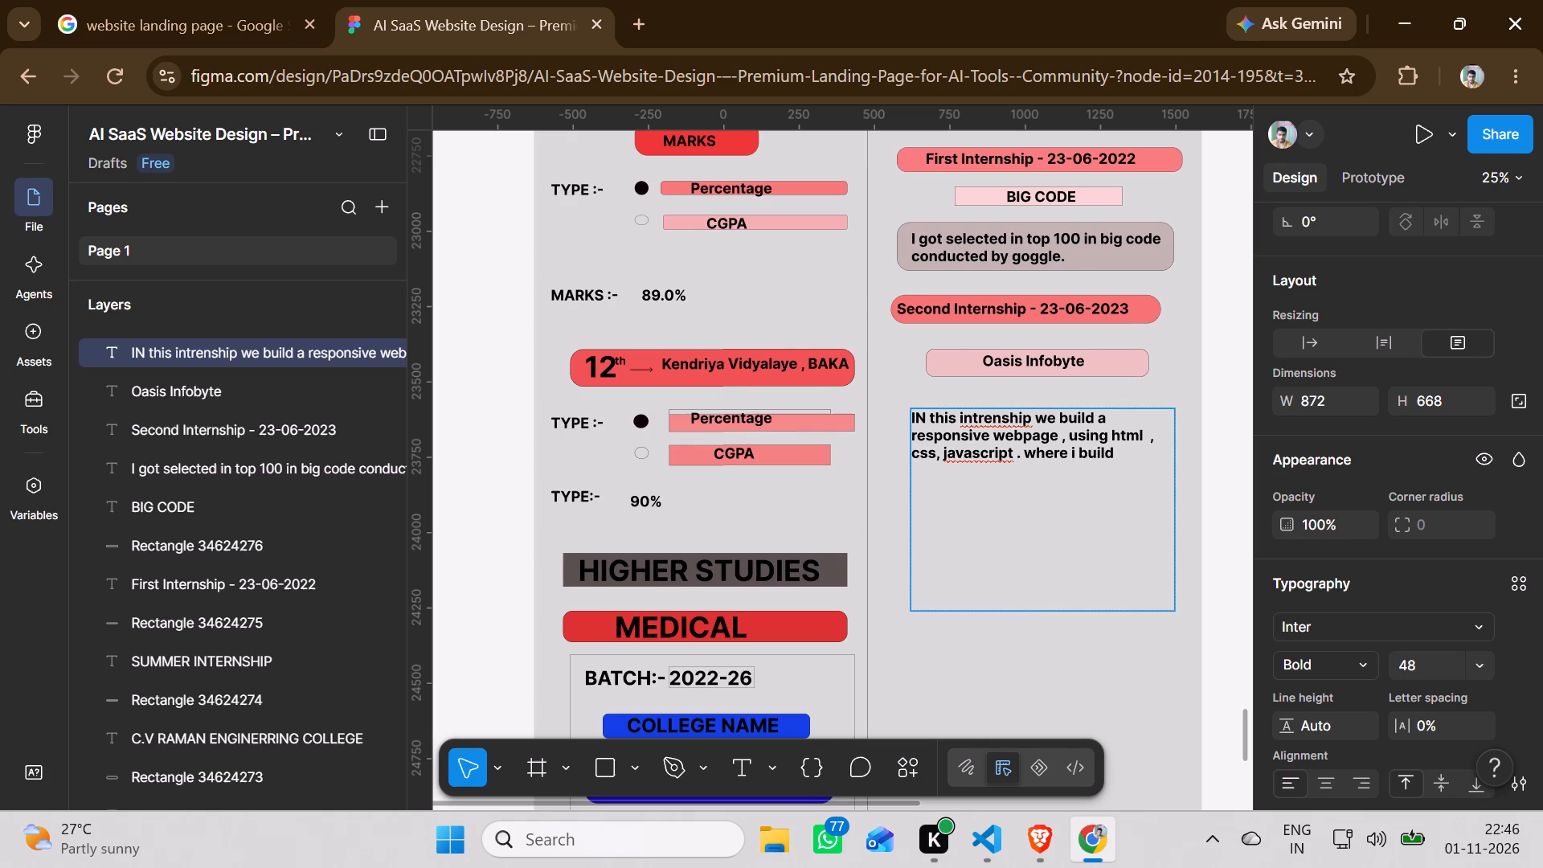
type("a")
key("space")
type("medico landing page and")
key("space")
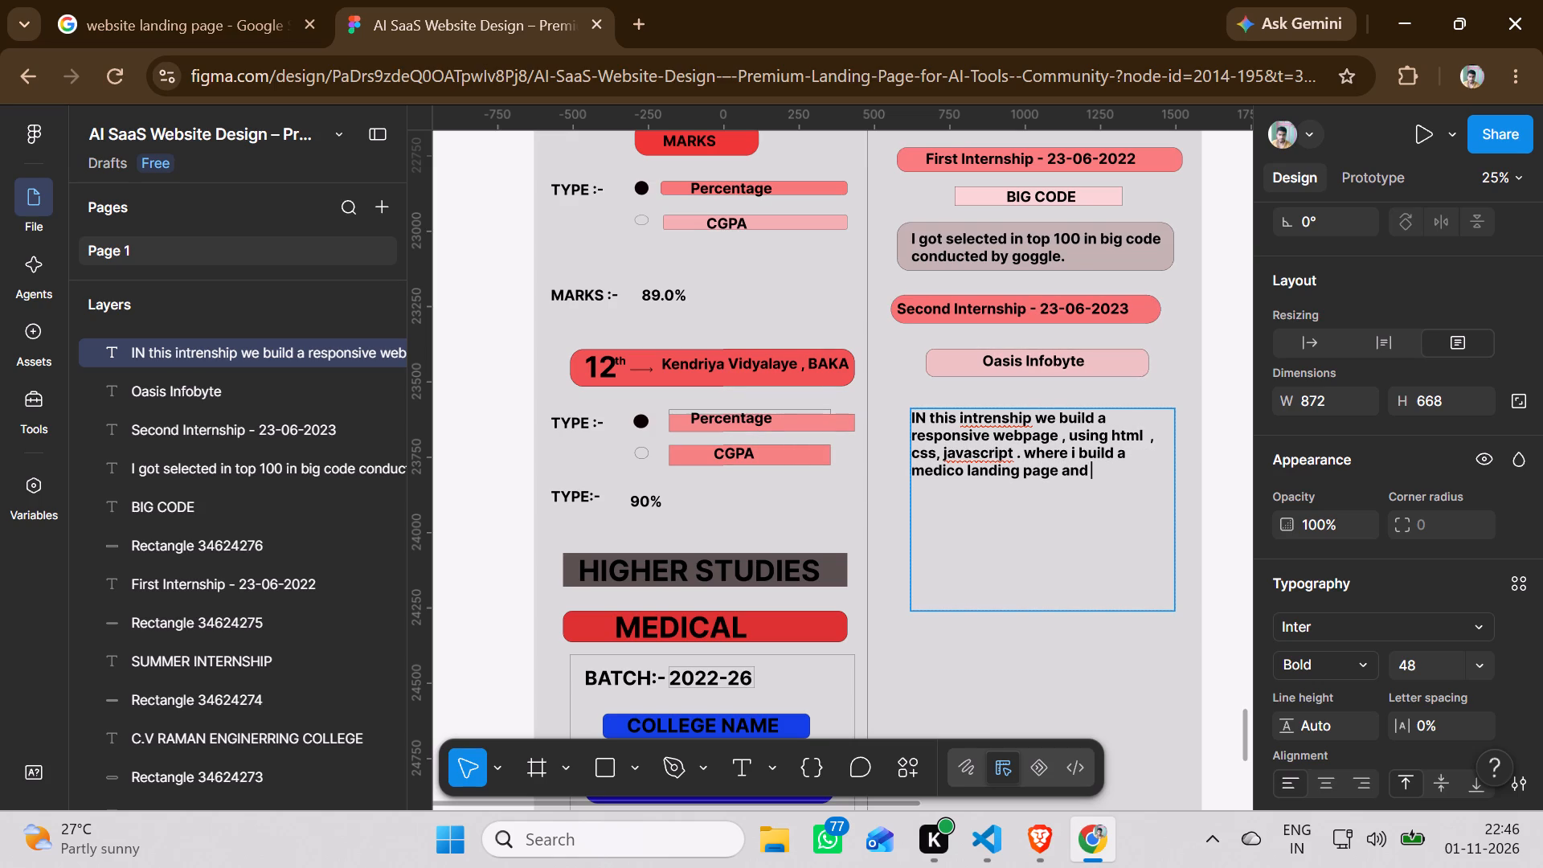
type("ca")
type("lculator")
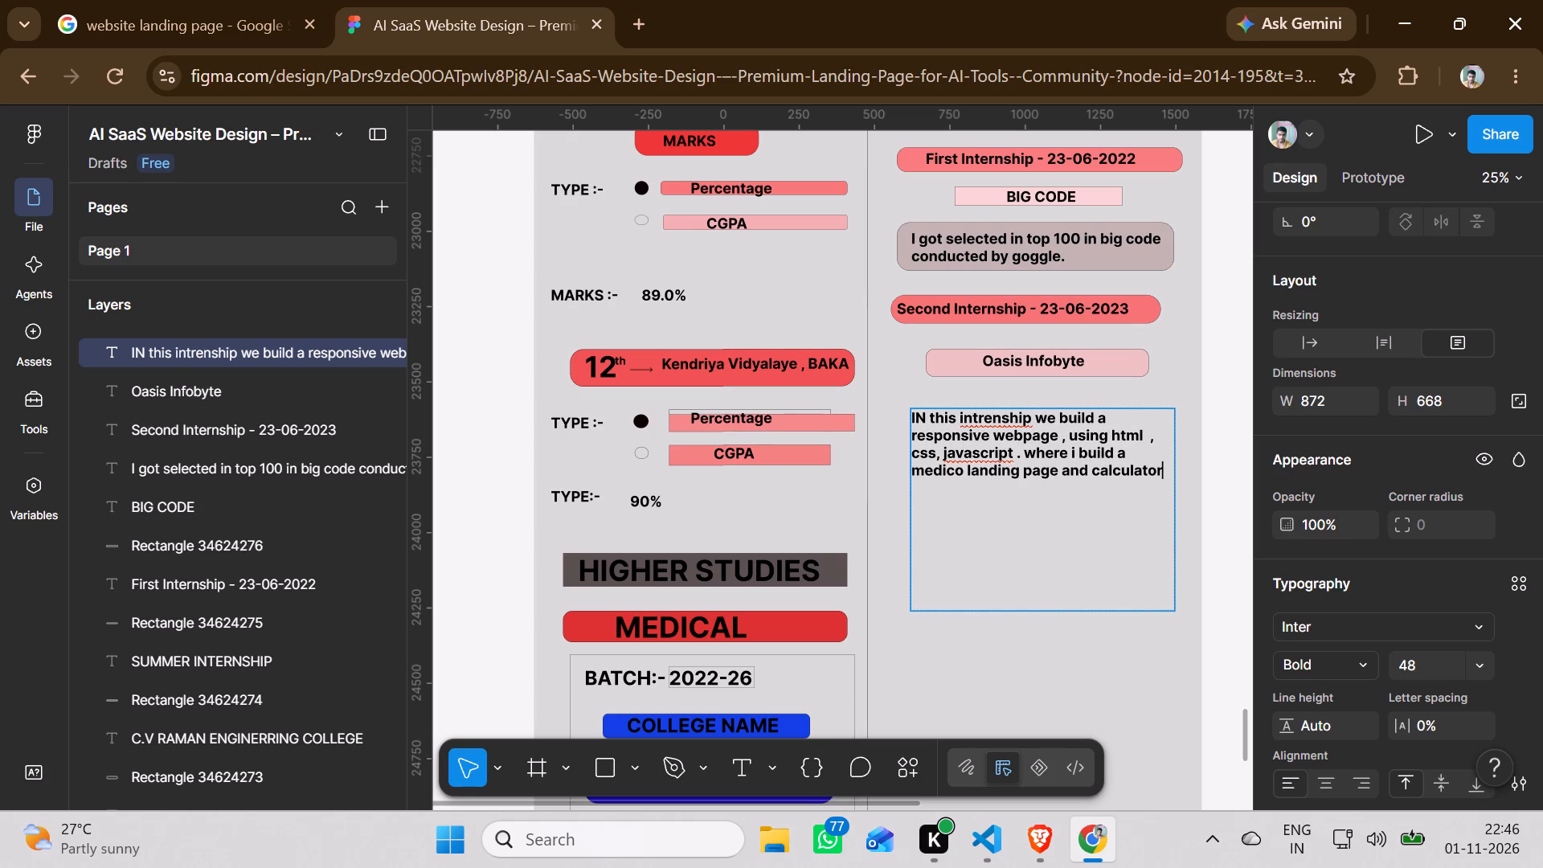
left_click(845, 622)
Shrink the internship description text box to about 872 × 232 so it fits its four lines.
left_click(1035, 538)
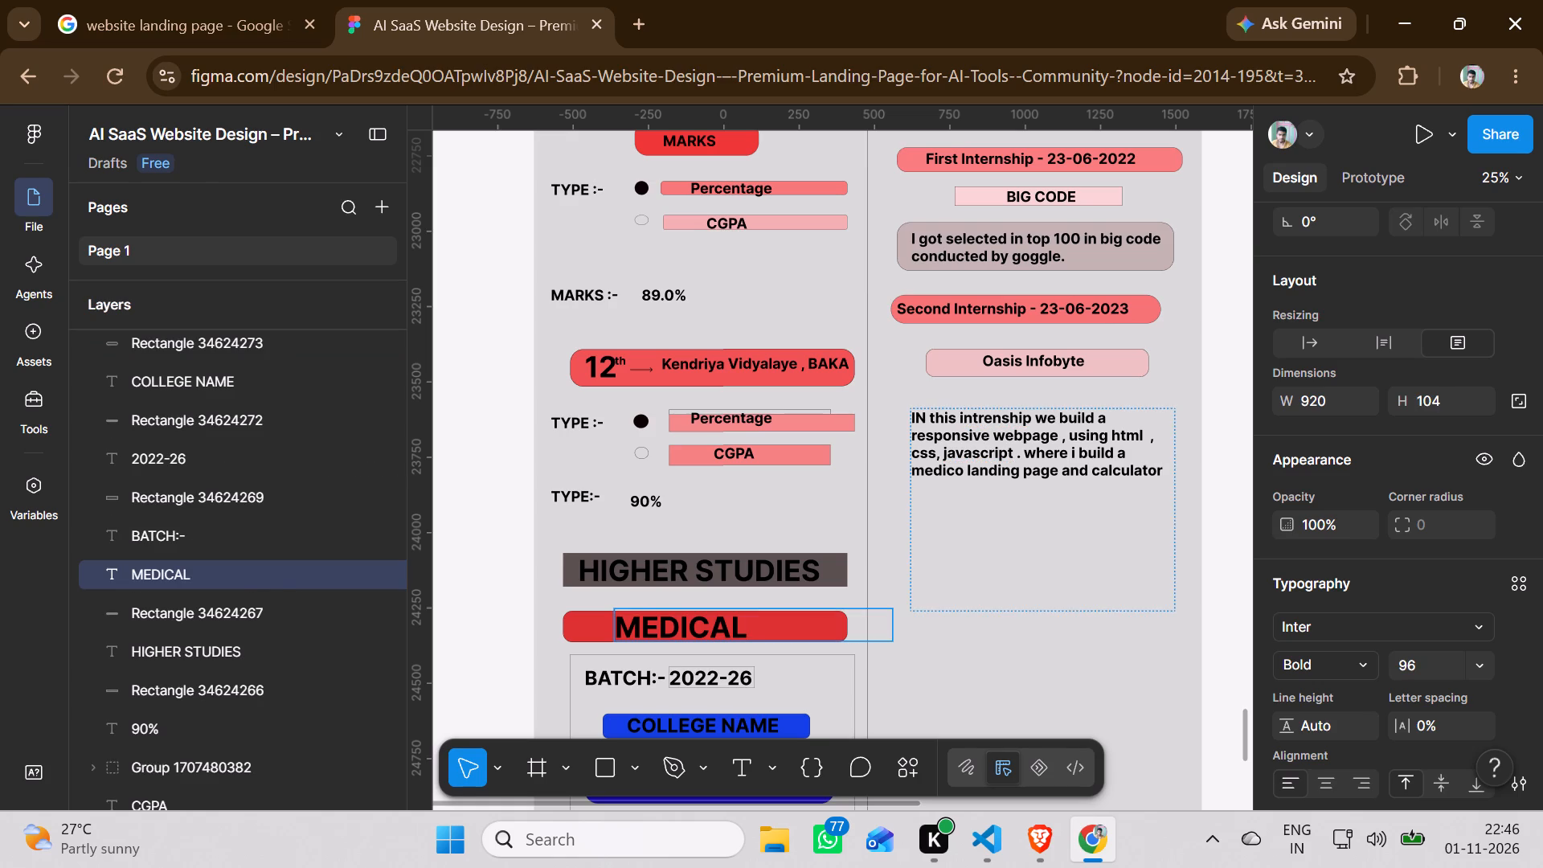
left_click(1055, 608)
double_click(1055, 610)
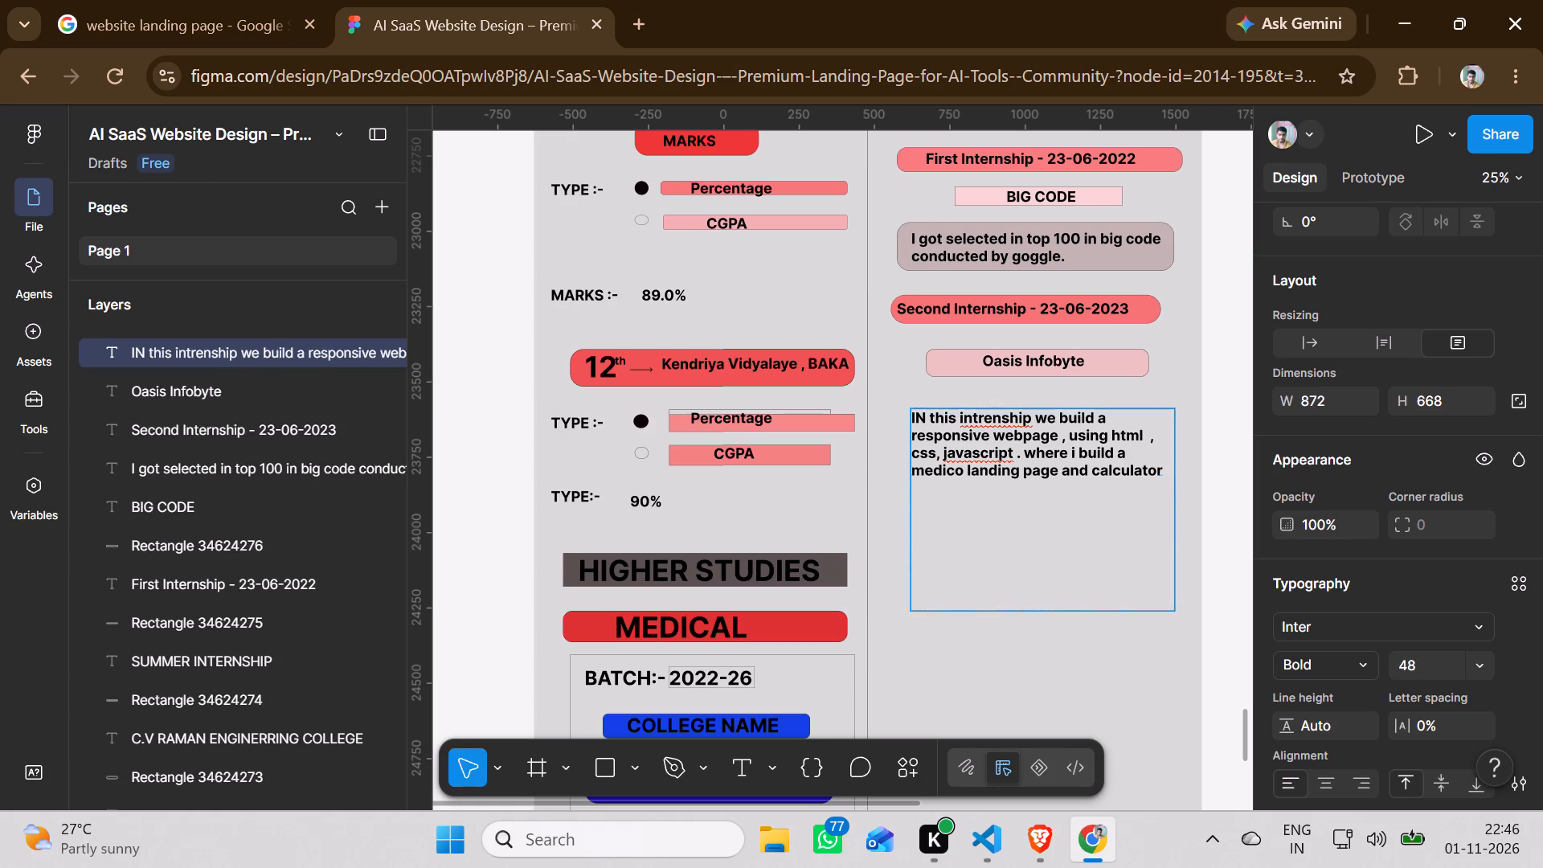
left_click_drag(1054, 610, 1042, 483)
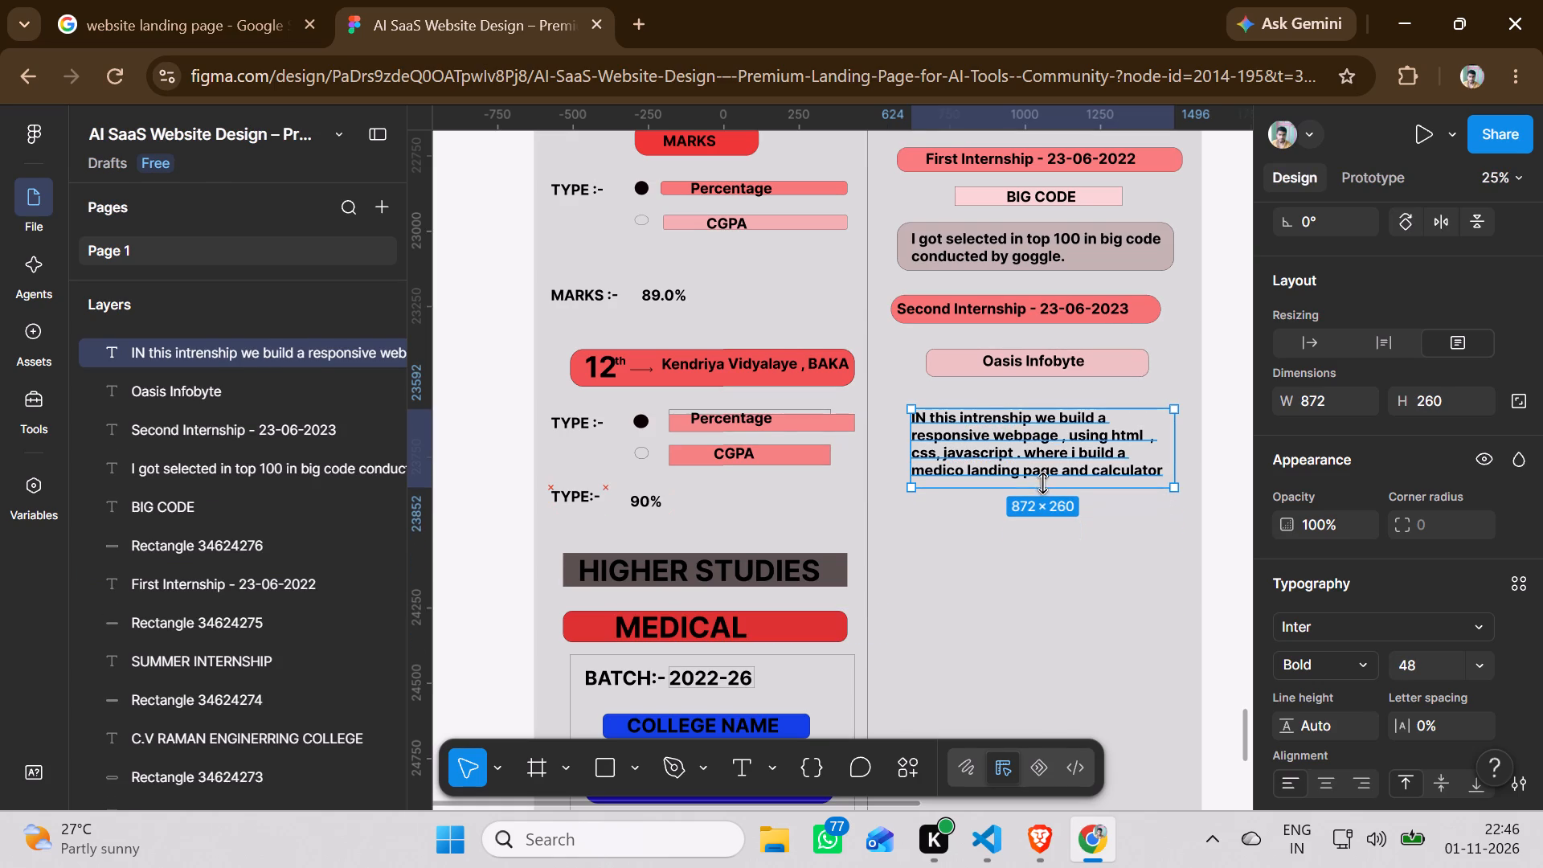
left_click_drag(1042, 483, 1042, 475)
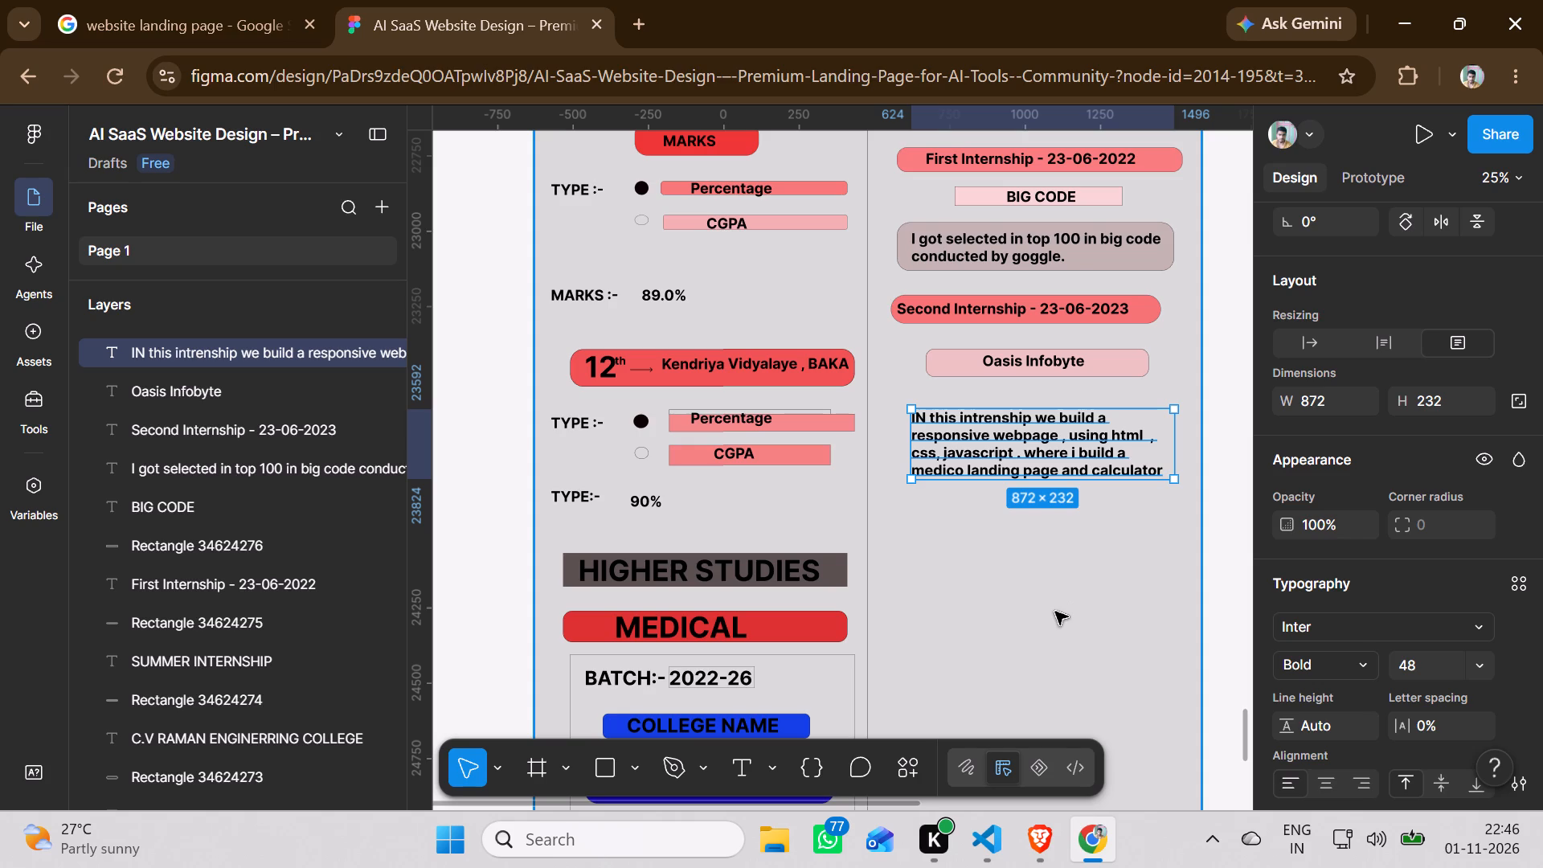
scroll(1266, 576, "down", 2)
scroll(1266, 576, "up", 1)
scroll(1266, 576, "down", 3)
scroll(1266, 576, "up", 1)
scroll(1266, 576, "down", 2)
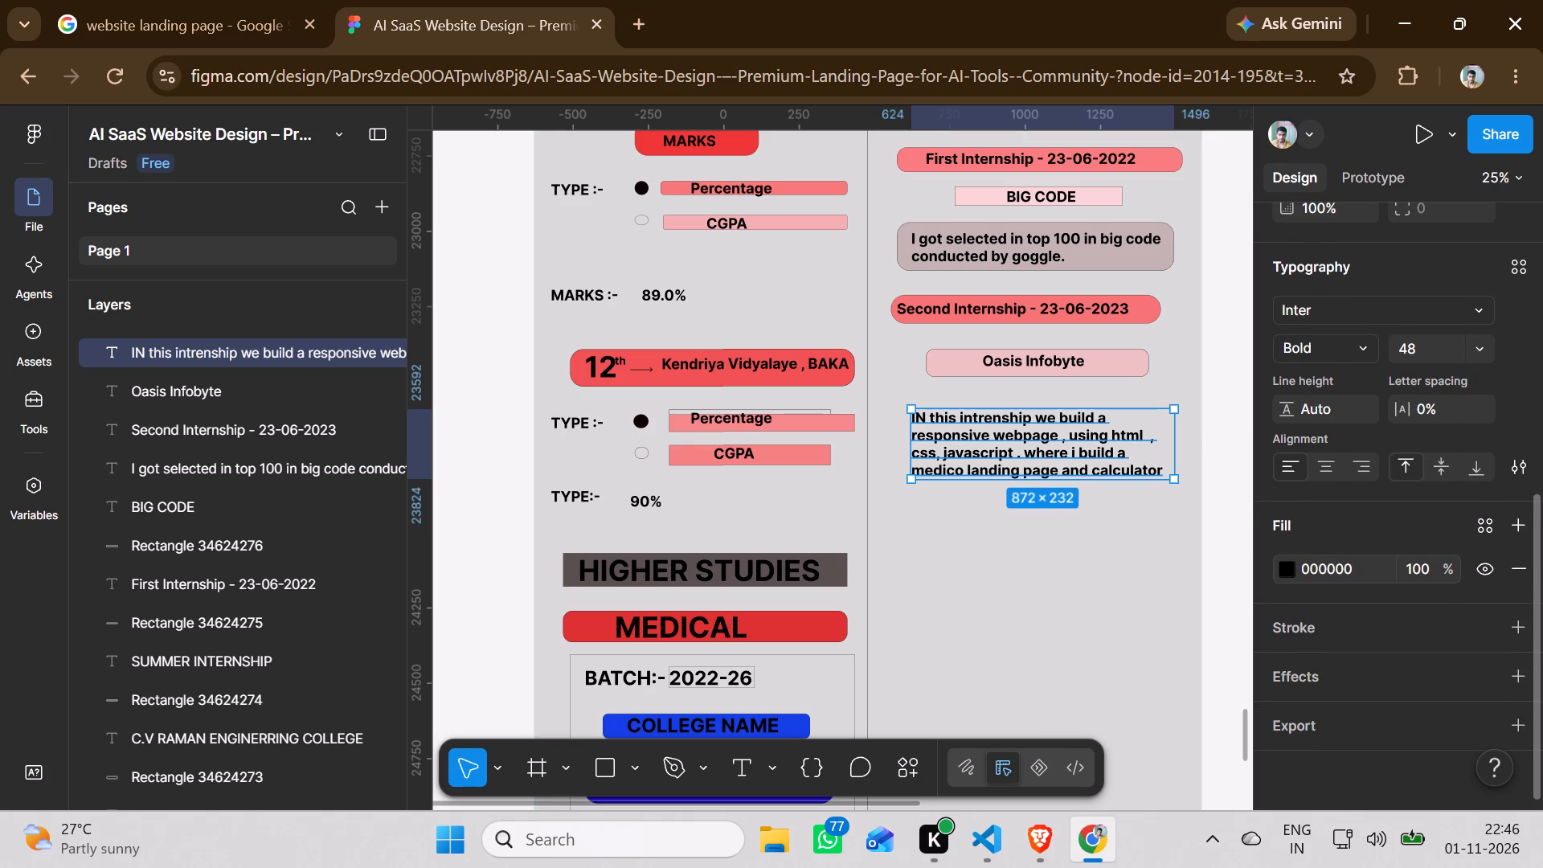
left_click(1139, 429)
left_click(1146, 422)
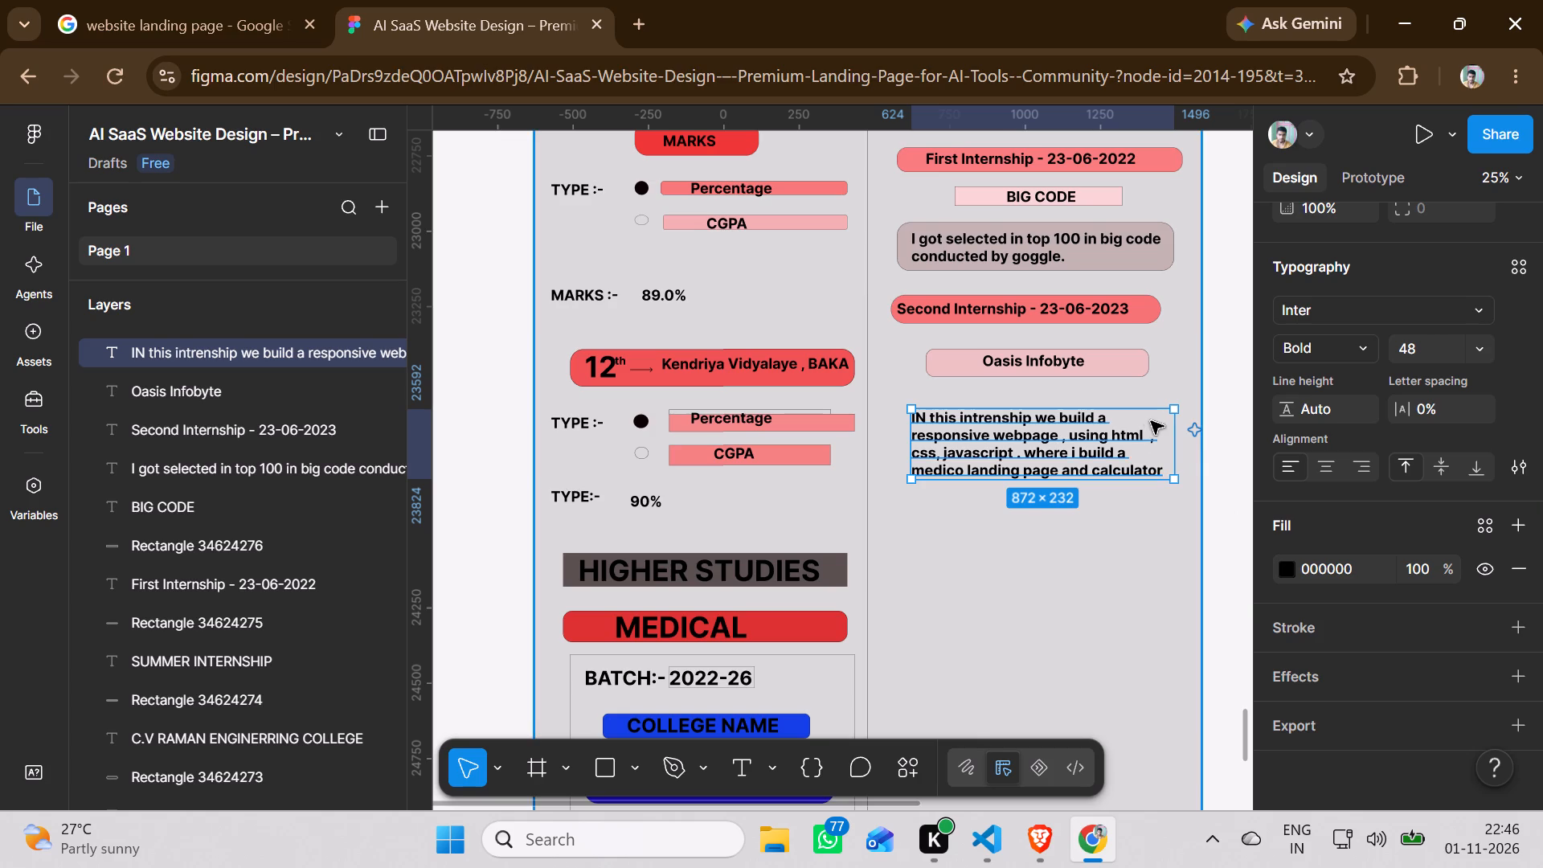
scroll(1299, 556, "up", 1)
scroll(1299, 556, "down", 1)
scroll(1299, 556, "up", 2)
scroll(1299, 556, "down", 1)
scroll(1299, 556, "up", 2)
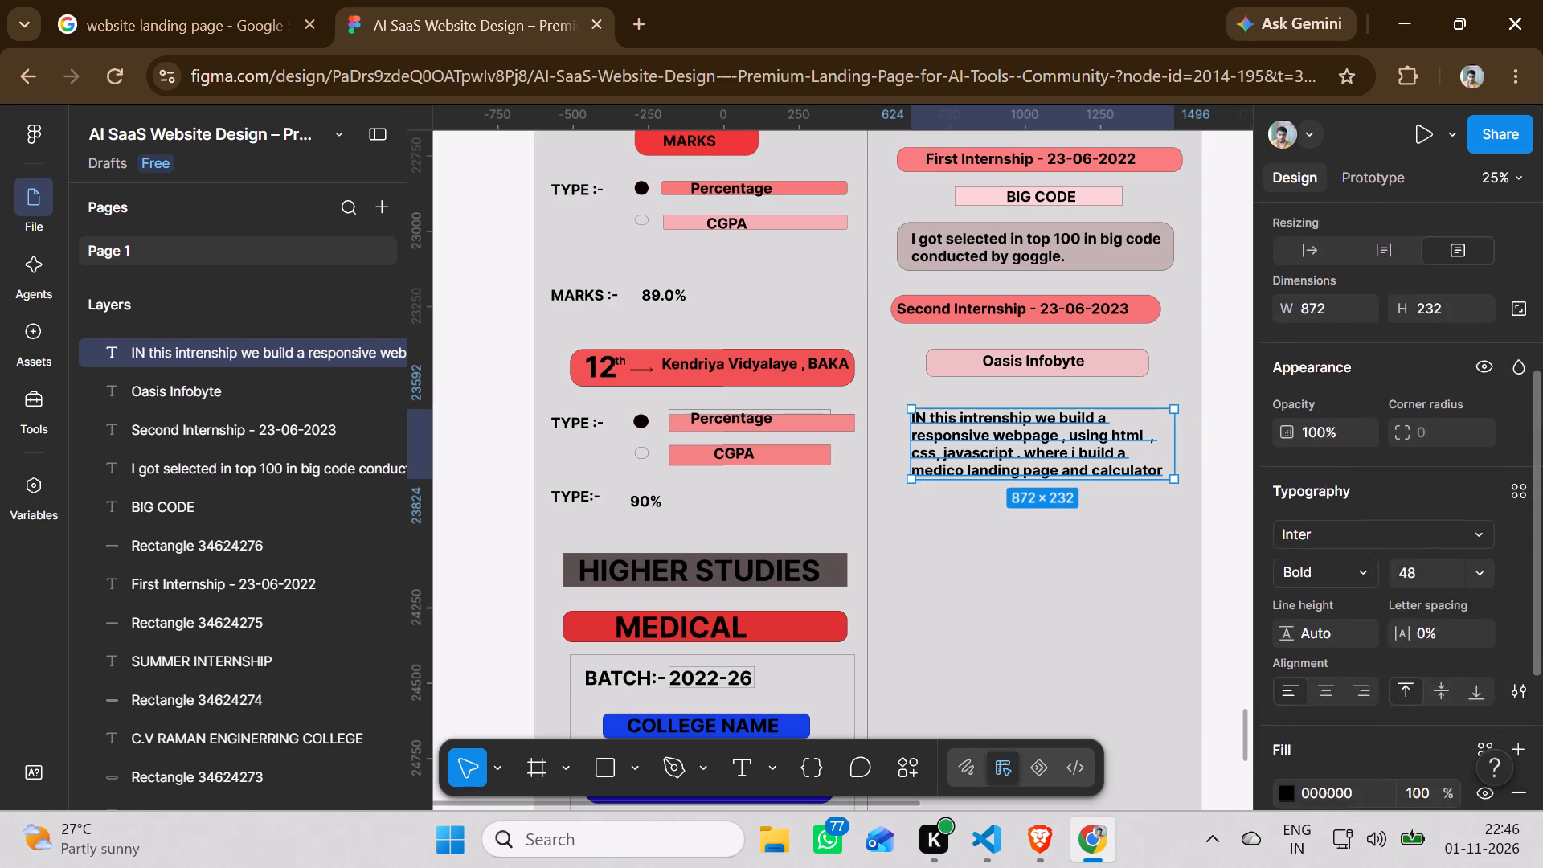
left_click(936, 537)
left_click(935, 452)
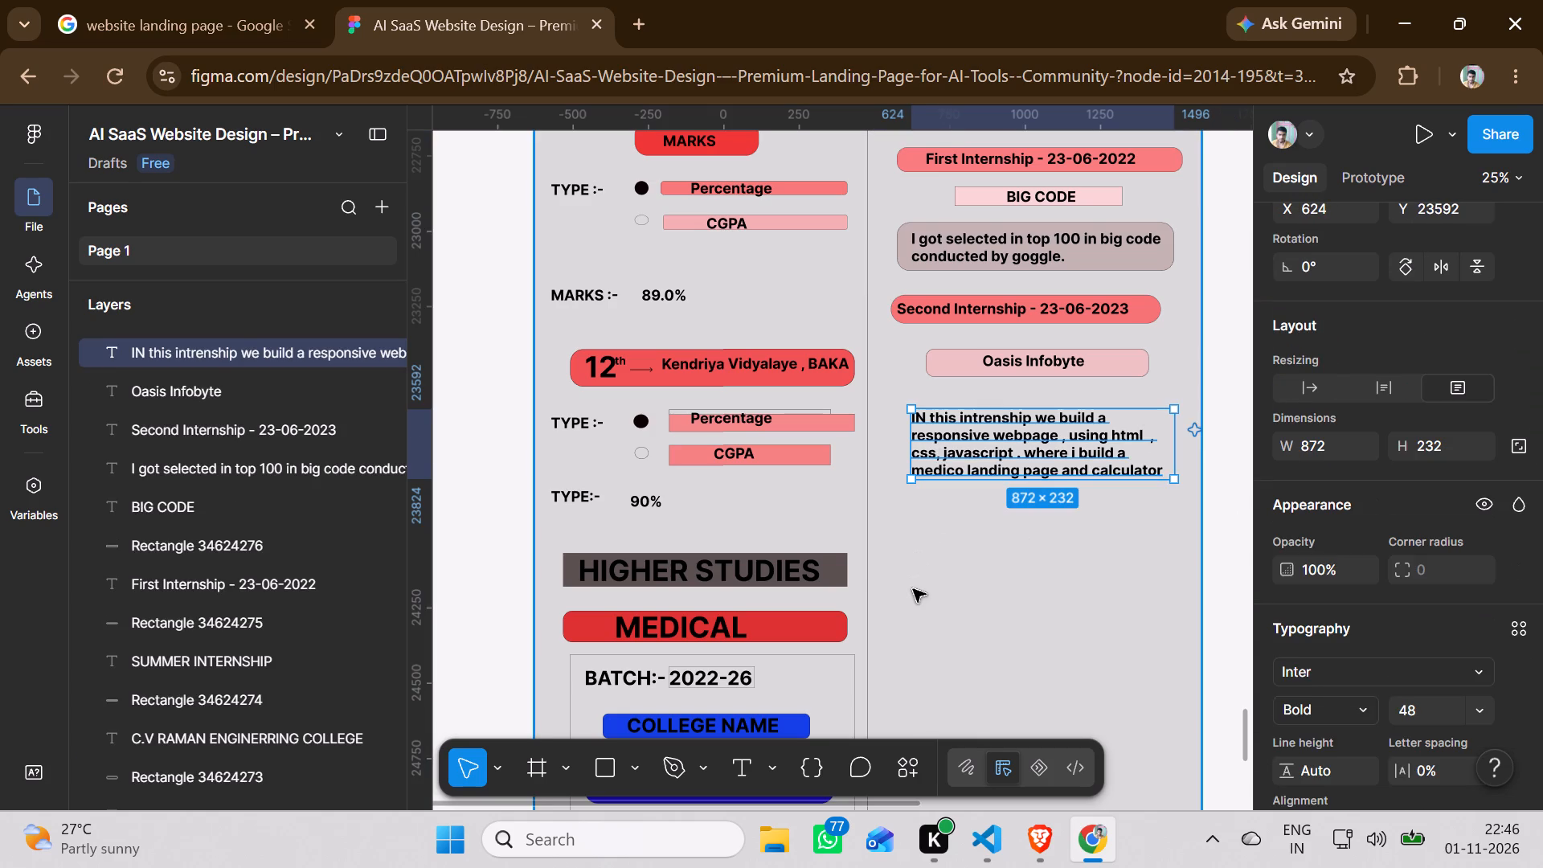
Draw a rectangle about 920 × 368 covering the description text below the Oasis Infobyte bar.
left_click(607, 762)
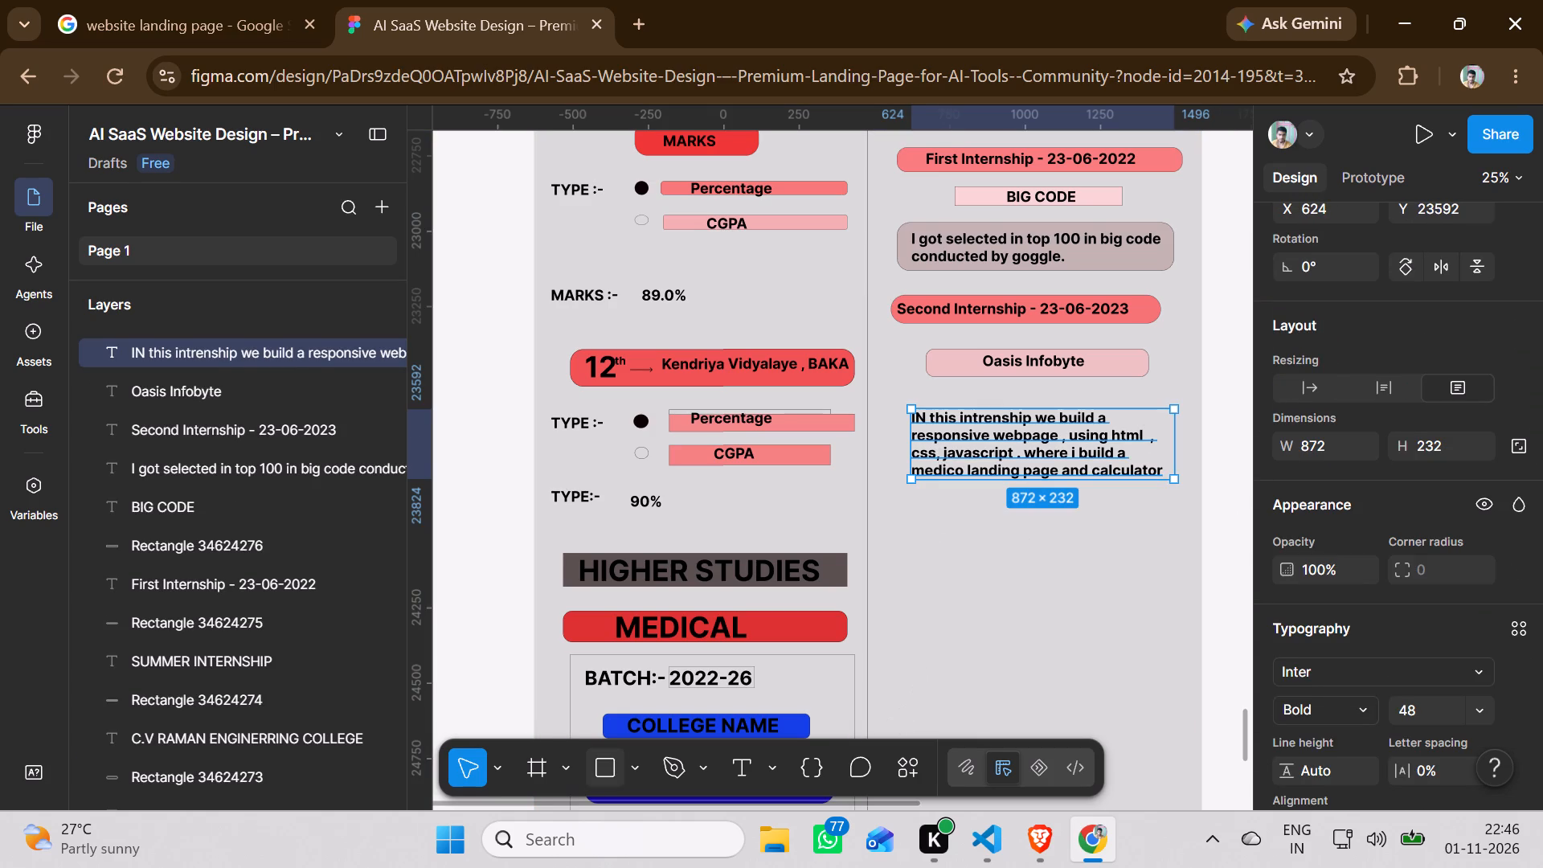
left_click_drag(899, 393, 1173, 511)
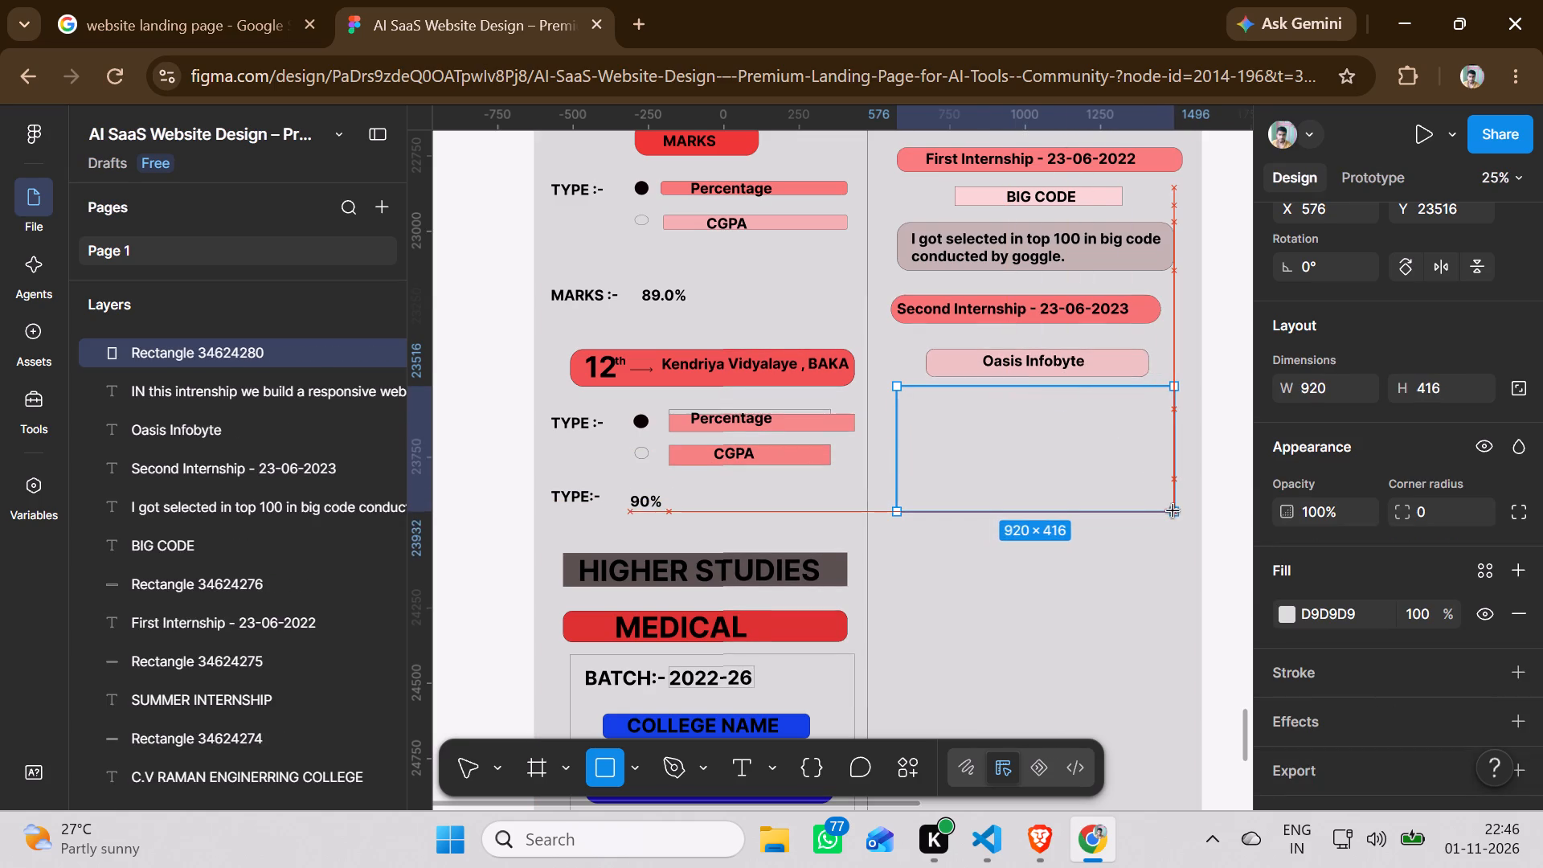
left_click_drag(1173, 511, 1174, 497)
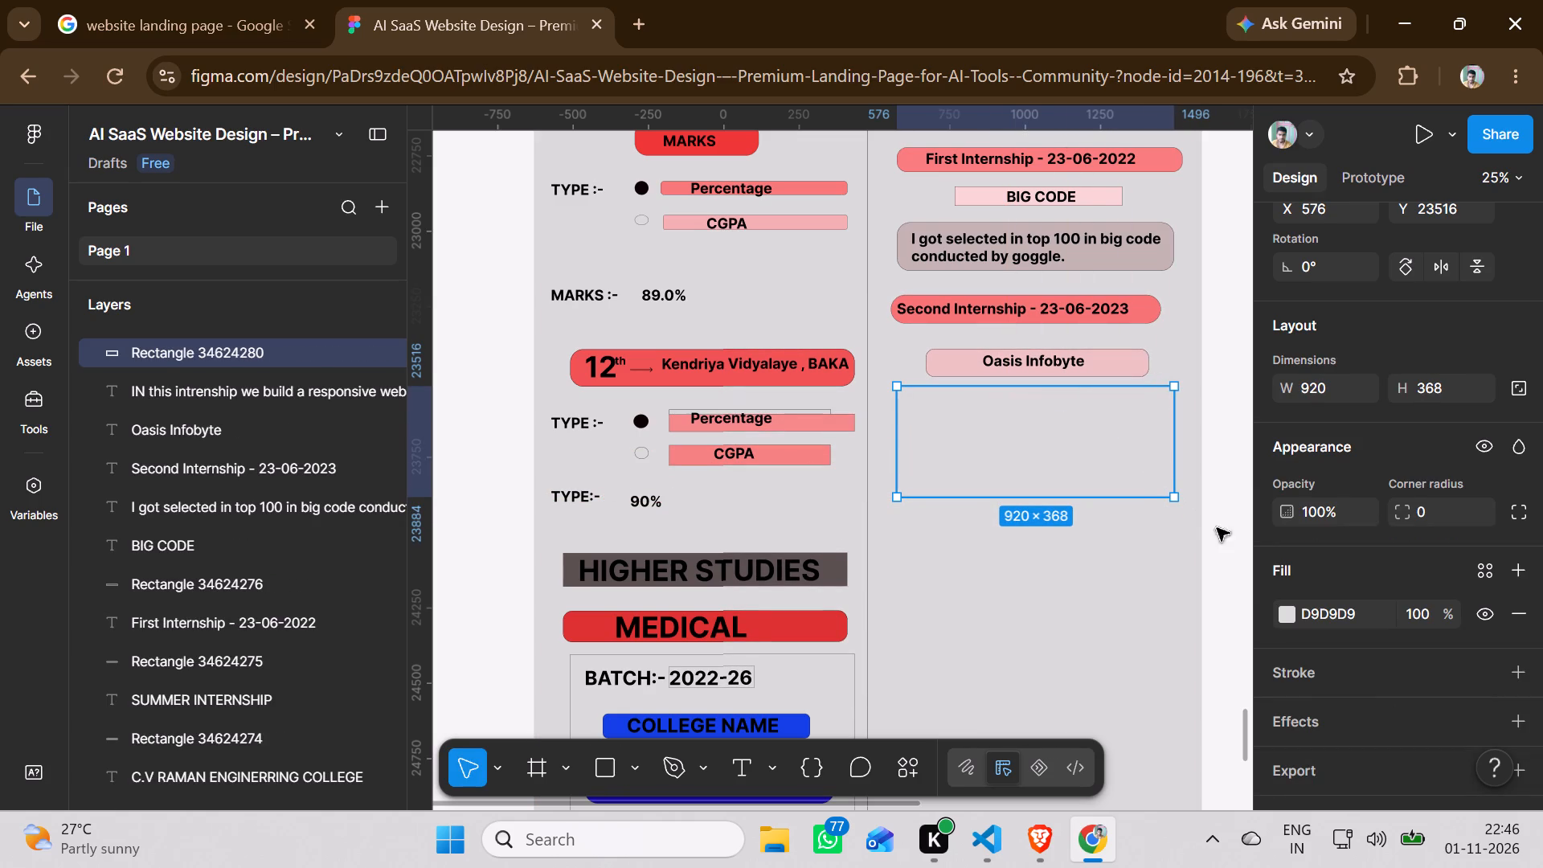
Fill the new description rectangle with dark grey 4A4545.
left_click(1281, 616)
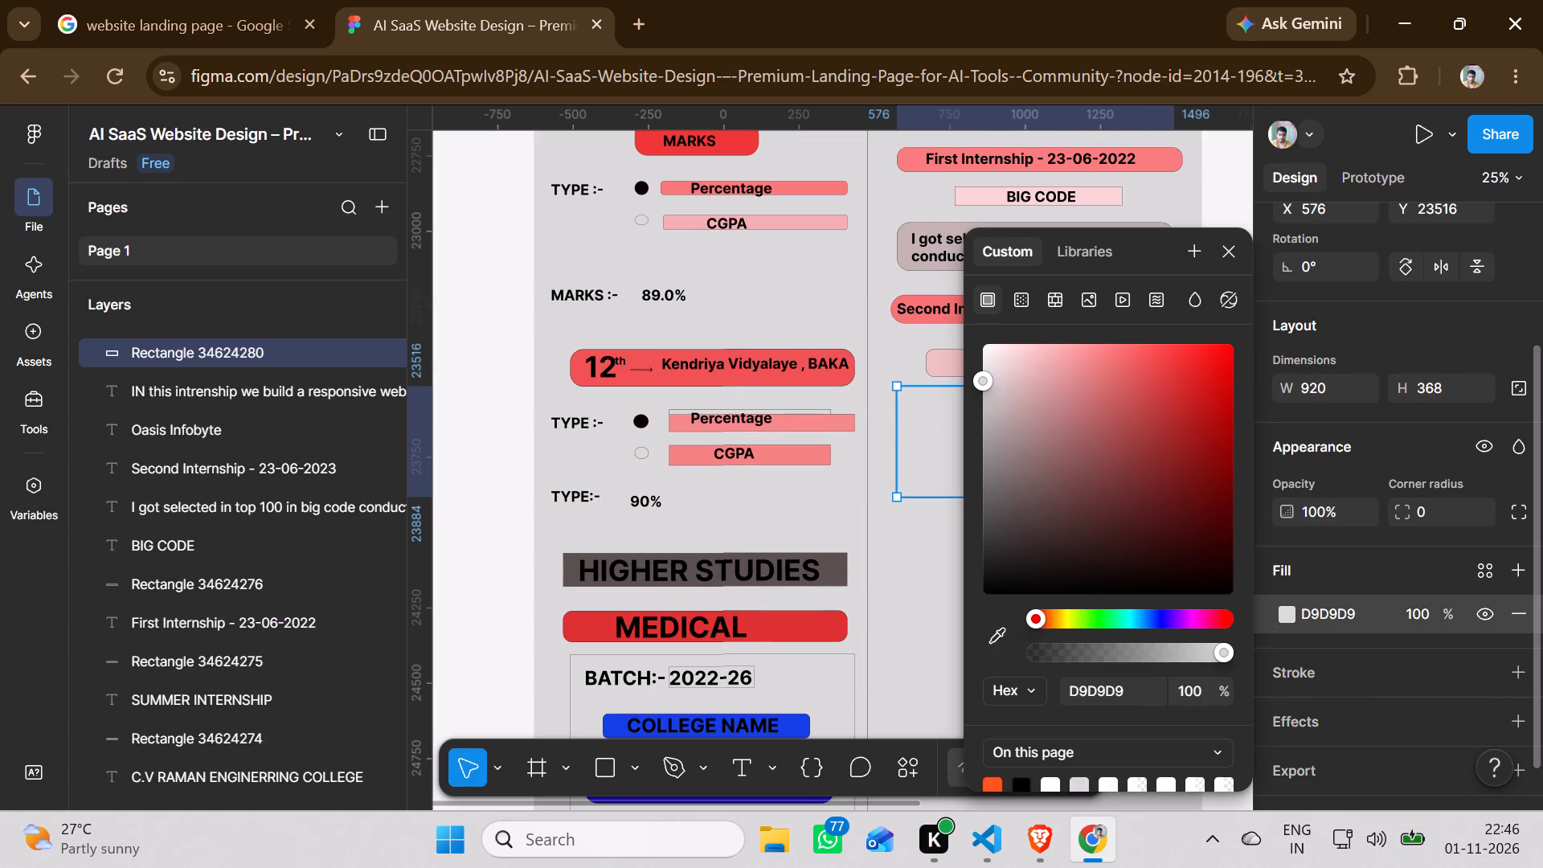
left_click(997, 522)
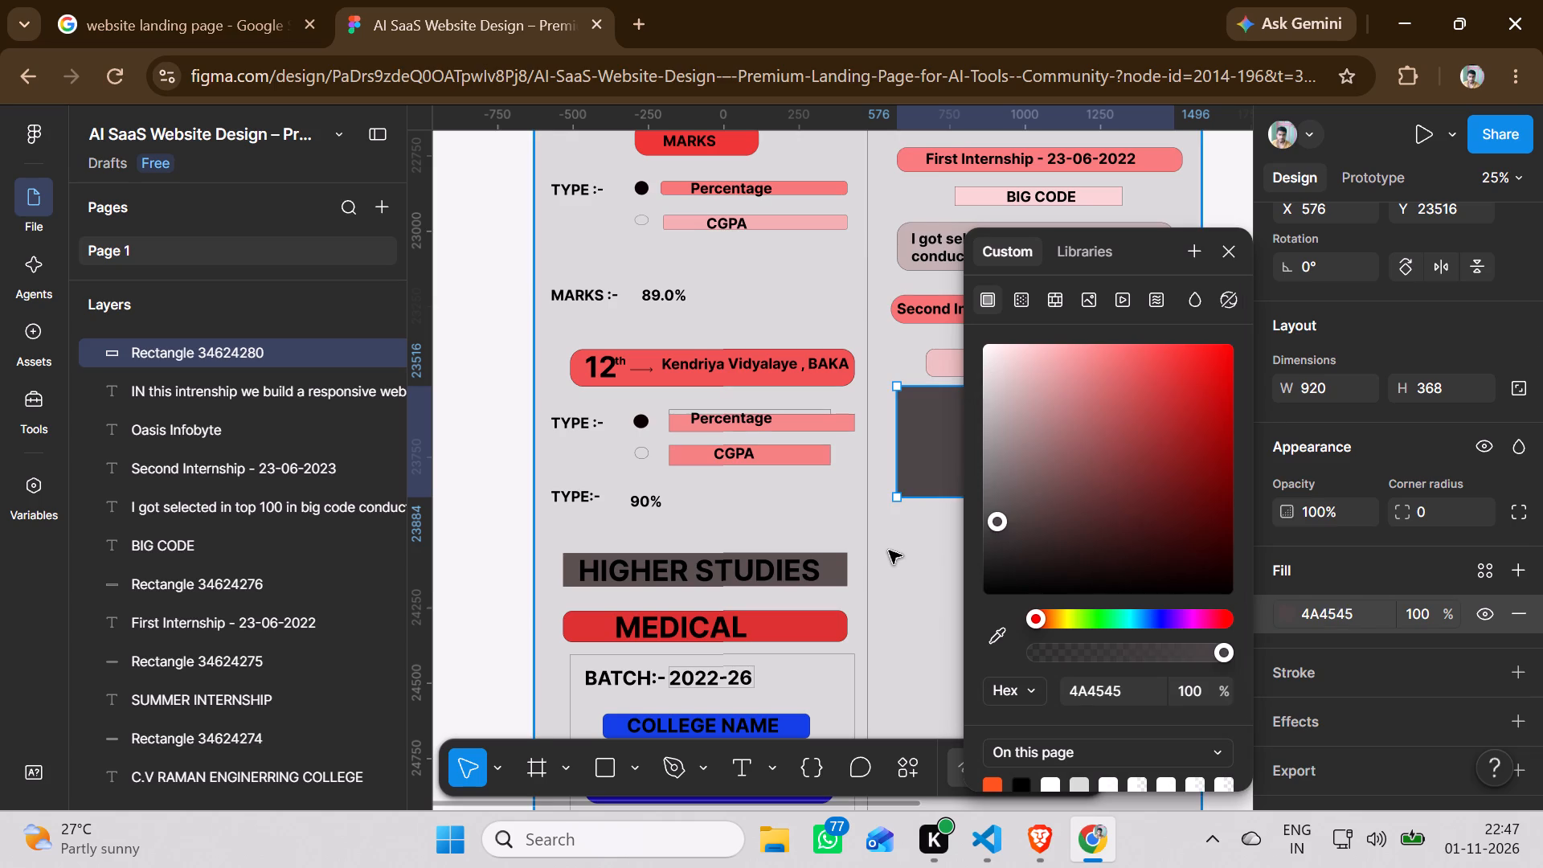
left_click(889, 551)
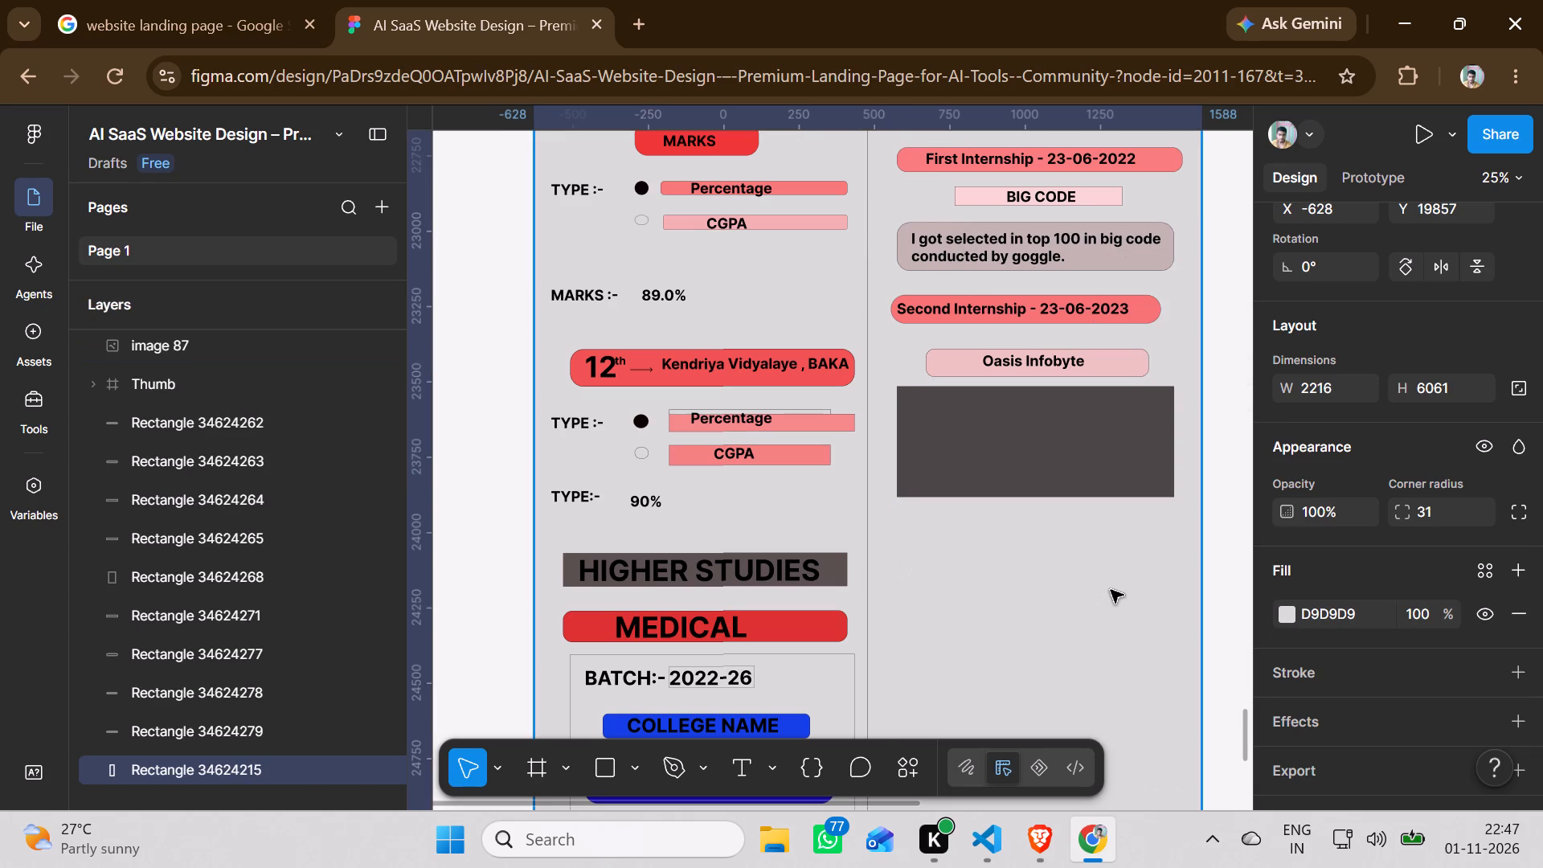
Place the dark grey rectangle behind the internship description text but in front of the large page background rectangle.
right_click(1057, 440)
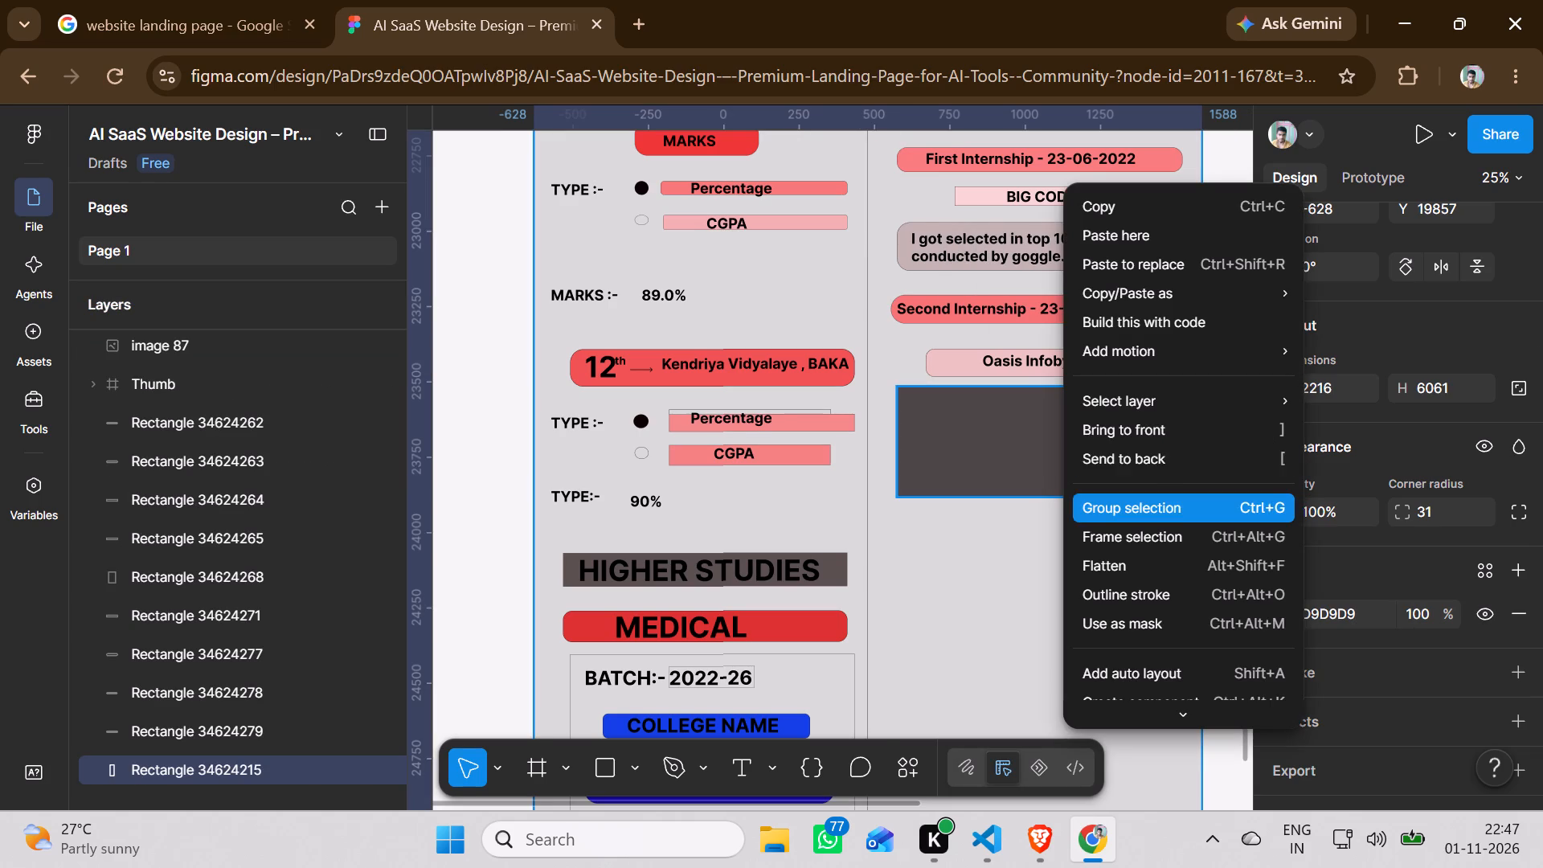
left_click(1118, 466)
left_click(1024, 431)
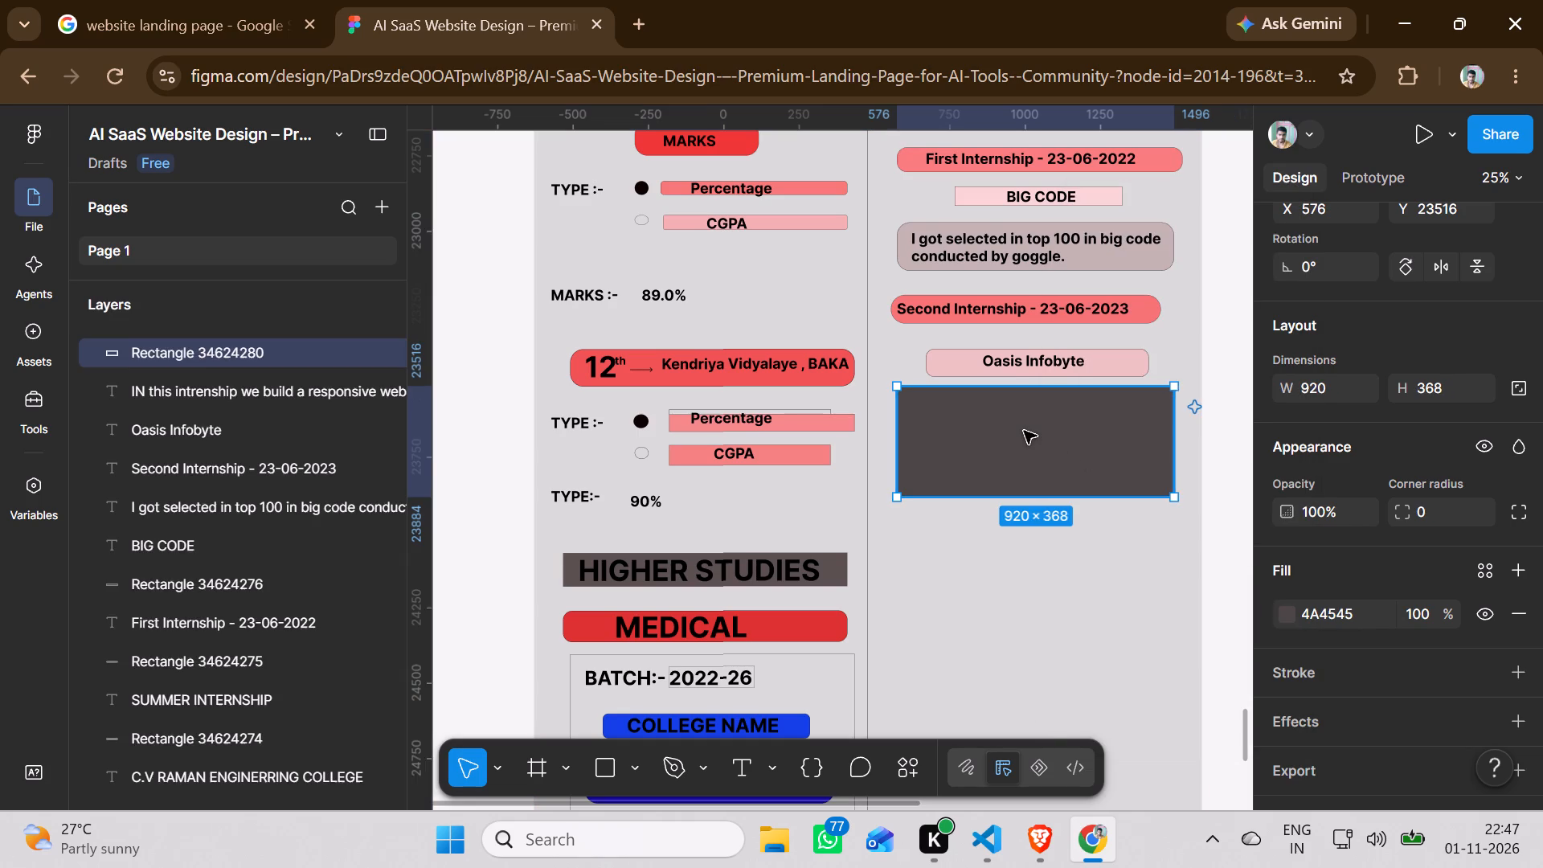
right_click(1024, 431)
left_click(1067, 457)
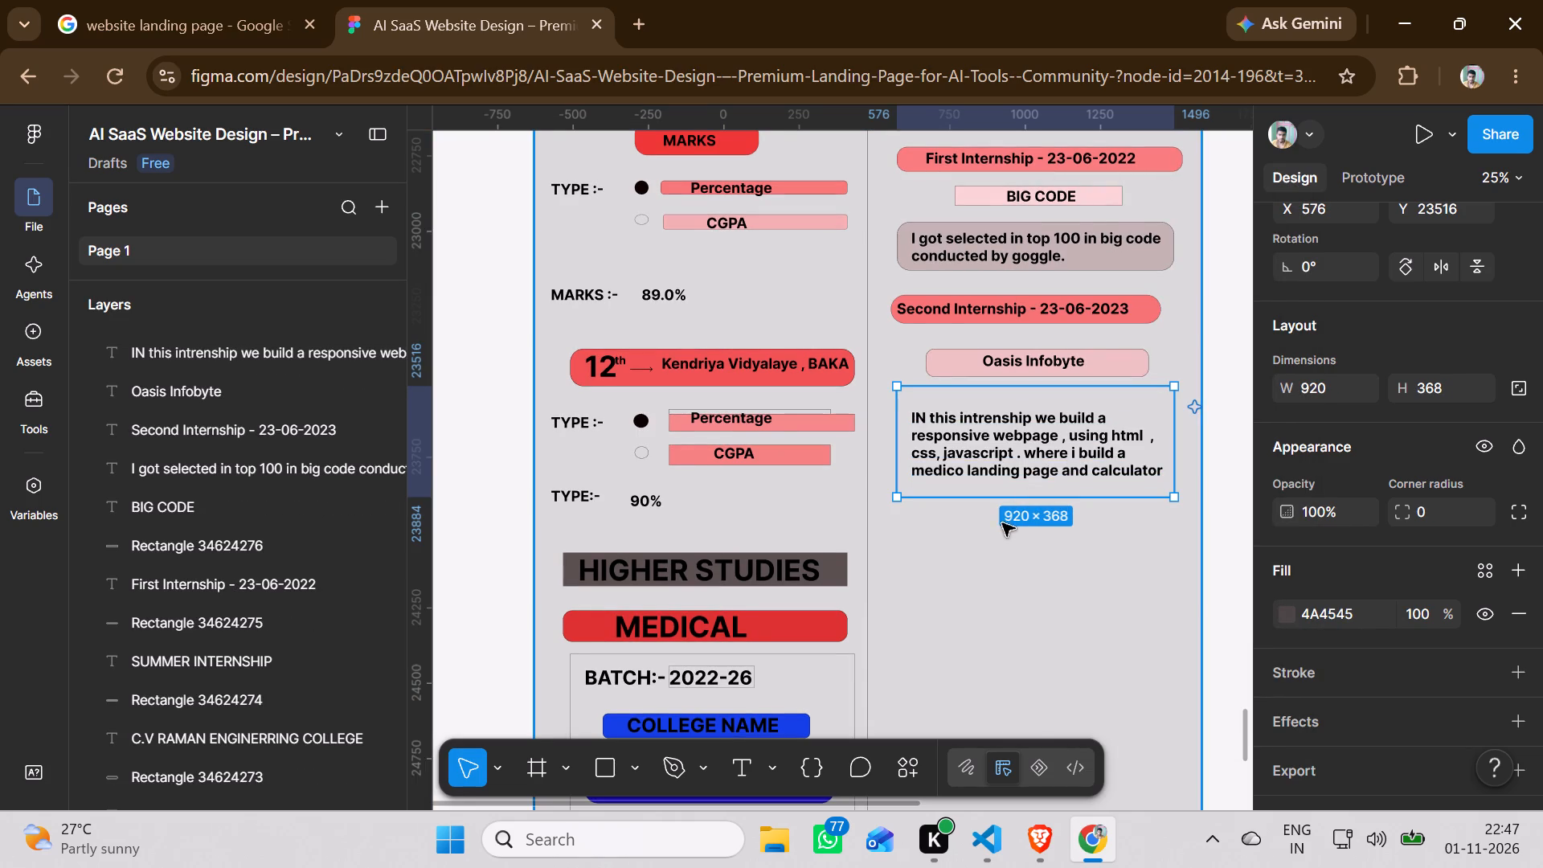
left_click(990, 547)
right_click(990, 547)
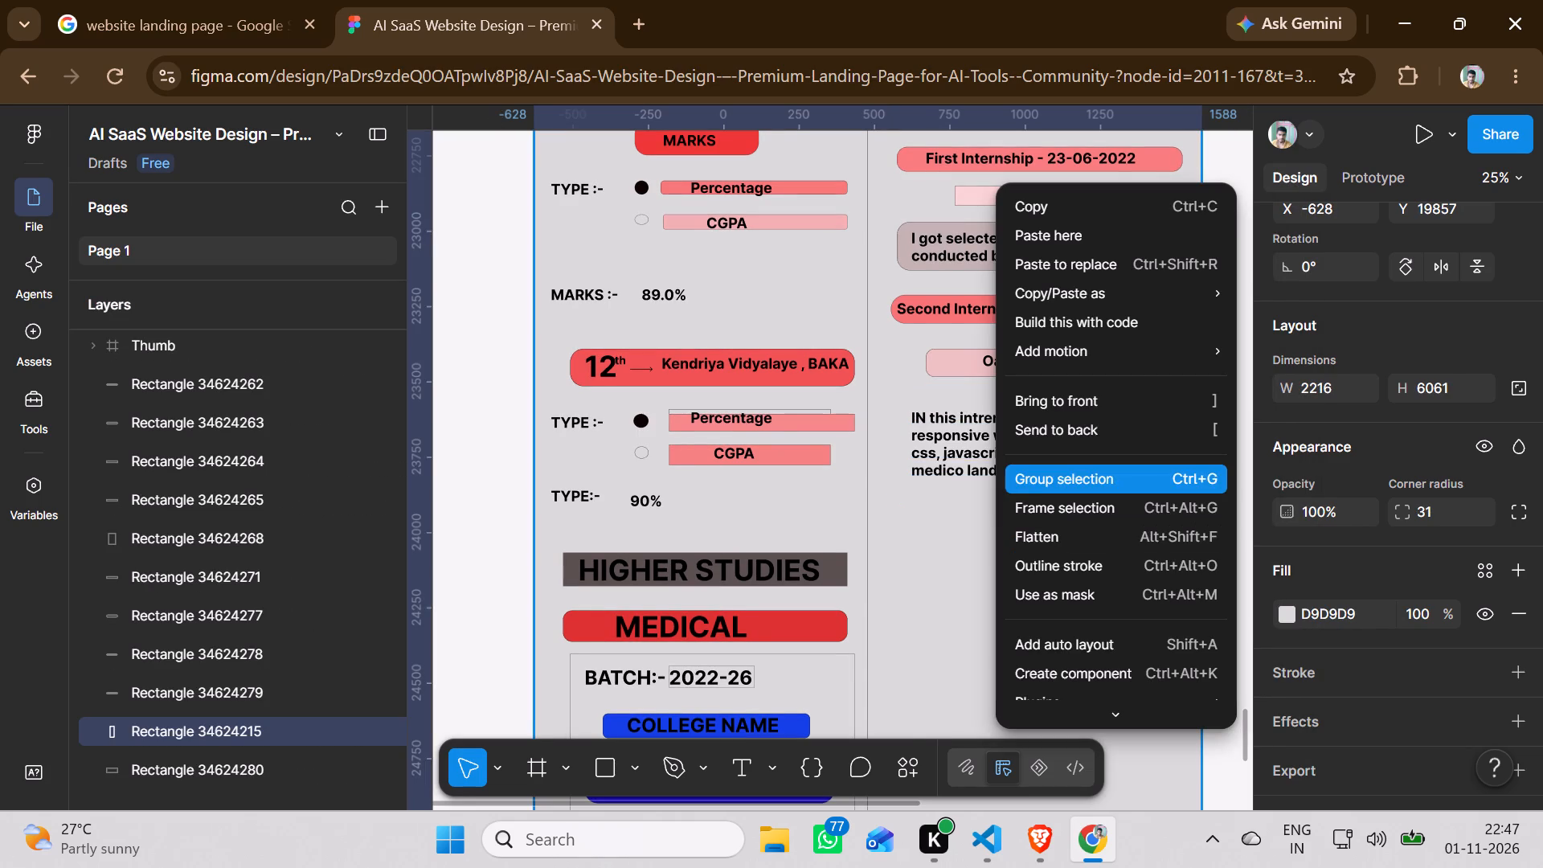
left_click(1051, 430)
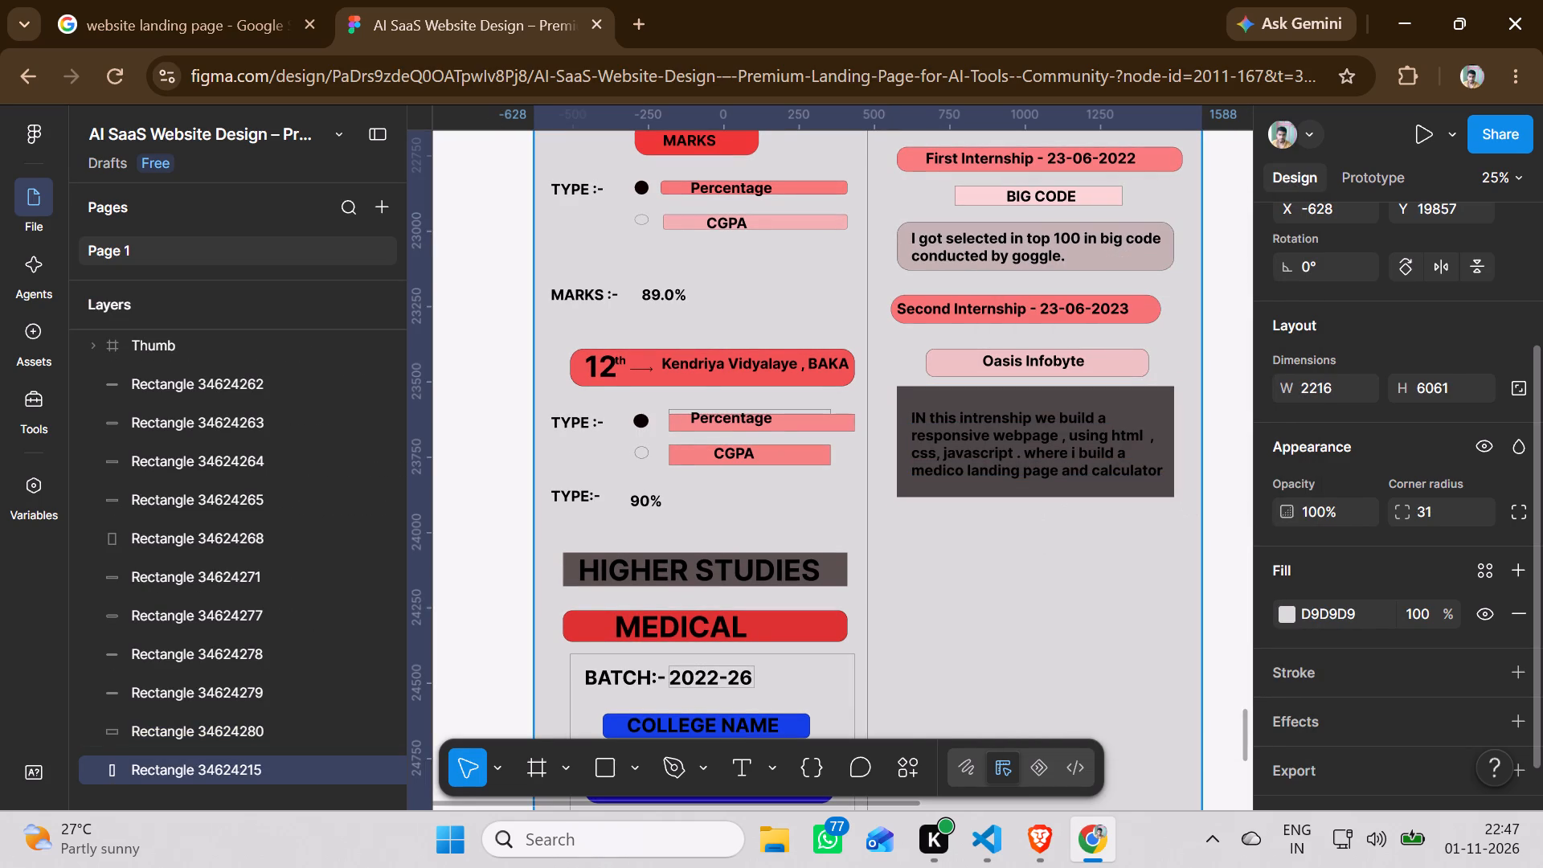
Round the corners of the dark grey description rectangle to a radius of 36.
scroll(1299, 526, "up", 2)
left_click(1096, 452)
left_click(1136, 400)
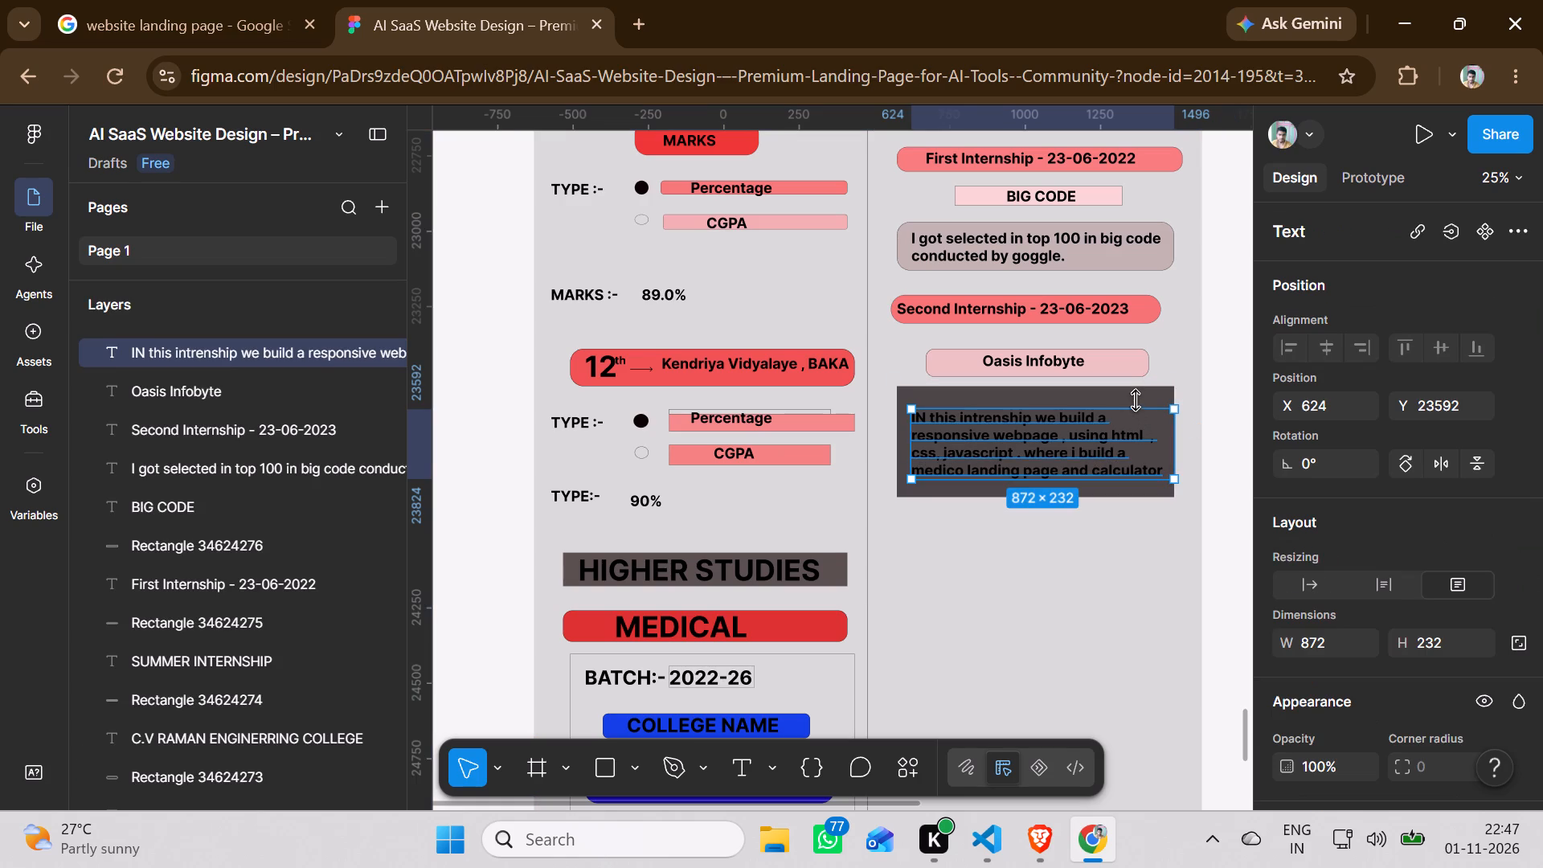
left_click(1139, 394)
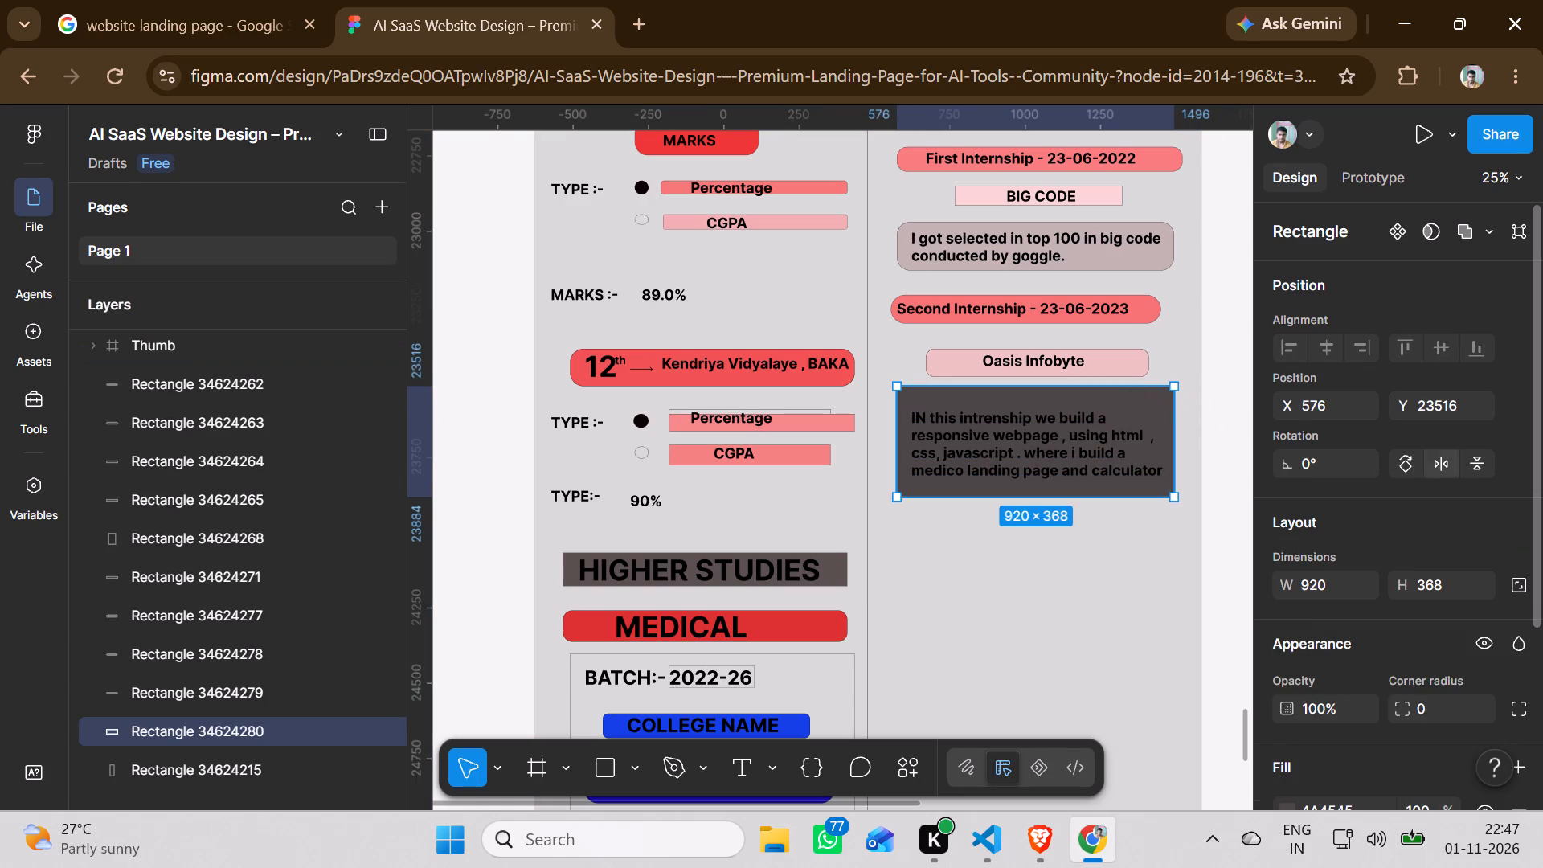
scroll(1432, 568, "up", 3)
scroll(1432, 568, "down", 2)
scroll(1432, 568, "up", 1)
scroll(1432, 568, "down", 5)
left_click(1435, 456)
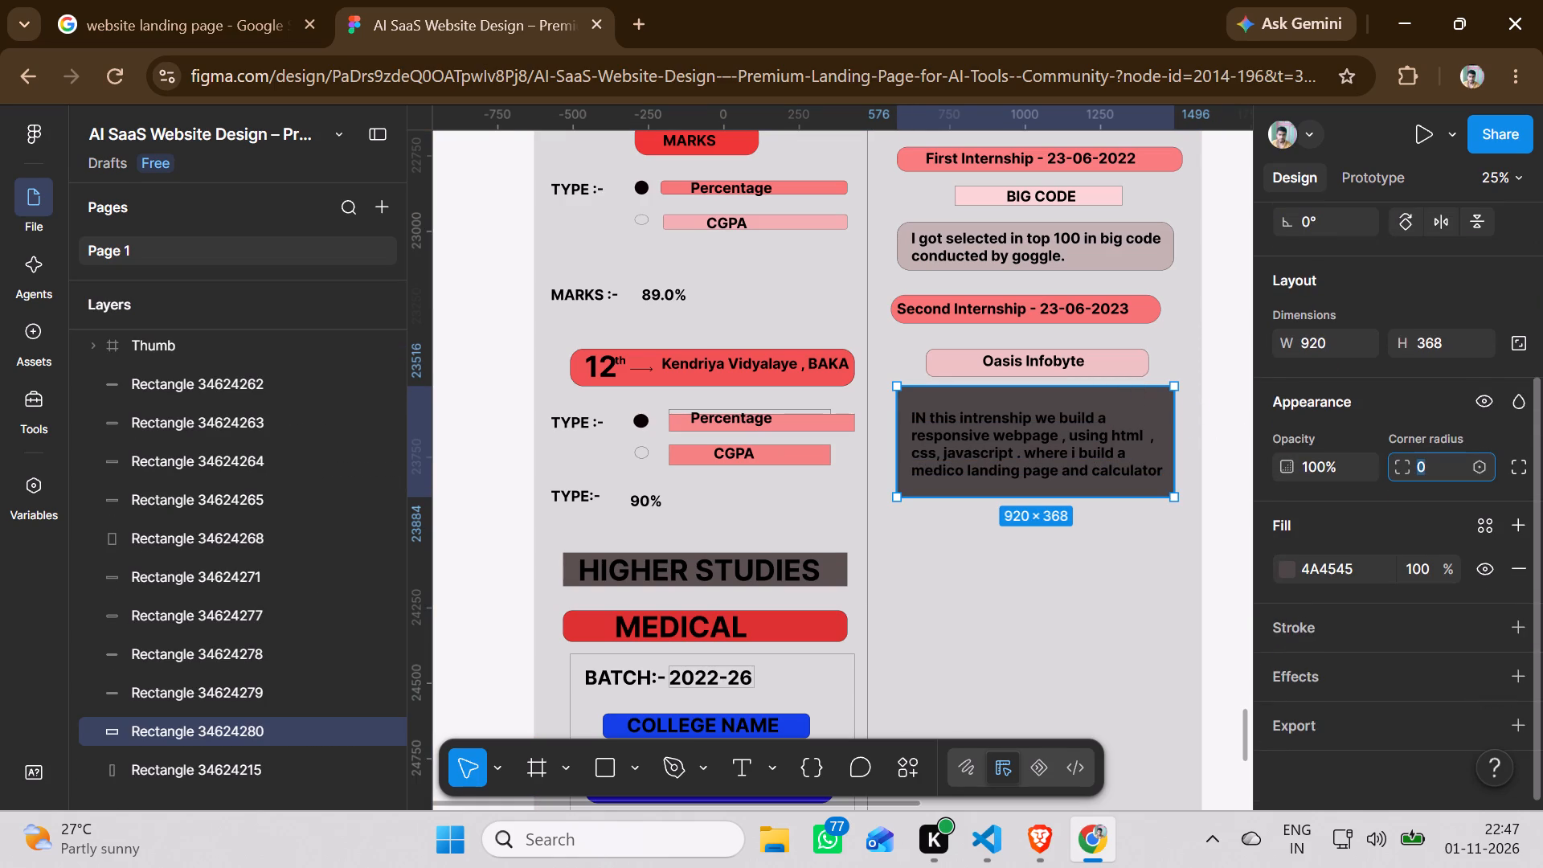
key("Up")
key("Up")
key("Up")
key("Up")
key("Up")
key("Up")
key("Up")
key("Up")
key("Up")
key("Up")
key("Up")
key("Up")
key("Up")
key("Up")
key("Up")
key("Up")
key("Up")
key("Up")
key("Up")
key("Up")
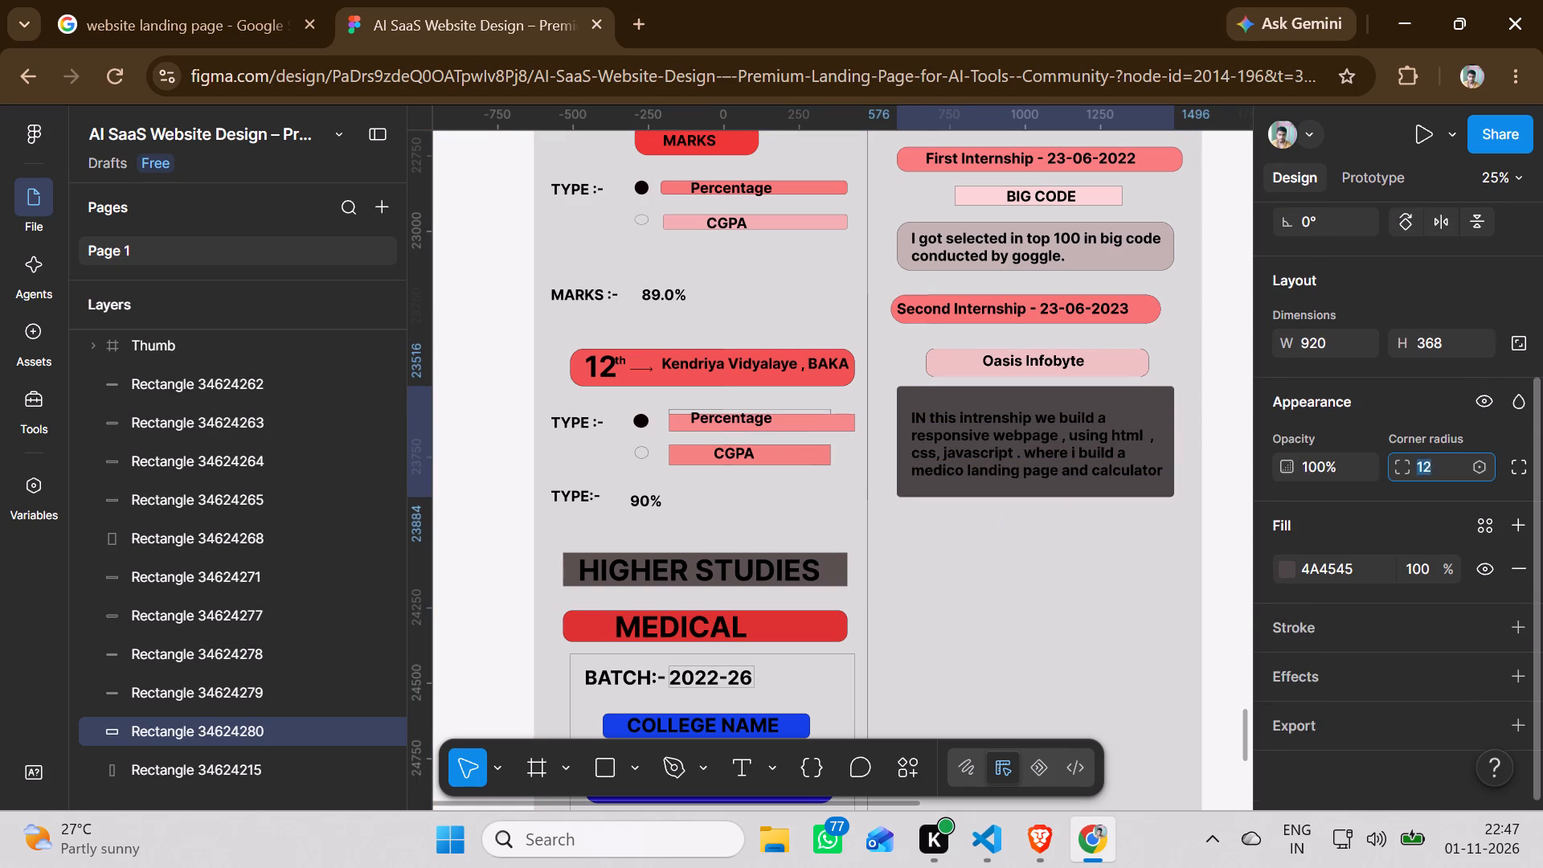
key("Up")
key("Up")
key("Up")
key("Up")
key("Up")
key("Up")
key("Up")
key("Up")
key("Up")
key("Up")
key("Up")
key("Up")
key("Up")
key("Up")
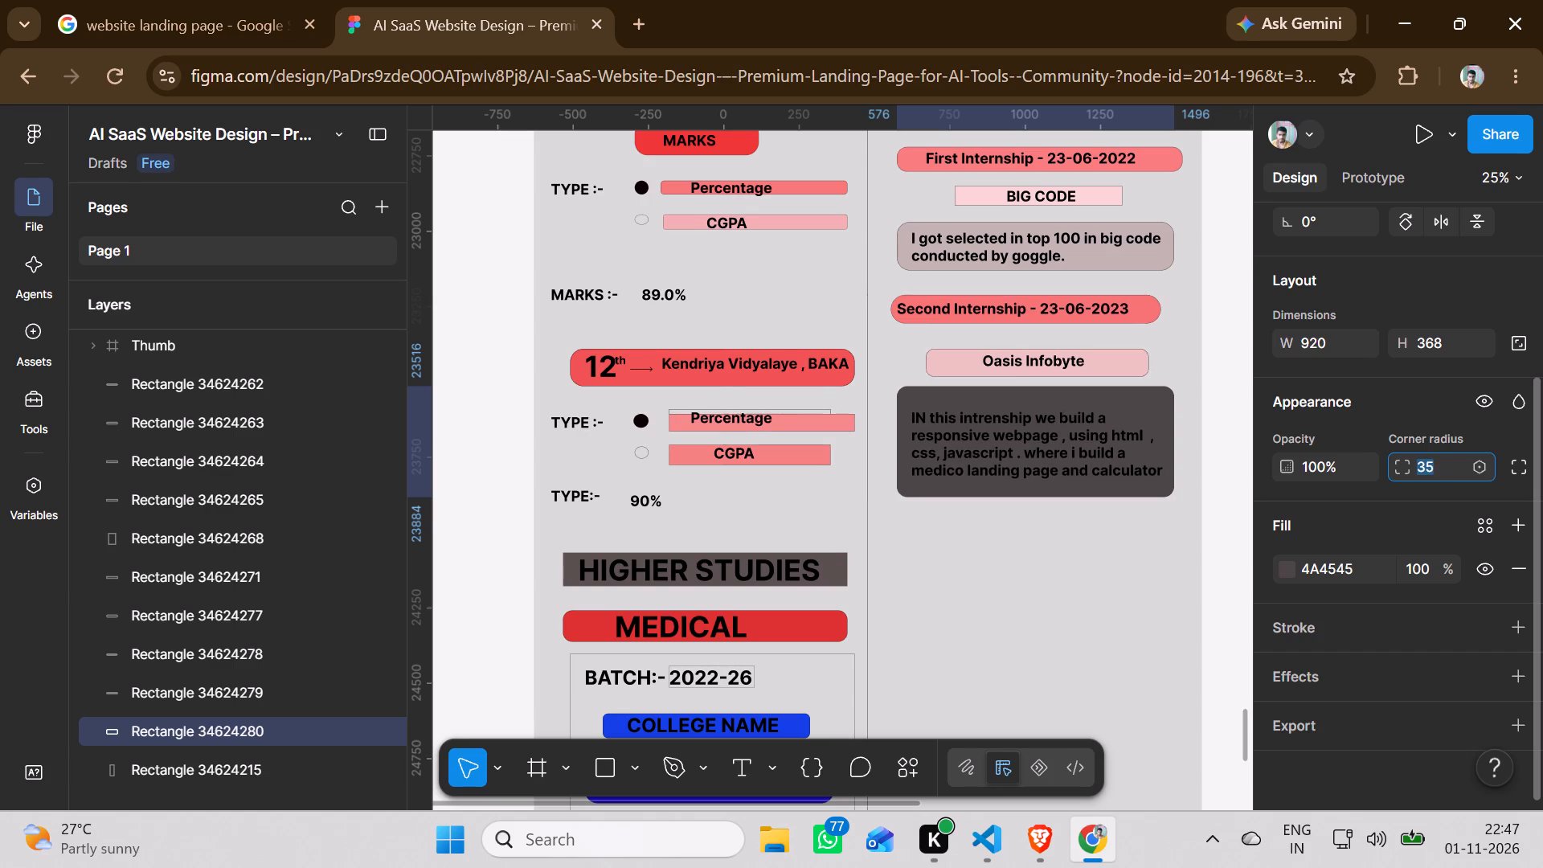
key("Up")
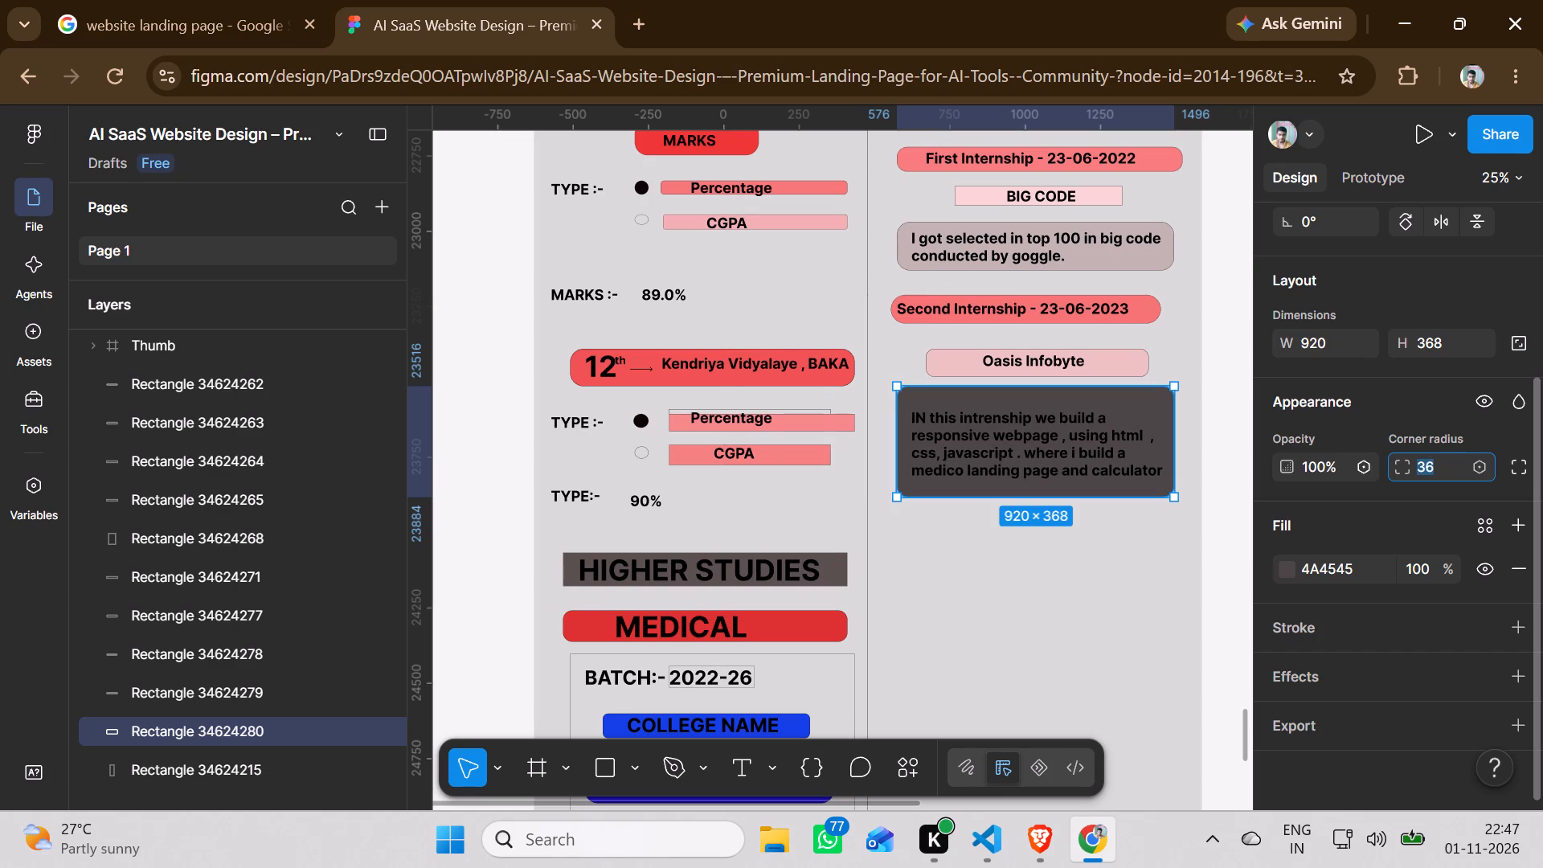
Lower the opacity of the dark grey description rectangle to 62%.
left_click(1335, 464)
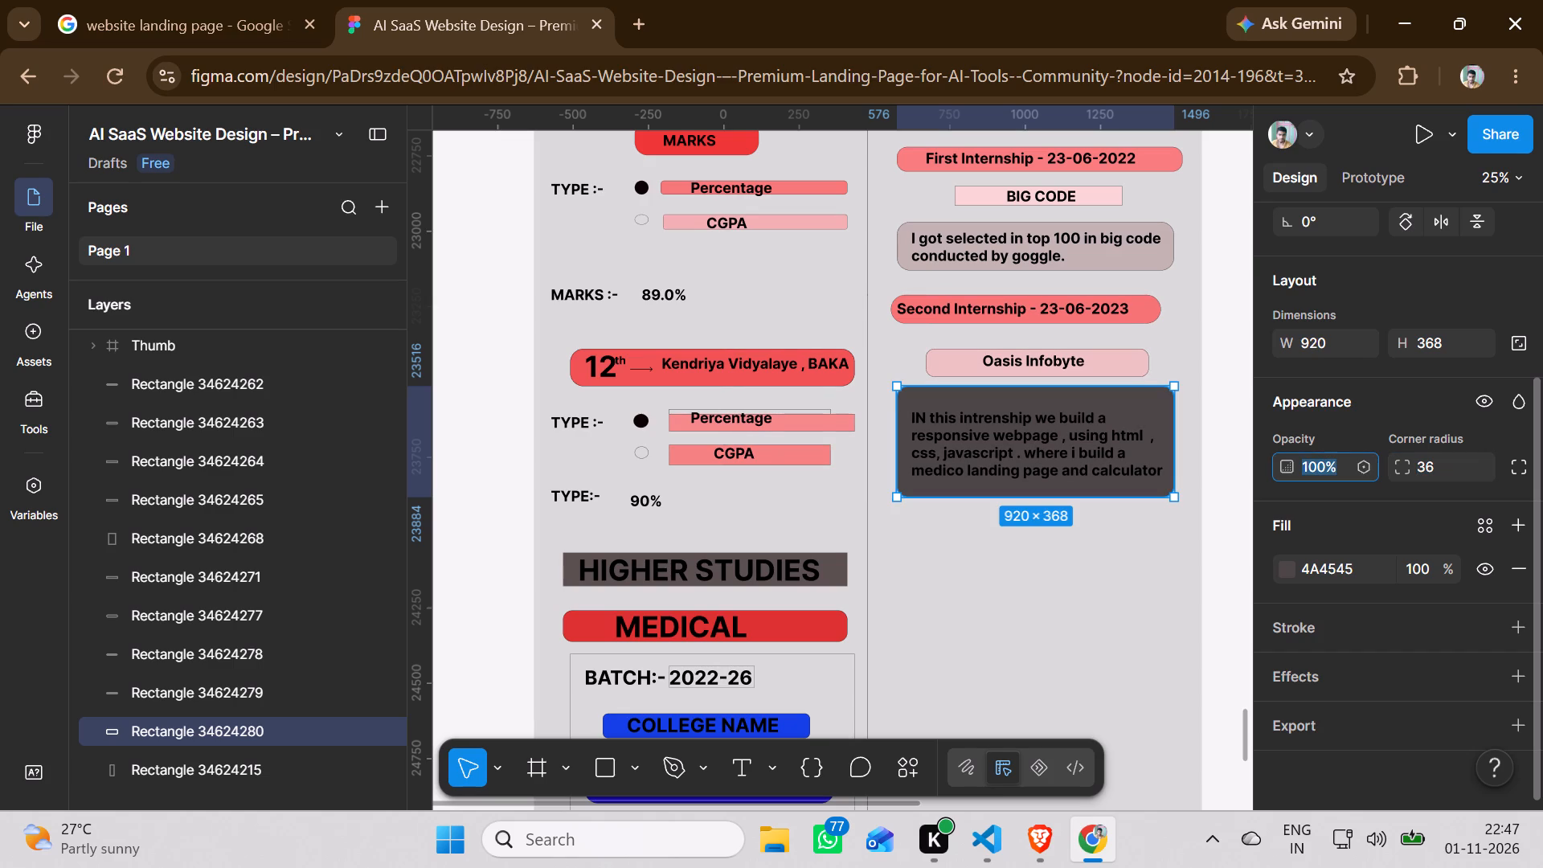
key("Up")
key("Down")
key("Down")
key("Down")
key("Down")
key("Down")
key("Down")
key("Down")
key("Down")
key("Down")
key("Down")
key("Down")
key("Down")
key("Down")
key("Down")
key("Down")
key("Down")
key("Down")
key("Down")
key("Down")
key("Down")
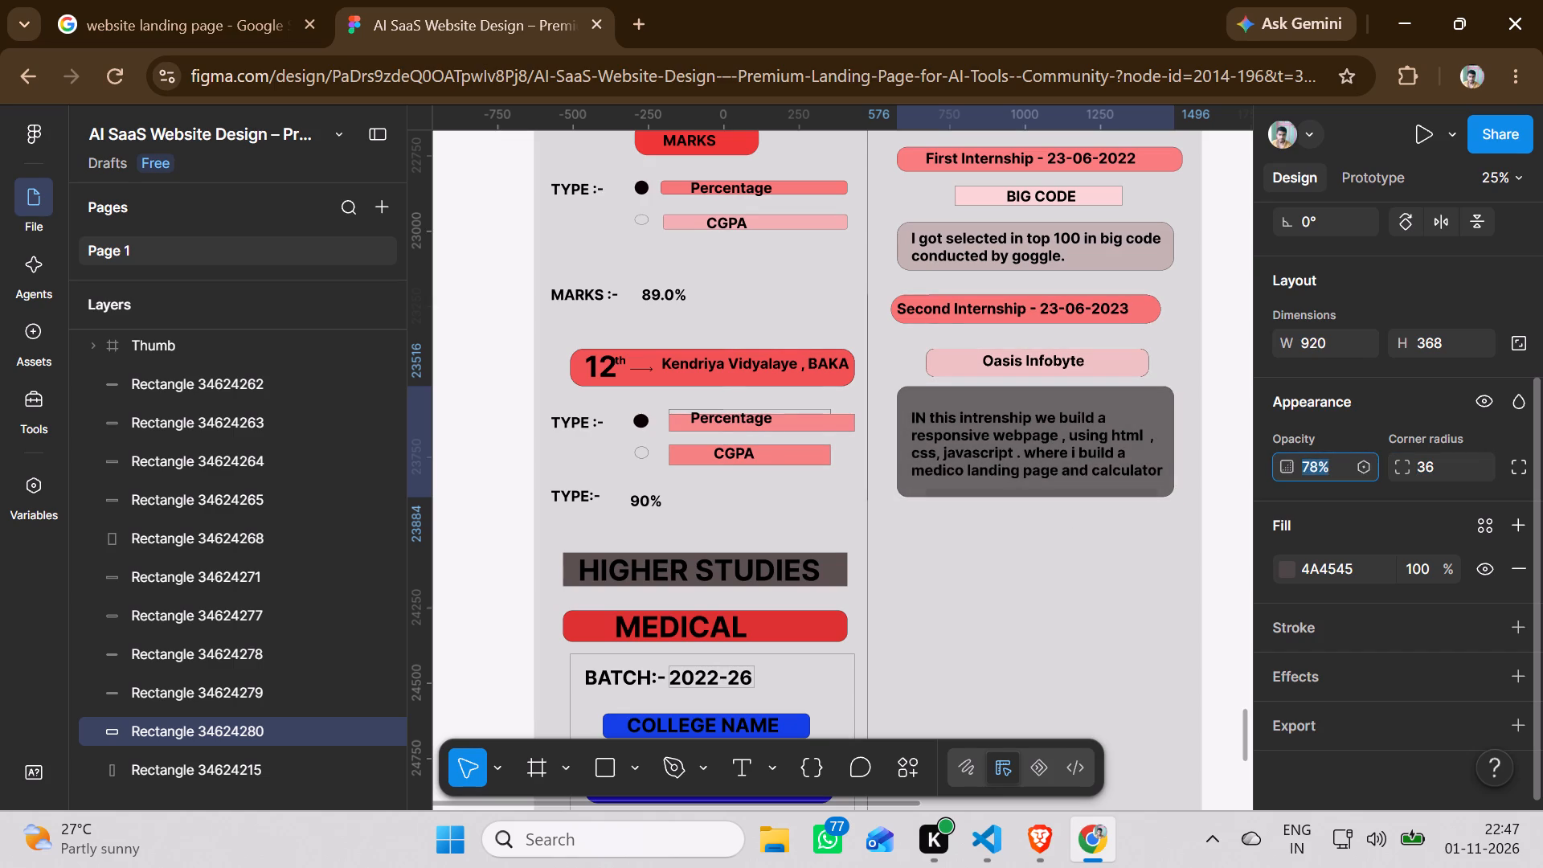
key("Down")
key("Down")
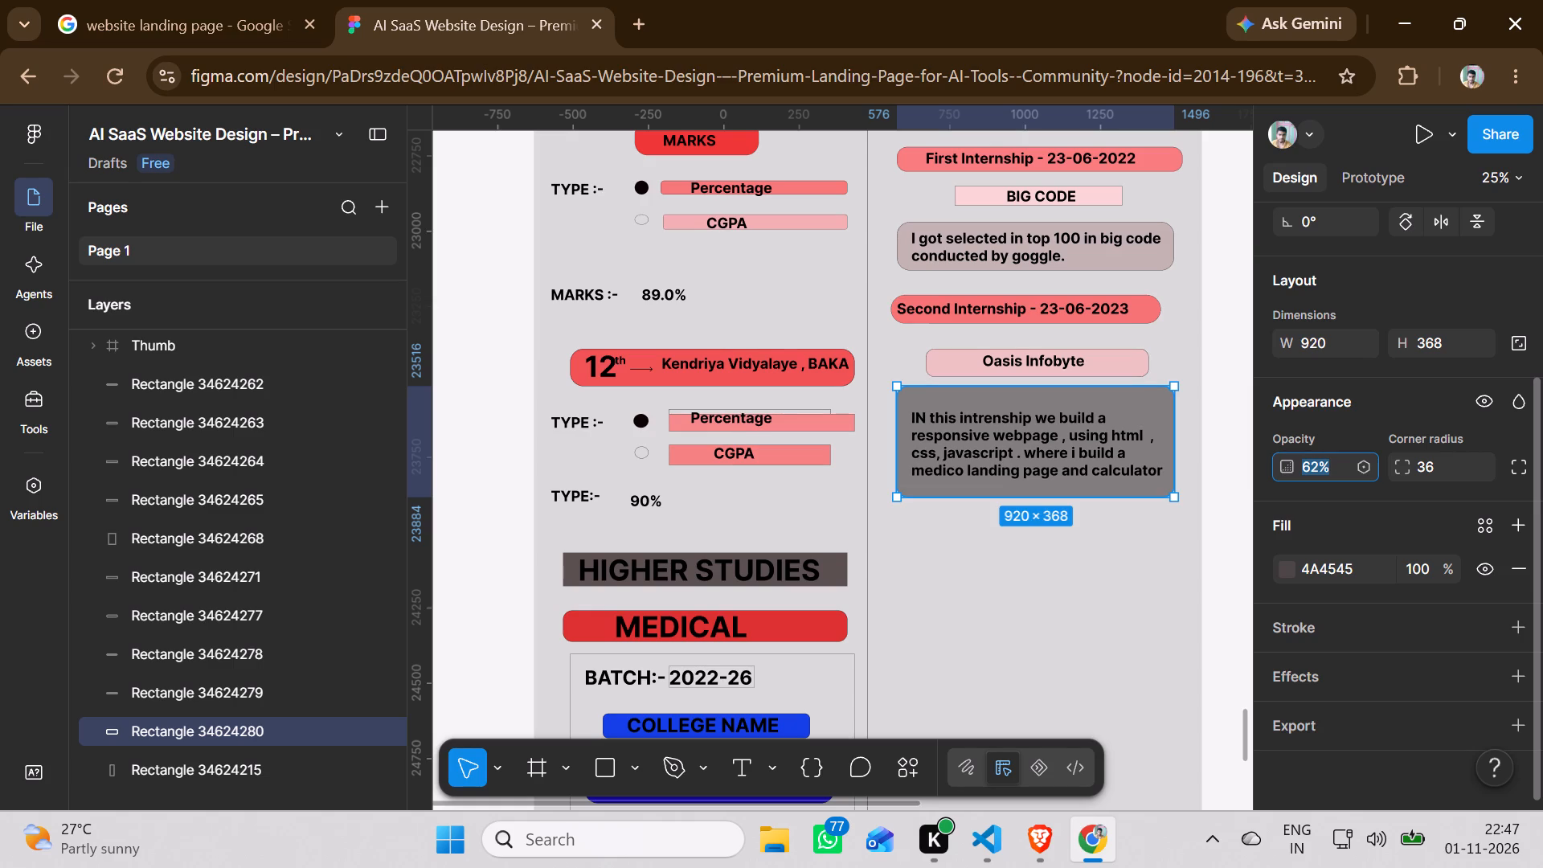
left_click(1070, 580)
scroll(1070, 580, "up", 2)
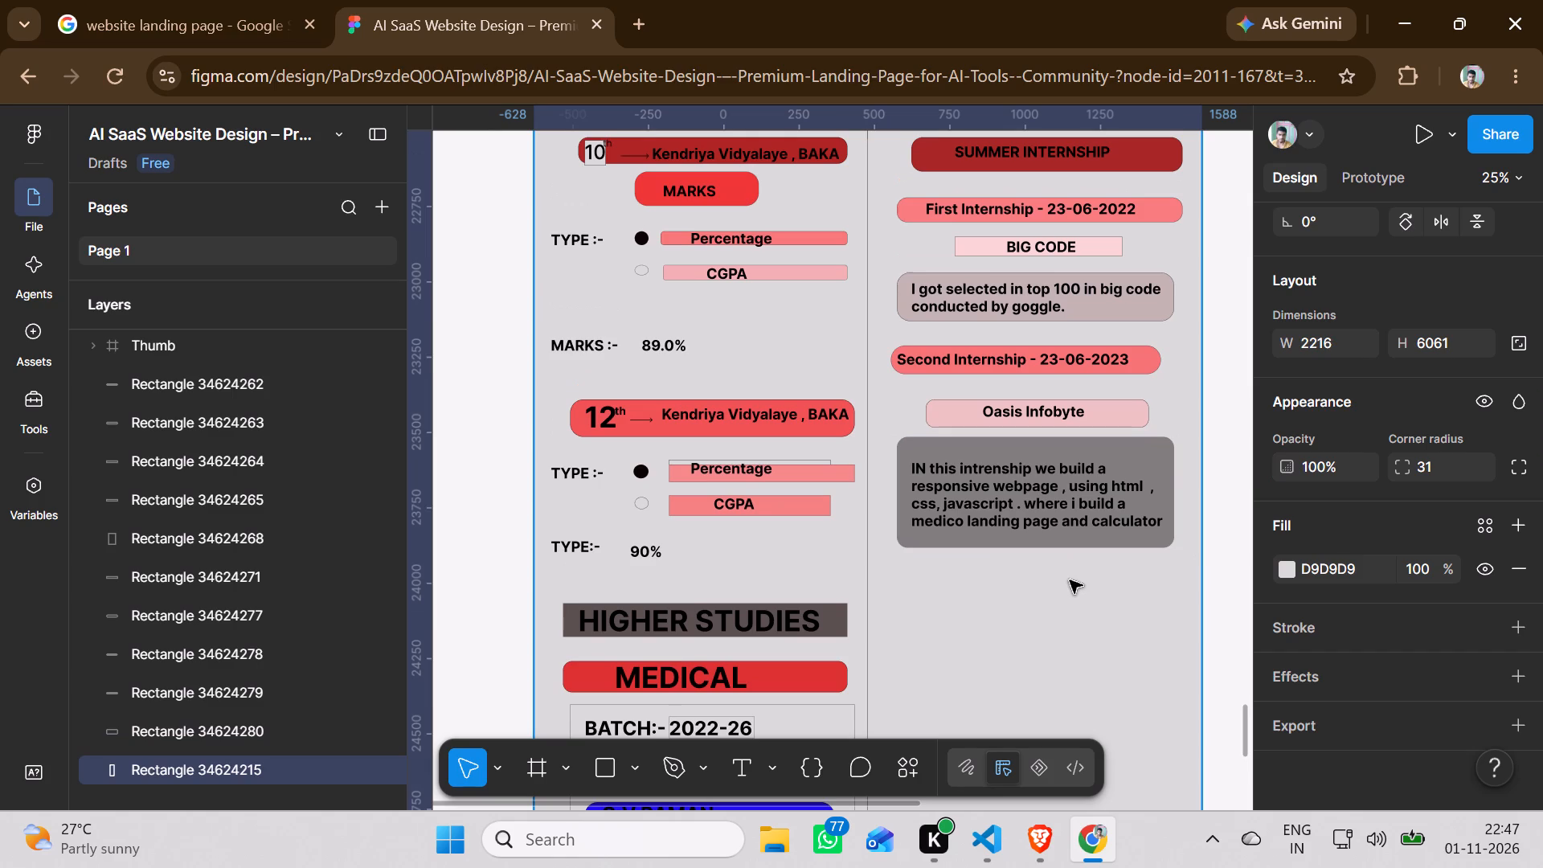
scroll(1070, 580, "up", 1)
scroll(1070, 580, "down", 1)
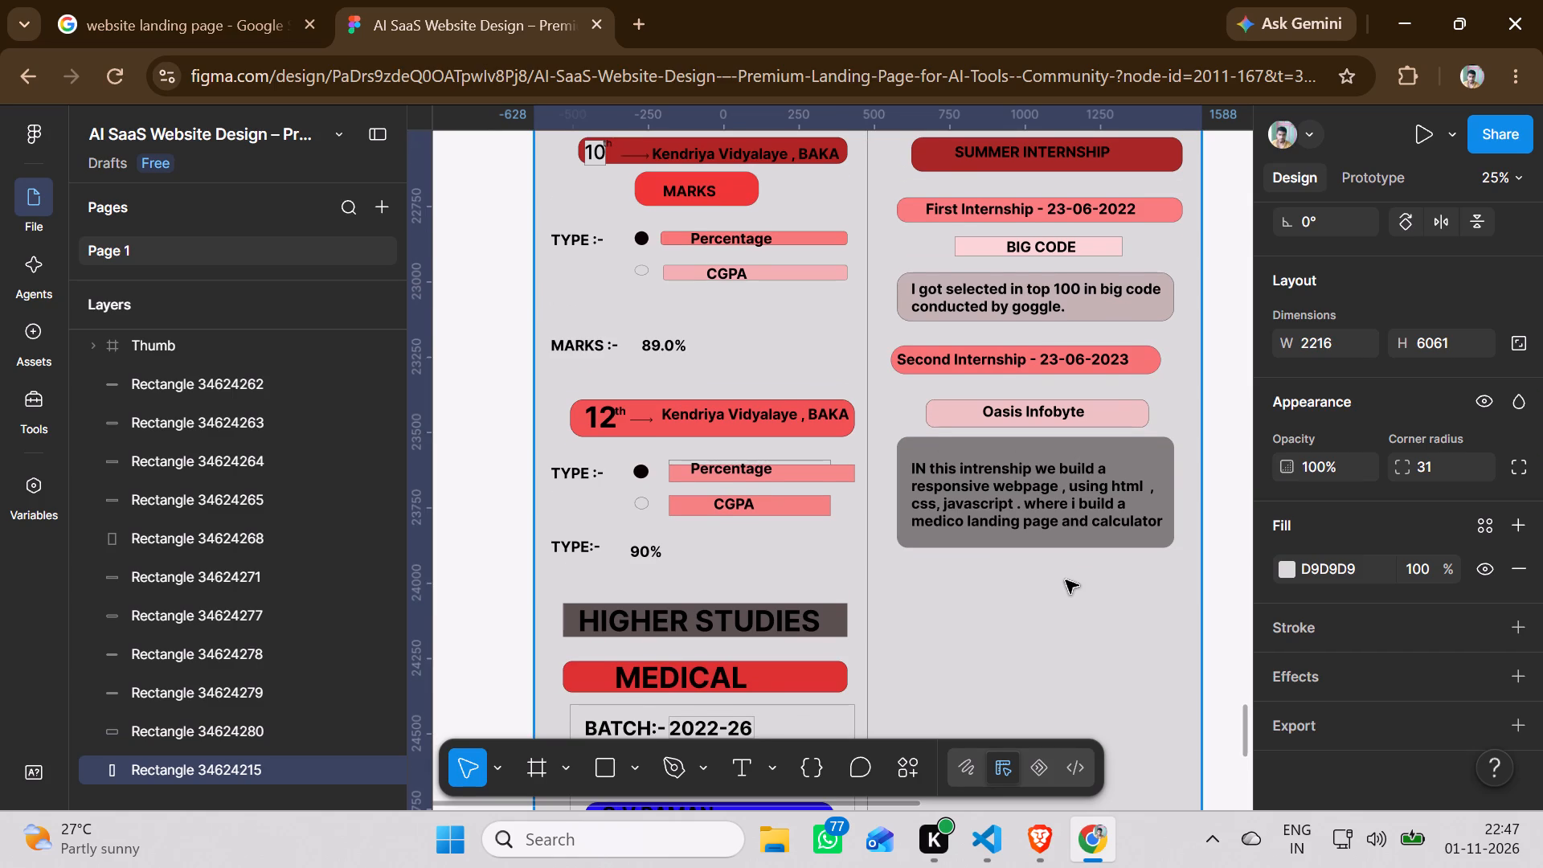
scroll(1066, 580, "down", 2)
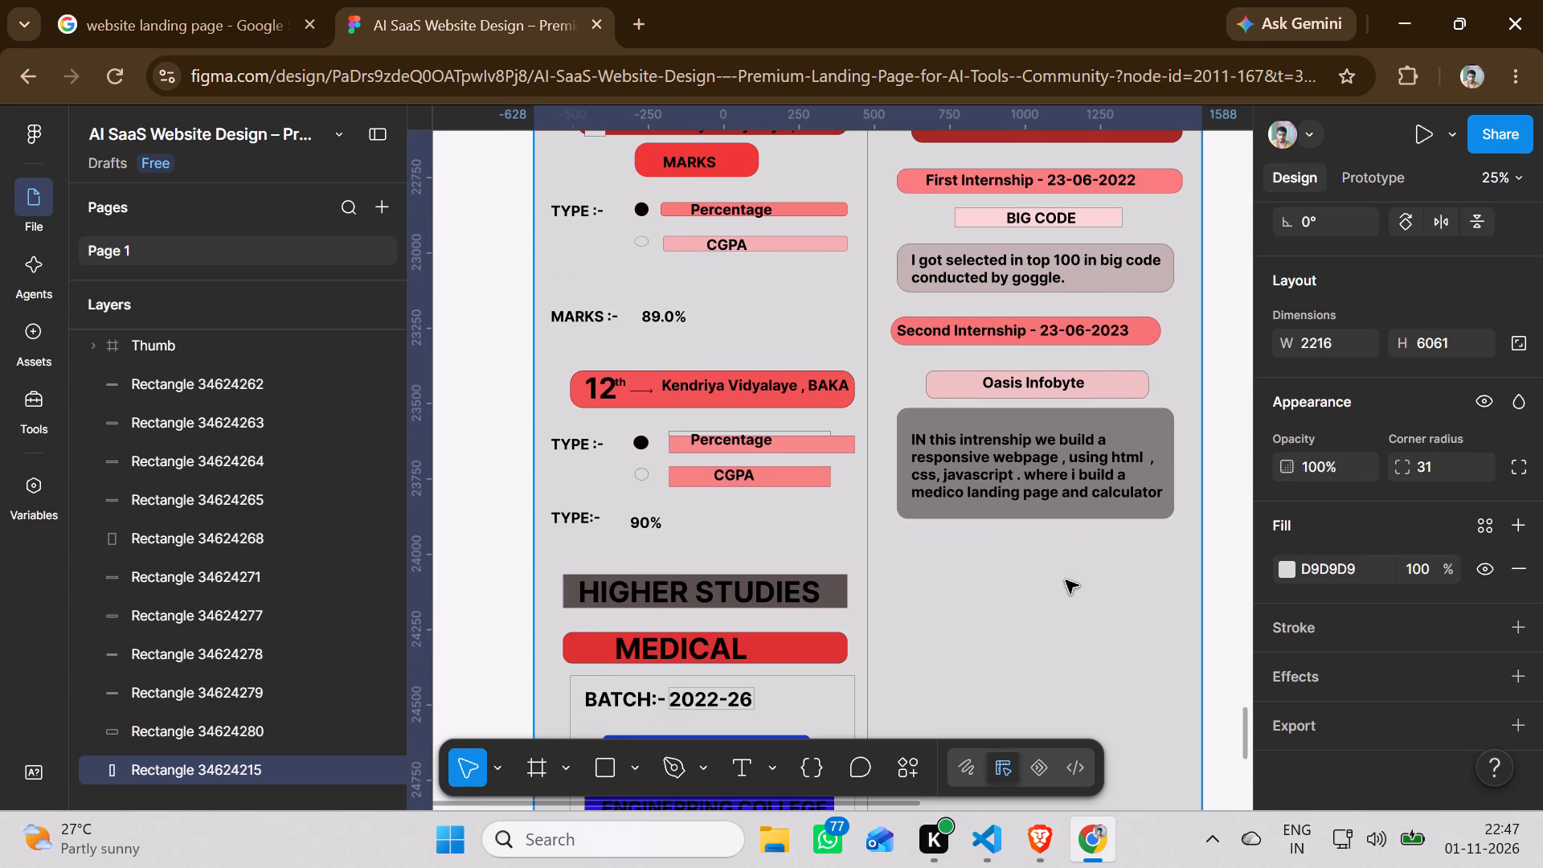